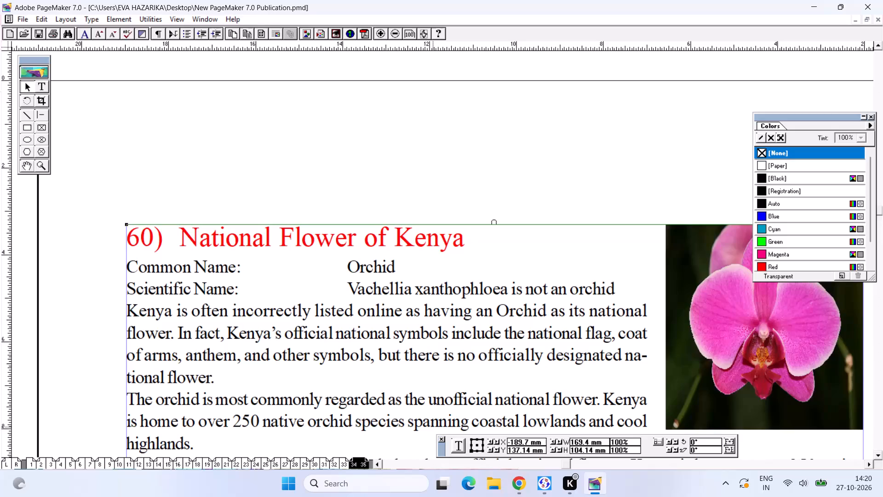
Examine the National Flower of Kenya article on page 34, then the whole two-page spread.
left_click(439, 283)
left_click_drag(421, 316, 409, 213, "alt")
left_click(400, 169, "alt")
left_click_drag(401, 257, 391, 251, "alt")
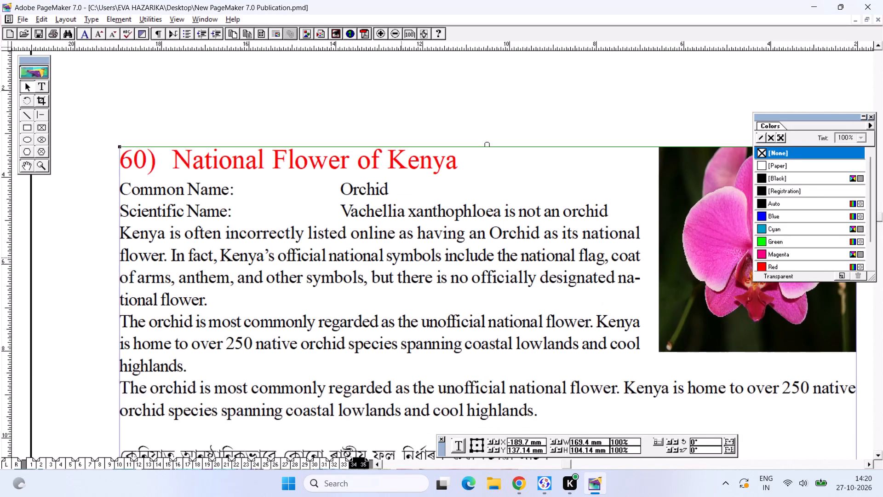
left_click_drag(391, 251, 347, 189, "alt")
left_click_drag(390, 250, 398, 221, "alt")
key("ctrl+0")
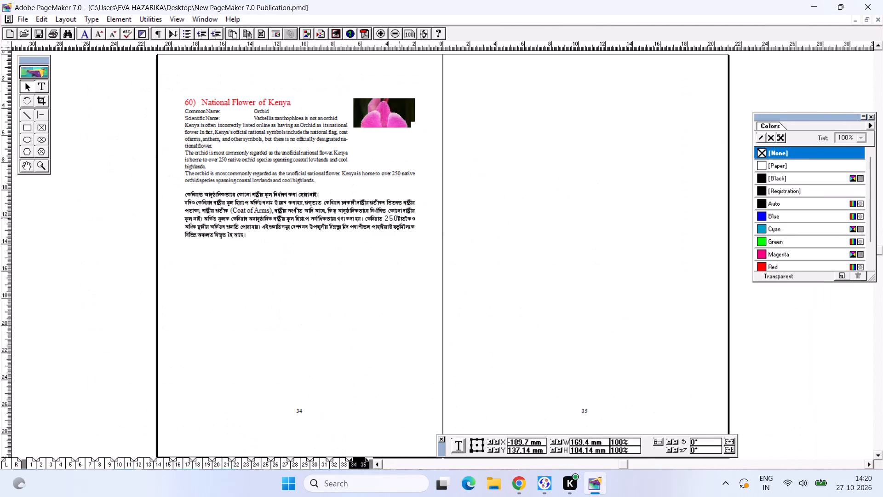
left_click(314, 185)
left_click(260, 306)
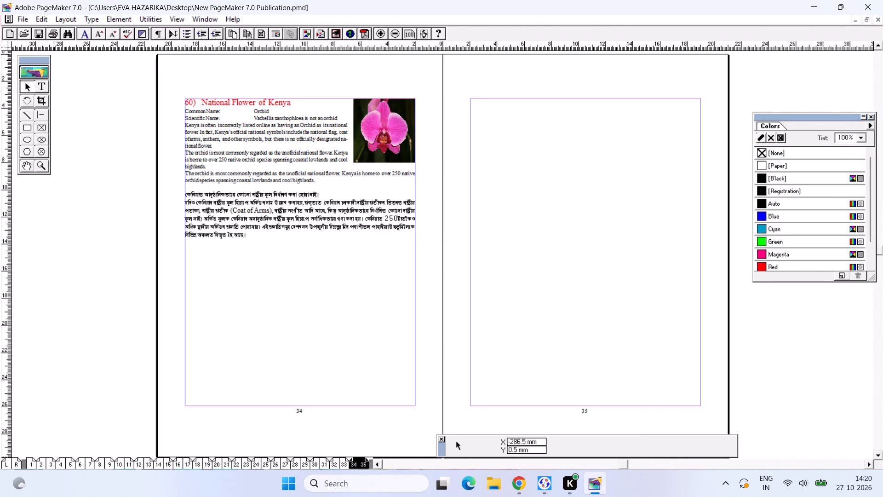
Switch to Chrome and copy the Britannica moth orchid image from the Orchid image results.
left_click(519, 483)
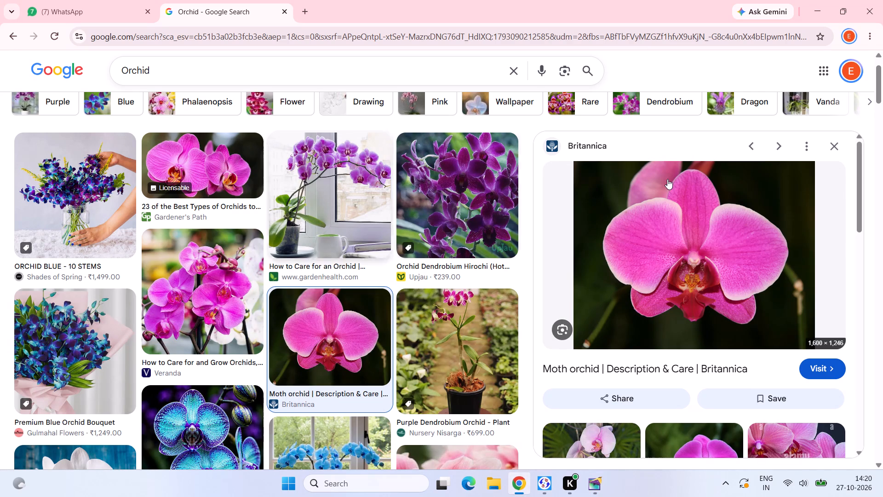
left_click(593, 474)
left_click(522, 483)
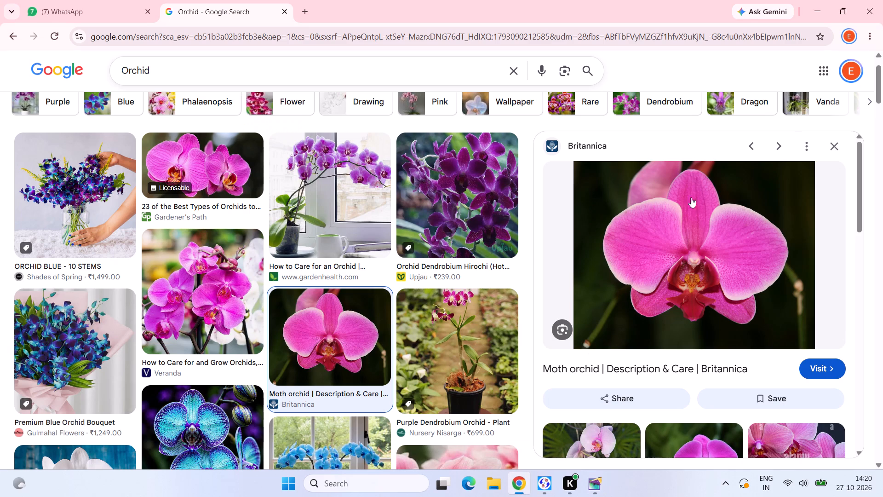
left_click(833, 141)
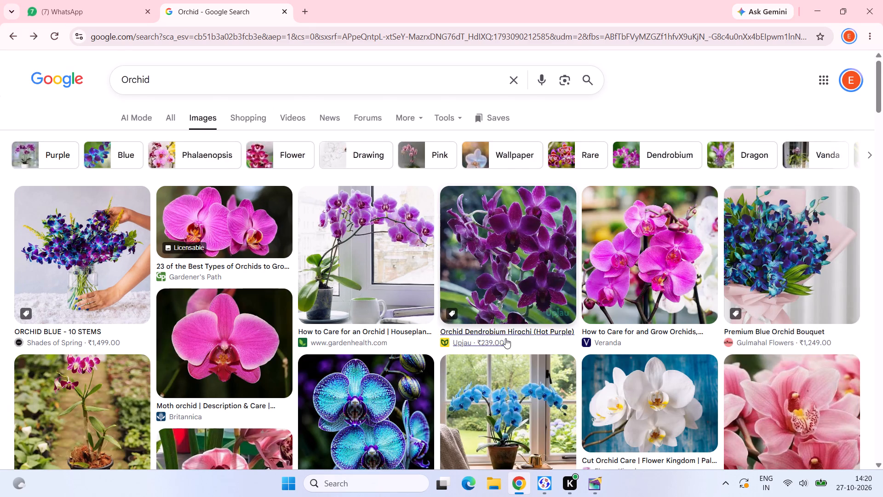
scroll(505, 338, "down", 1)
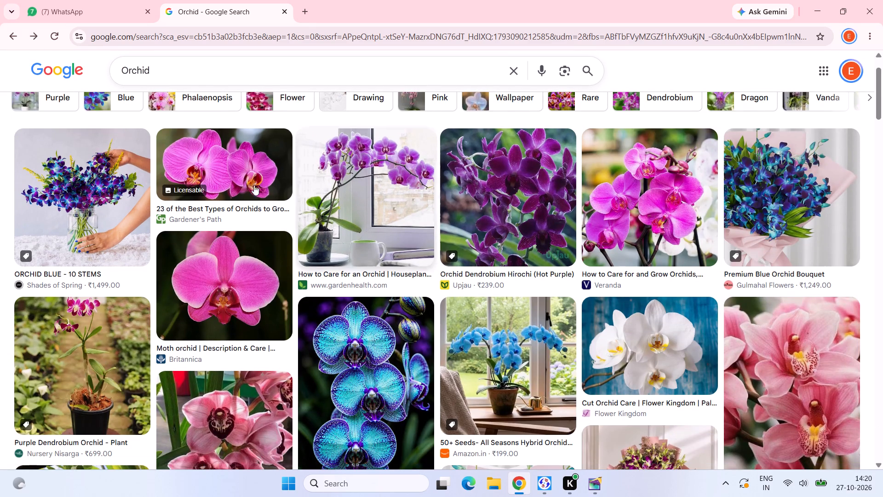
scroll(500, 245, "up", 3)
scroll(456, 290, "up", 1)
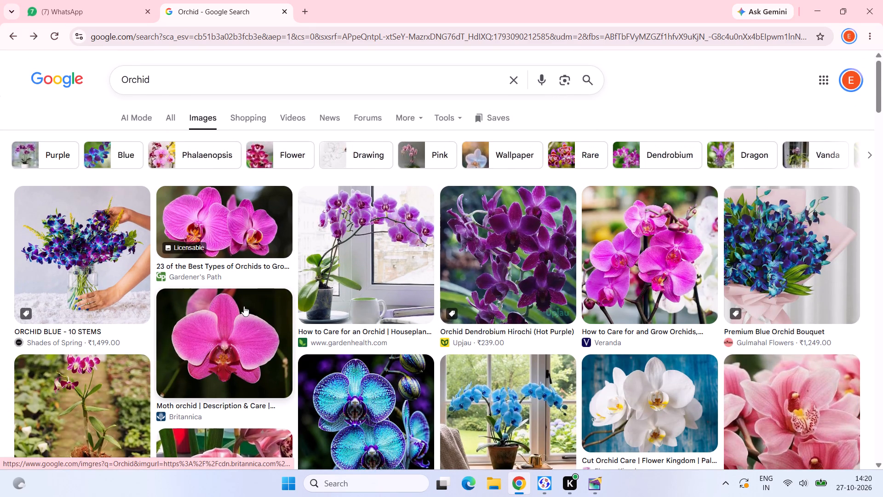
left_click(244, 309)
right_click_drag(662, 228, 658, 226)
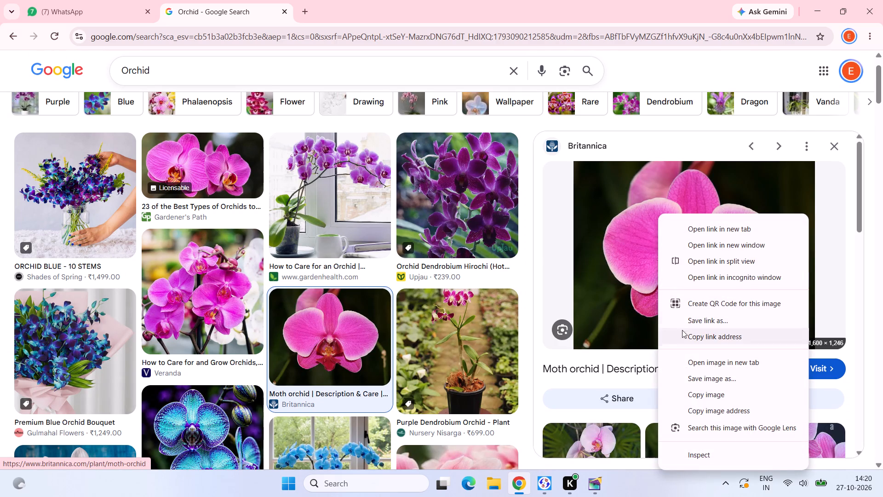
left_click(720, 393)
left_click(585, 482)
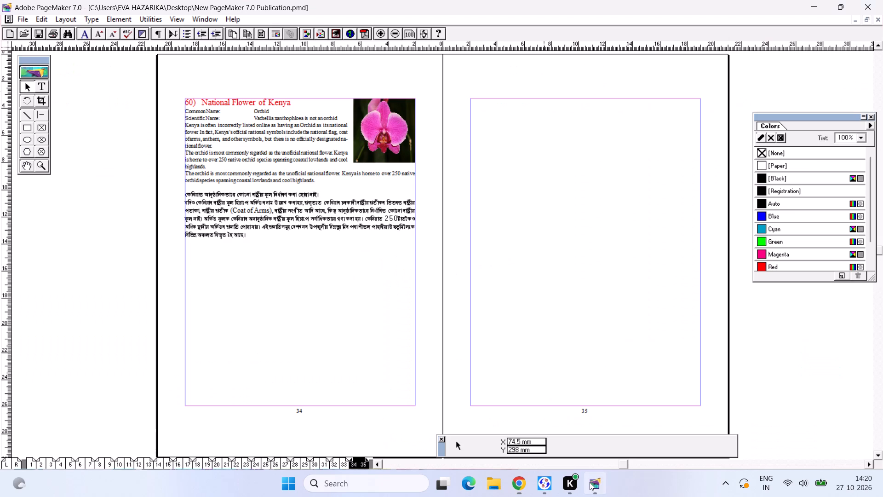
Switch to Chrome and copy the Veranda pink orchid image from the Orchid image results.
left_click(515, 483)
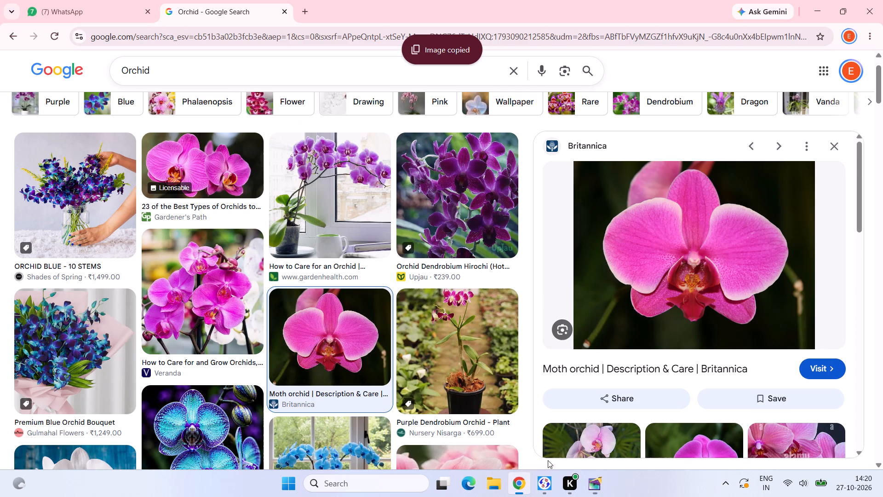
scroll(588, 415, "down", 4)
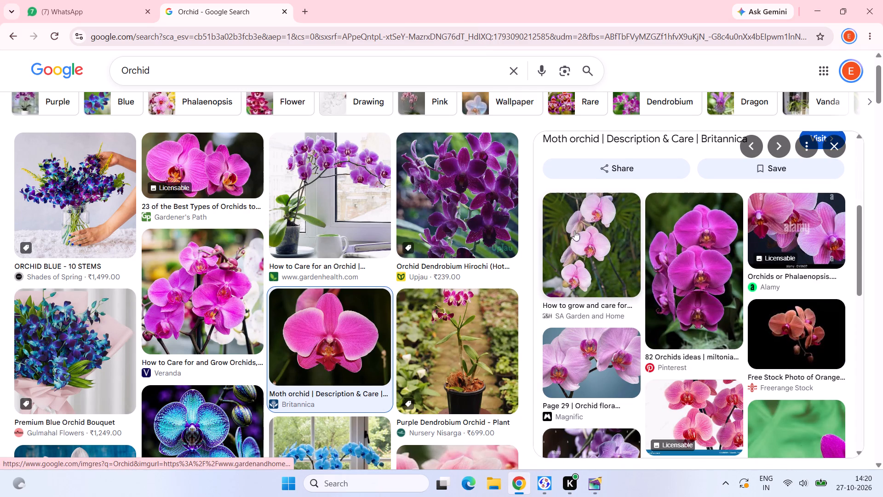
left_click(236, 302)
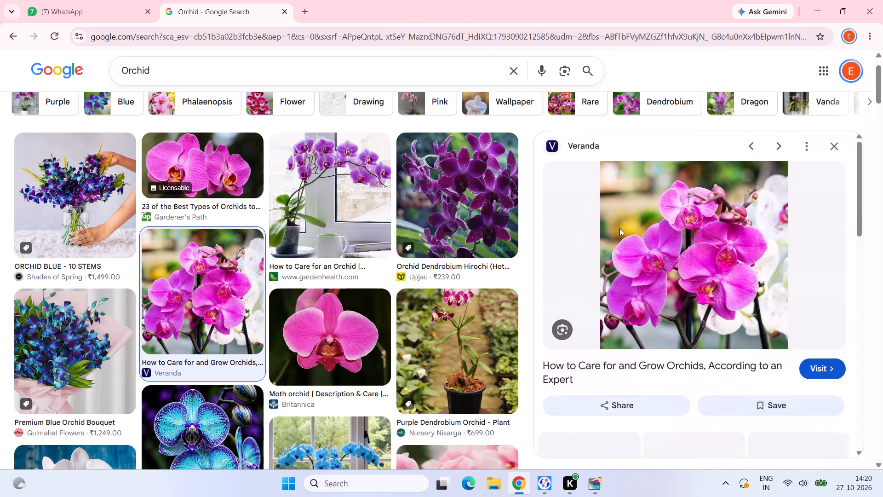
right_click(619, 228)
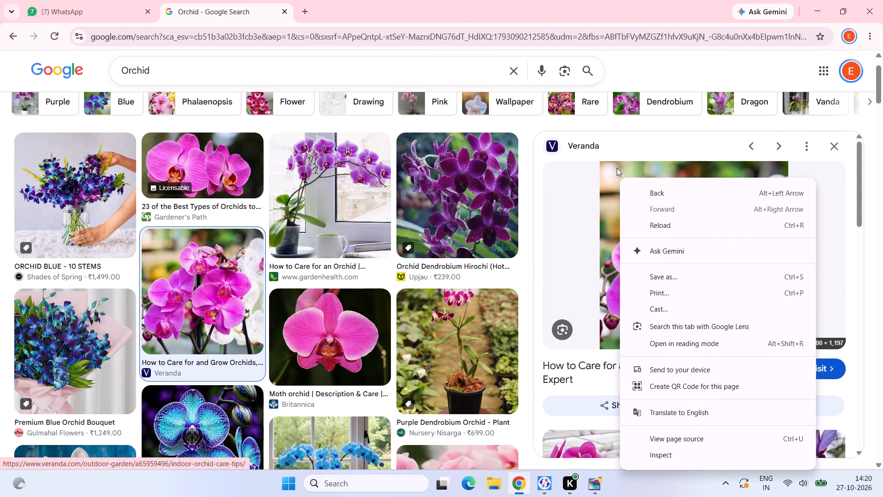
right_click(617, 168)
left_click(669, 350)
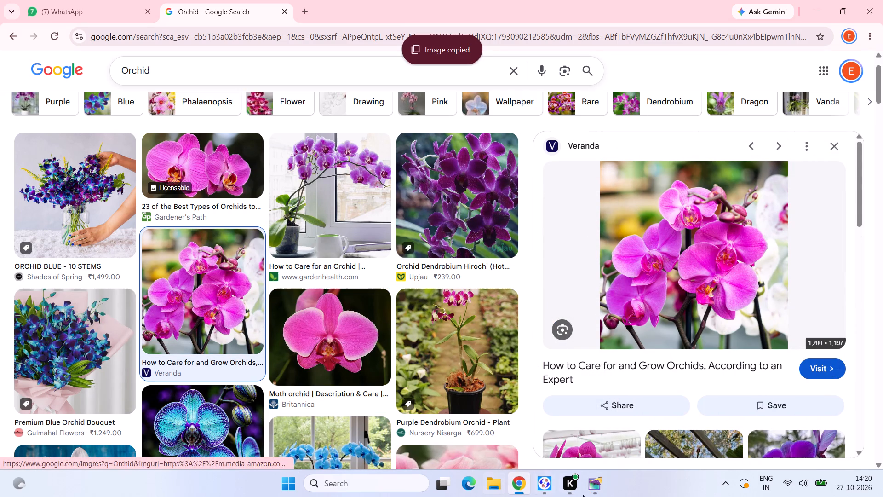
Switch to PageMaker, paste the copied orchid image and scale it down to about 54 × 53 mm.
left_click(600, 490)
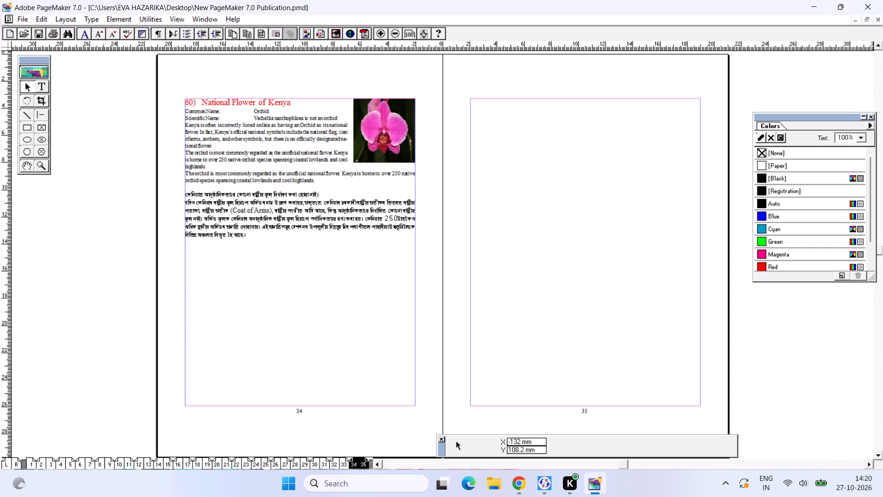
key("ctrl+v")
left_click_drag(305, 127, 290, 219)
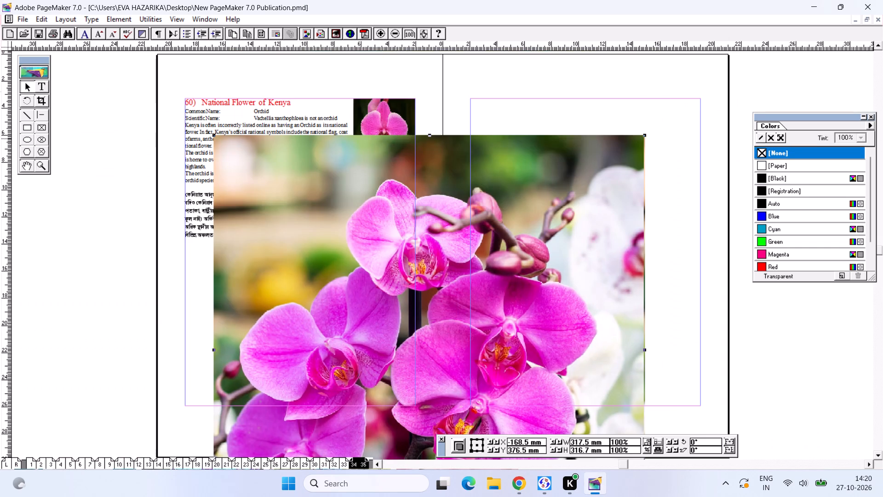
left_click_drag(212, 134, 514, 410)
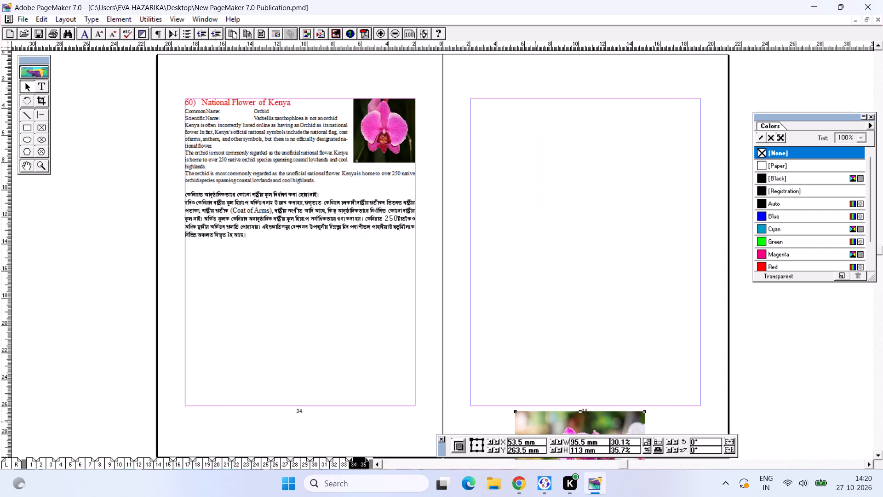
left_click_drag(535, 422, 469, 147)
left_click_drag(446, 133, 485, 181)
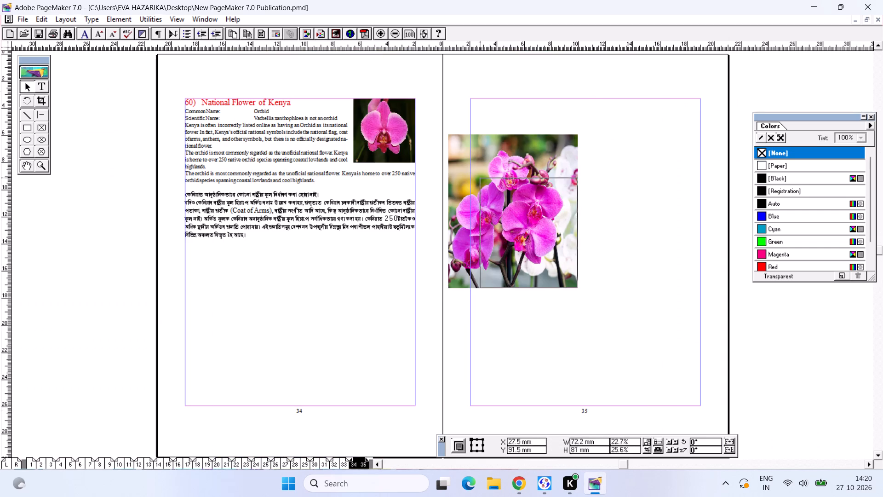
left_click_drag(485, 181, 503, 215)
Move the pasted orchid image onto the Kenya text at page 34's left margin and wrap the text around its rectangular boundary.
left_click_drag(536, 239, 220, 187)
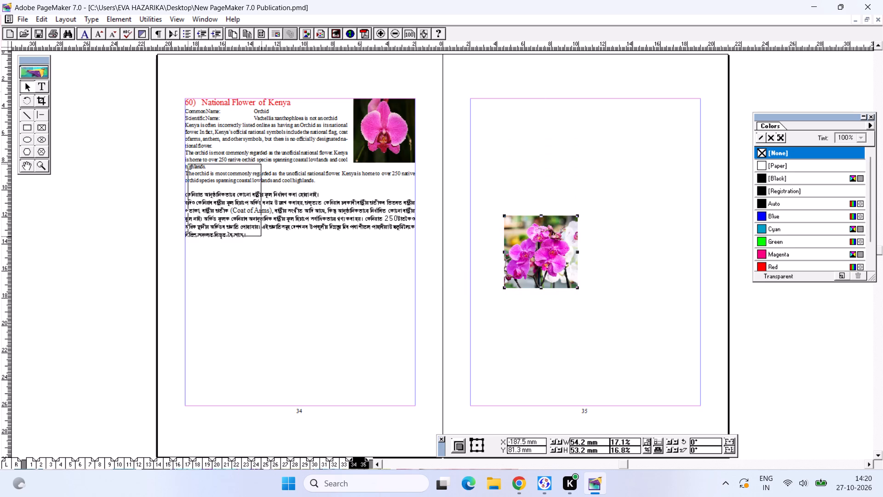
left_click_drag(220, 187, 219, 181)
left_click(120, 15)
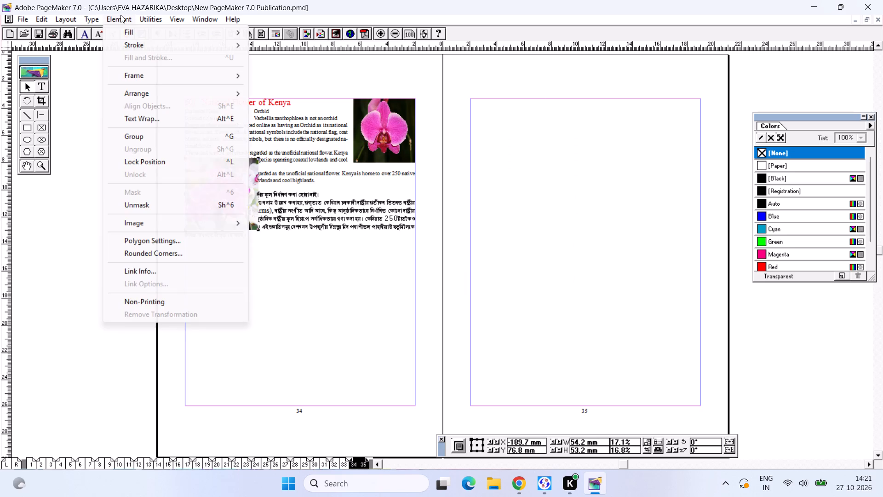
left_click(149, 118)
left_click(412, 177)
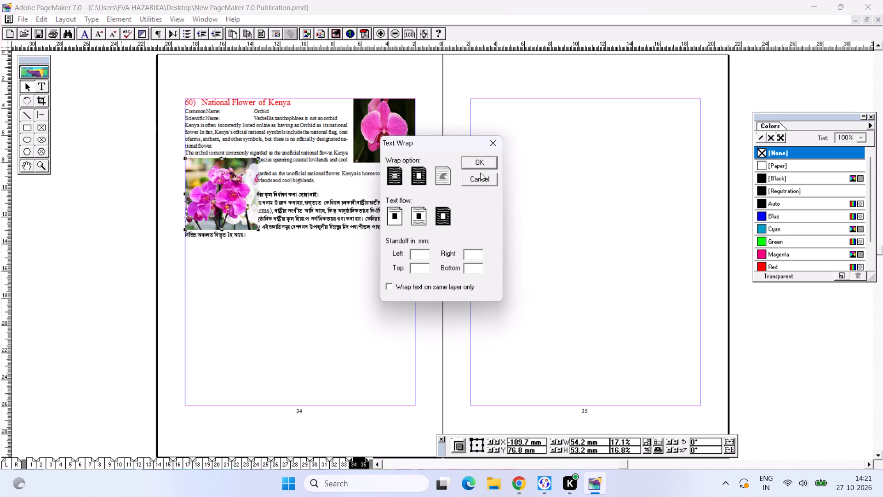
left_click(490, 166)
Shrink the second orchid image to about 50 × 48 mm and place it below the first orchid photo at page 34's right margin.
left_click_drag(224, 180, 229, 180)
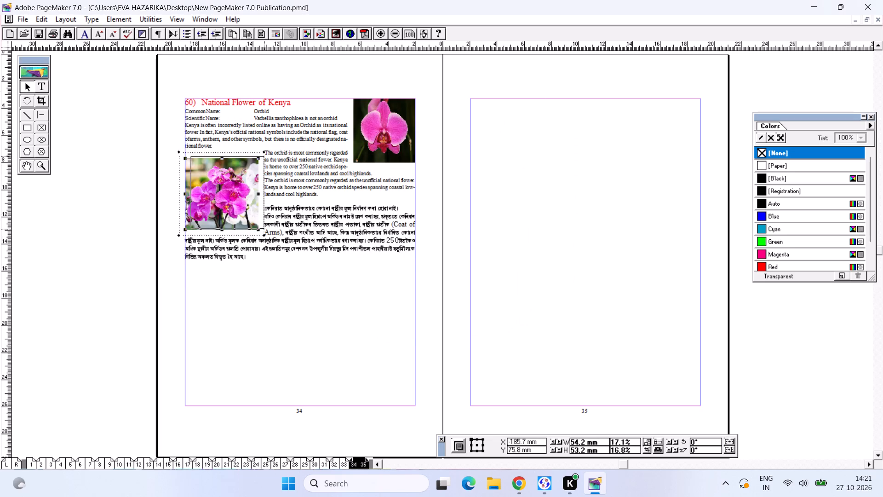
left_click_drag(229, 180, 229, 181)
left_click_drag(229, 182, 224, 191)
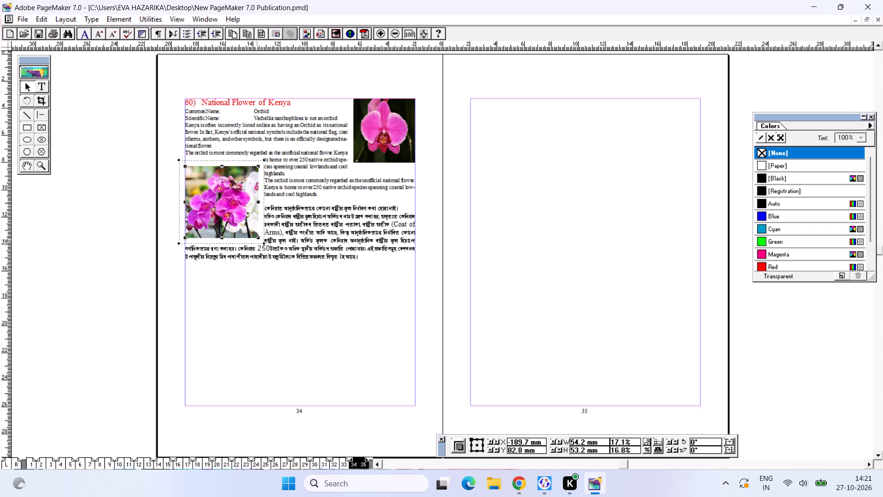
left_click_drag(256, 239, 253, 231)
left_click_drag(234, 209, 395, 223)
left_click_drag(395, 222, 395, 212)
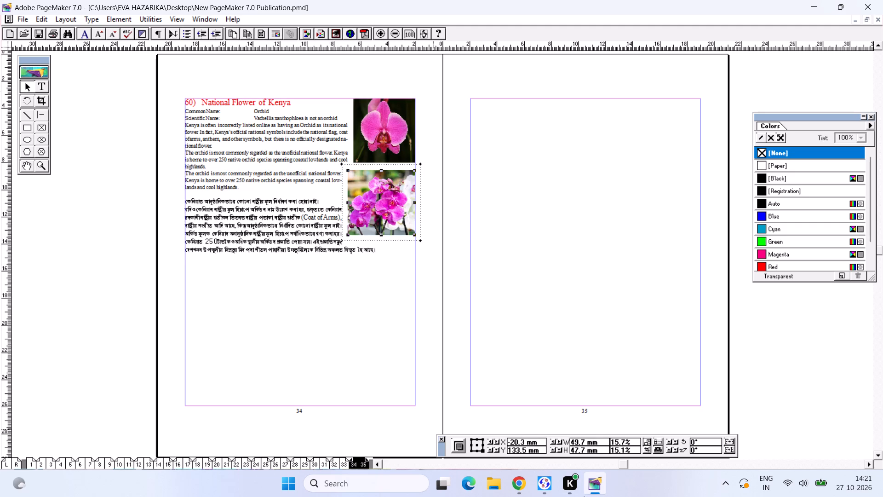
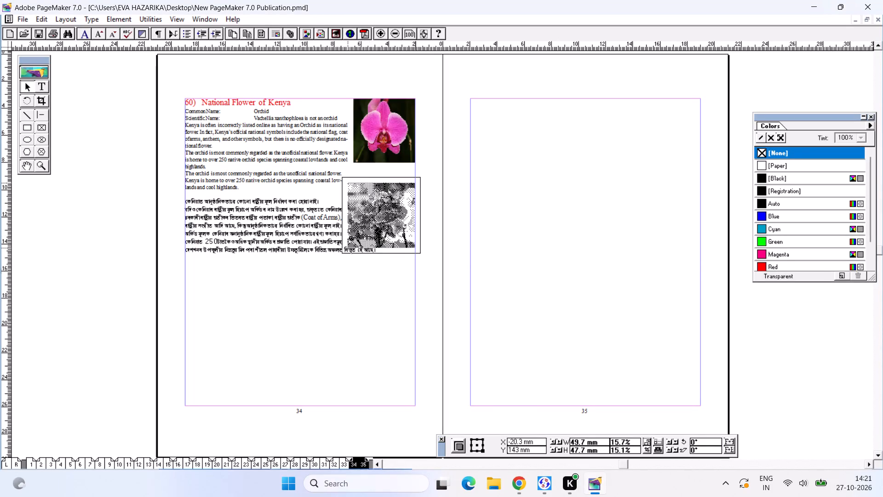
Shrink the second orchid image to about 45 × 40 mm and reposition it below the first orchid photo.
left_click_drag(349, 173, 352, 183)
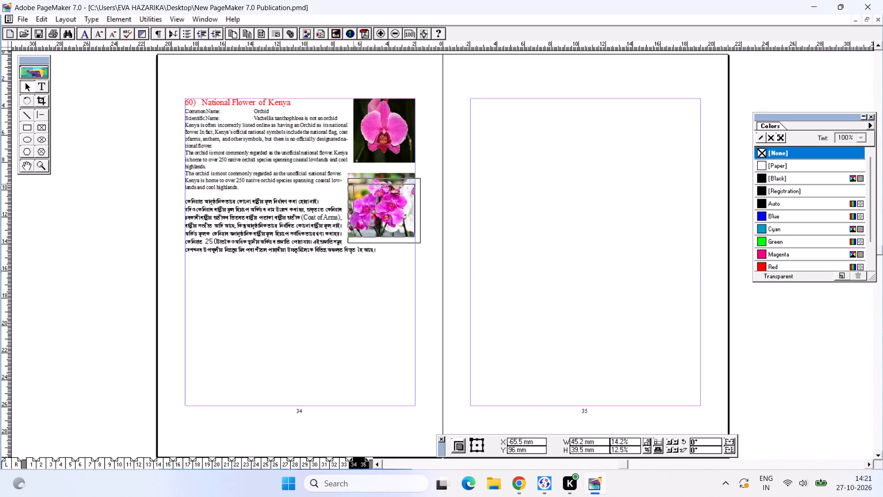
left_click_drag(352, 183, 352, 184)
left_click_drag(388, 217, 388, 205)
left_click(388, 207)
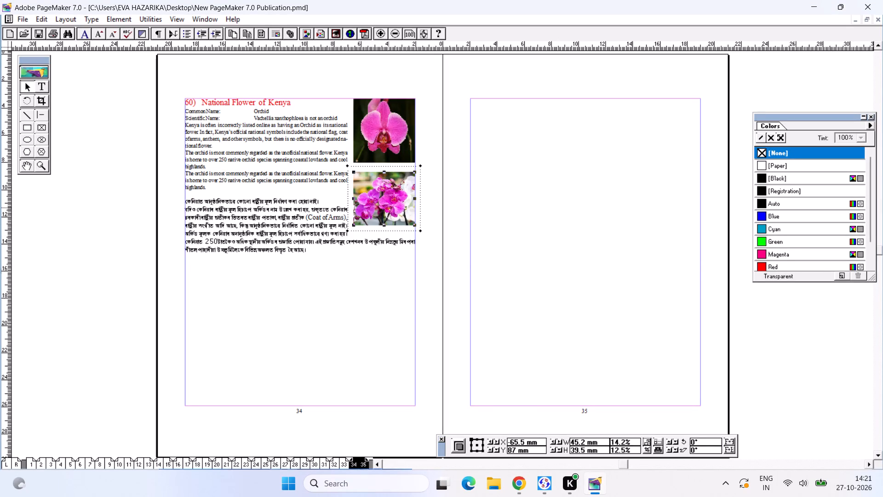
left_click_drag(389, 204, 389, 213)
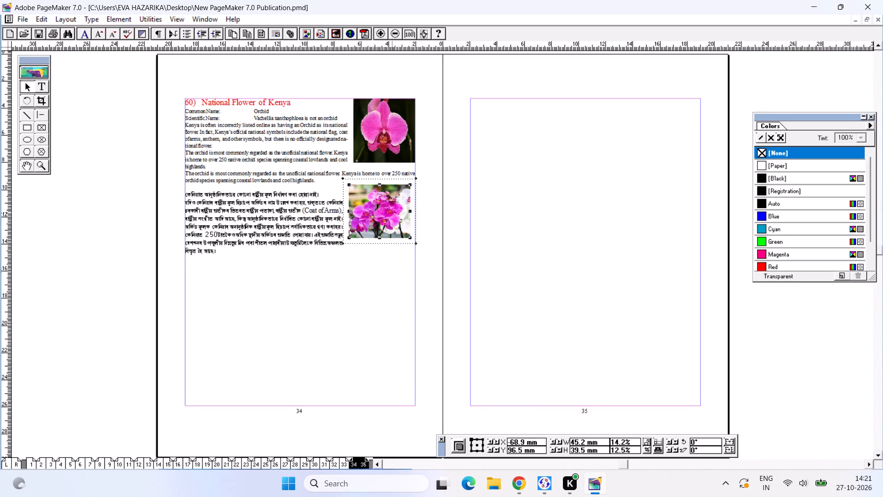
left_click(371, 261)
Delete the blank line between the English and Assamese text of the Kenya article.
left_click(286, 234)
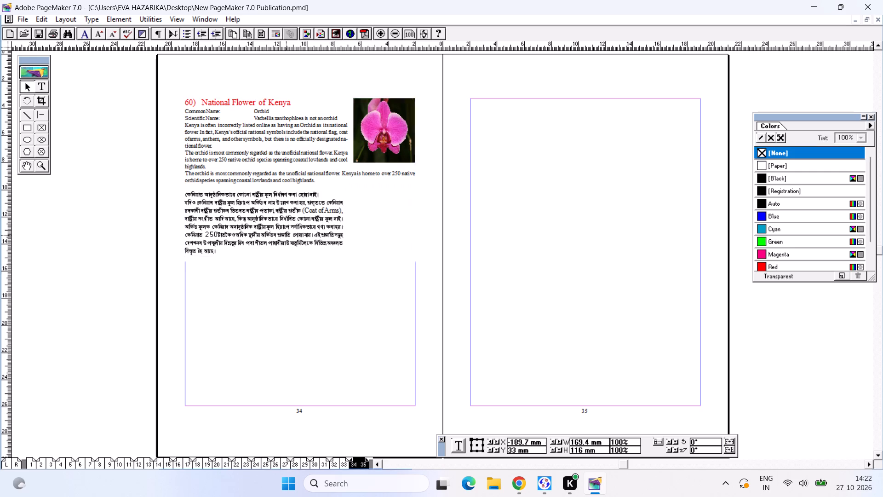
left_click(43, 79)
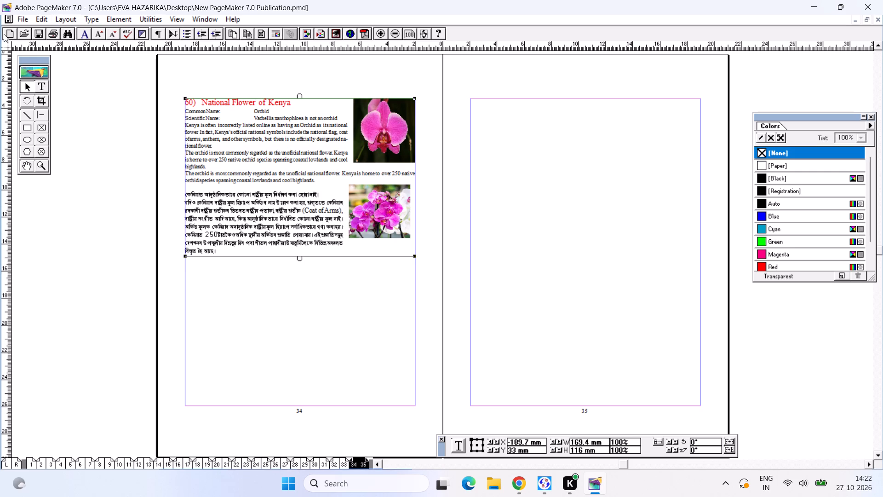
left_click(43, 87)
left_click(189, 185)
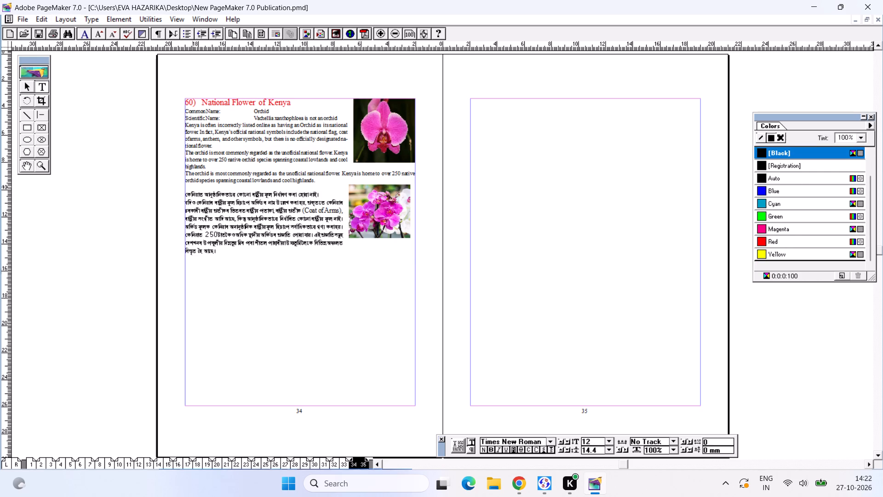
key("BackSpace")
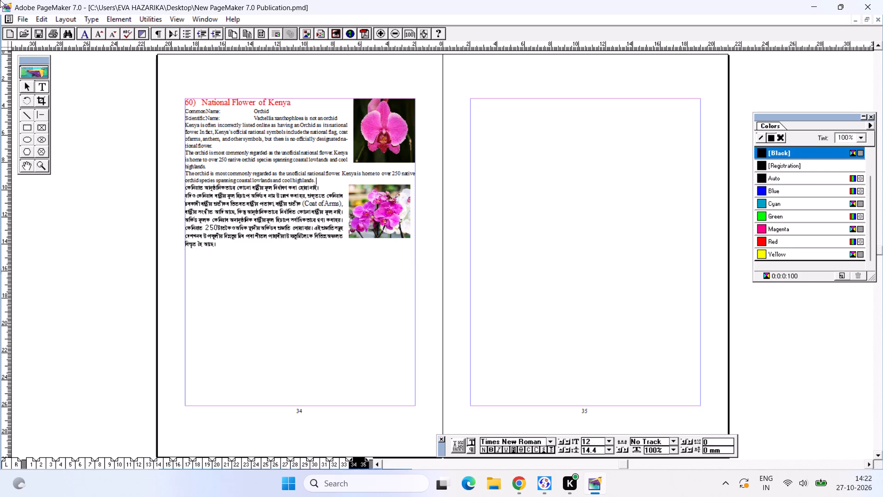
Move the second orchid image flush with page 34's right margin, just beneath the first photo, at about Y 84 mm.
left_click(23, 83)
left_click_drag(380, 198, 386, 193)
left_click(372, 210)
left_click(374, 208)
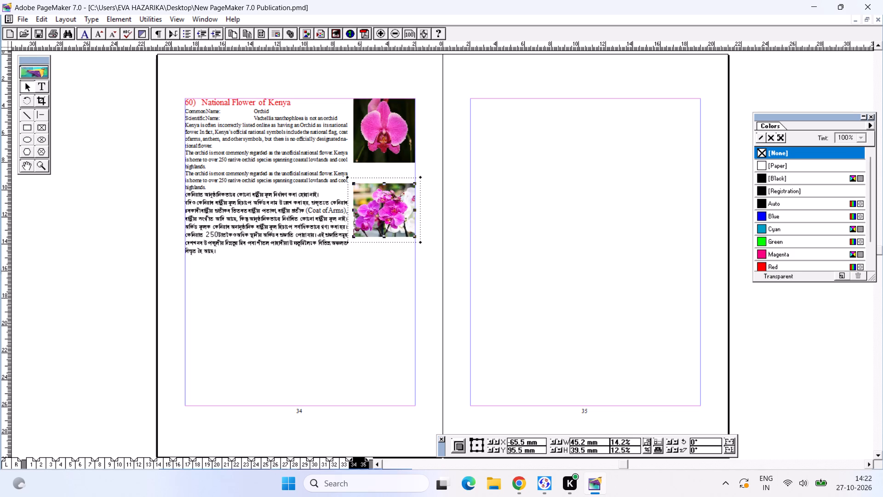
left_click_drag(381, 197, 380, 181)
left_click_drag(378, 183, 378, 183)
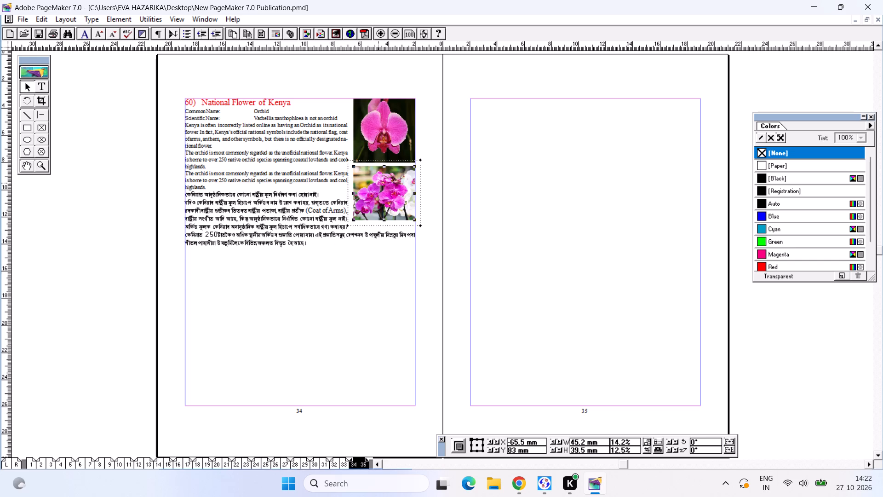
left_click_drag(378, 183, 377, 188)
left_click_drag(378, 185, 378, 178)
left_click(390, 187)
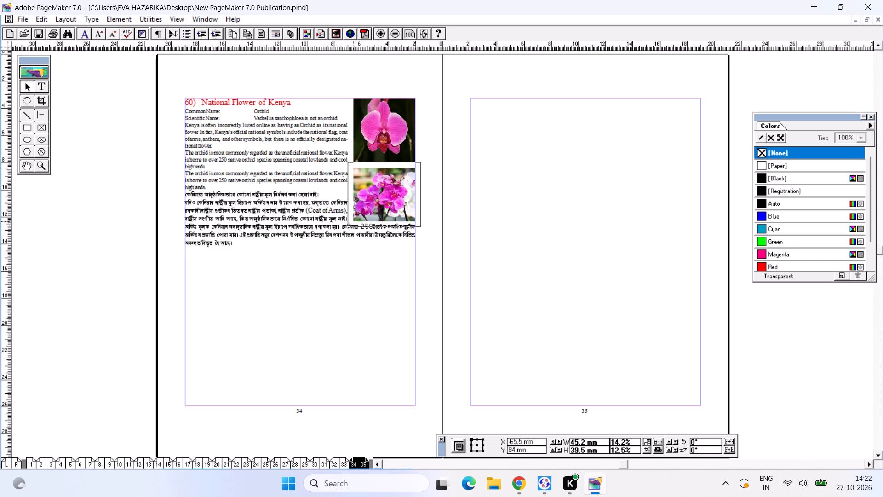
left_click(311, 186)
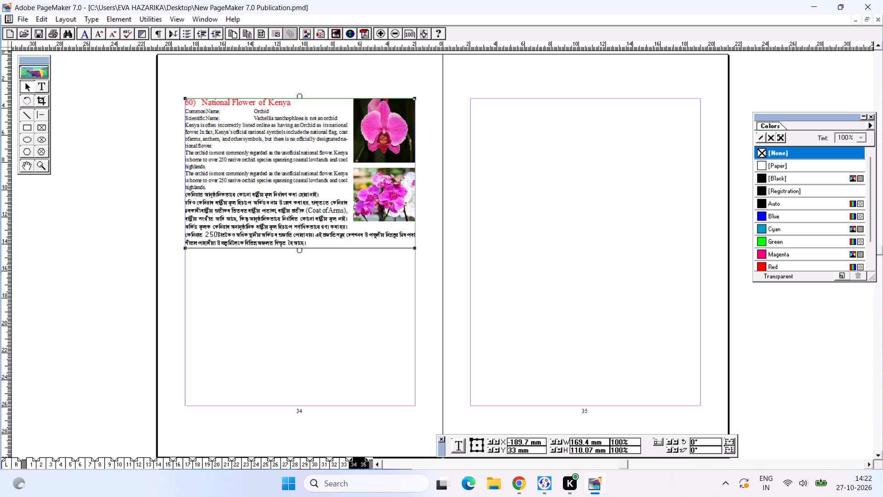
Switch to the national flowers (2) publication and copy the entire National Flower of Kuwait text.
left_click_drag(46, 85, 51, 82)
left_click(220, 101)
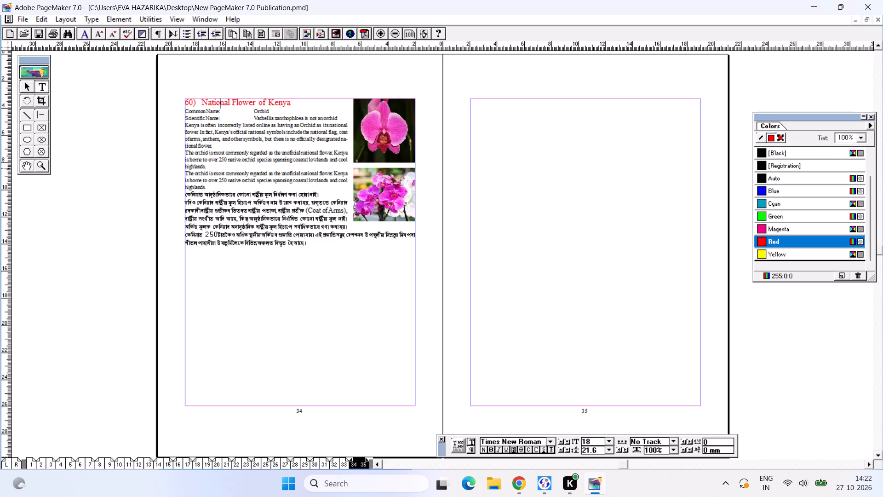
left_click(46, 84)
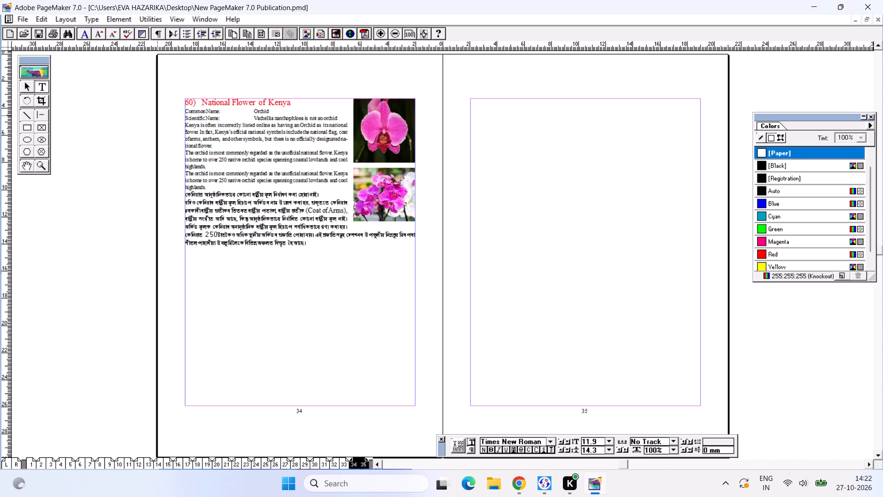
key("ctrl+Tab")
left_click(546, 120, "ctrl")
left_click(555, 117)
key("ctrl+a")
key("ctrl+c")
key("ctrl+c")
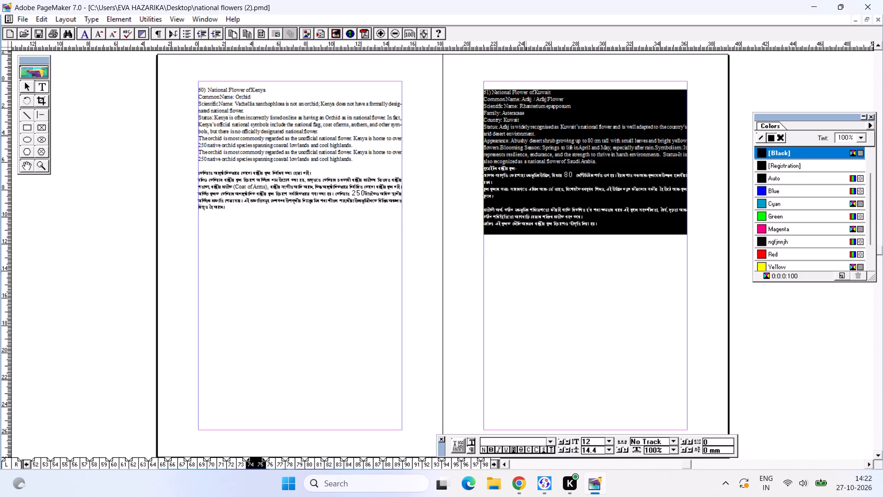
Paste the Kuwait text into the New PageMaker 7.0 Publication and place it within page 34's margins below the Kenya article.
key("ctrl+Tab")
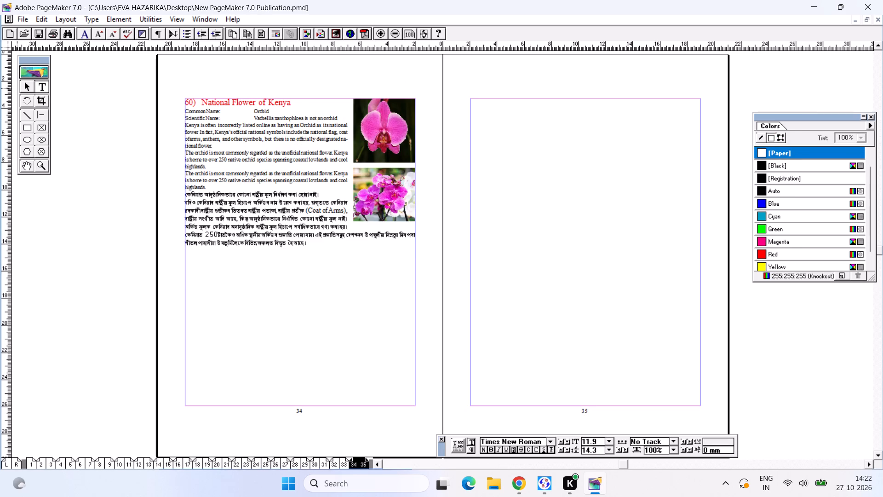
left_click(21, 87)
key("ctrl+v")
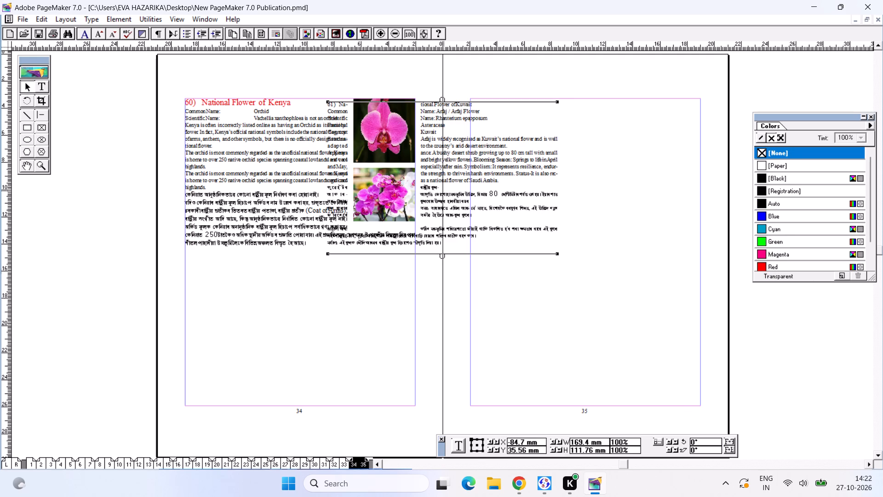
left_click_drag(503, 185, 359, 334)
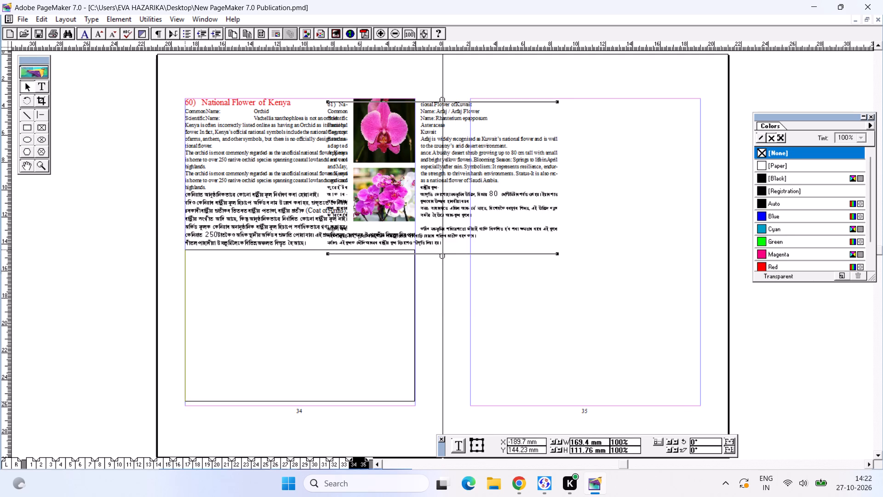
left_click_drag(359, 334, 362, 335)
left_click_drag(301, 319, 303, 337)
Format the heading "61) National Flower of Kuwait" at 18 pt in Red.
key("ctrl+2")
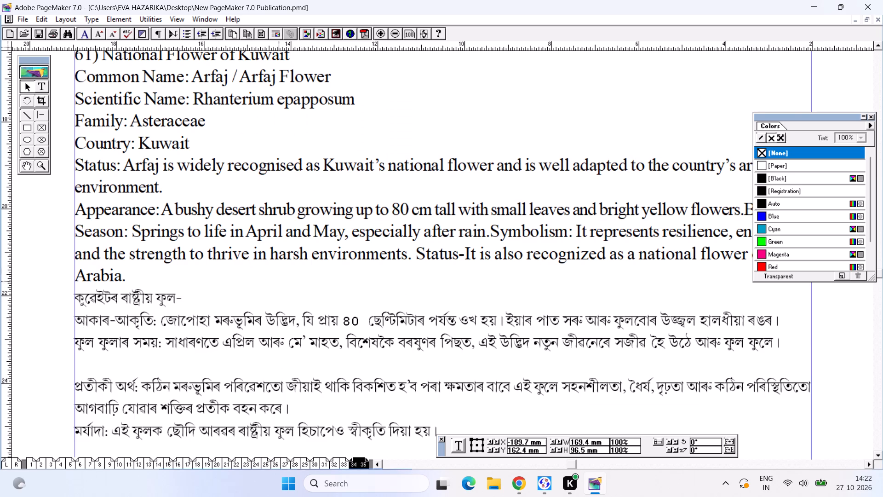
left_click_drag(296, 302, 255, 410, "alt")
left_click_drag(246, 263, 328, 315, "alt")
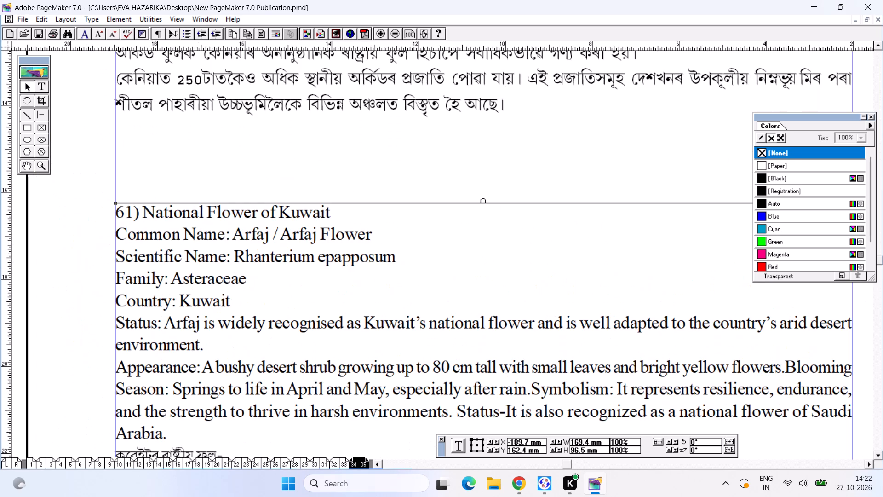
left_click(42, 86)
left_click_drag(368, 220, 91, 204)
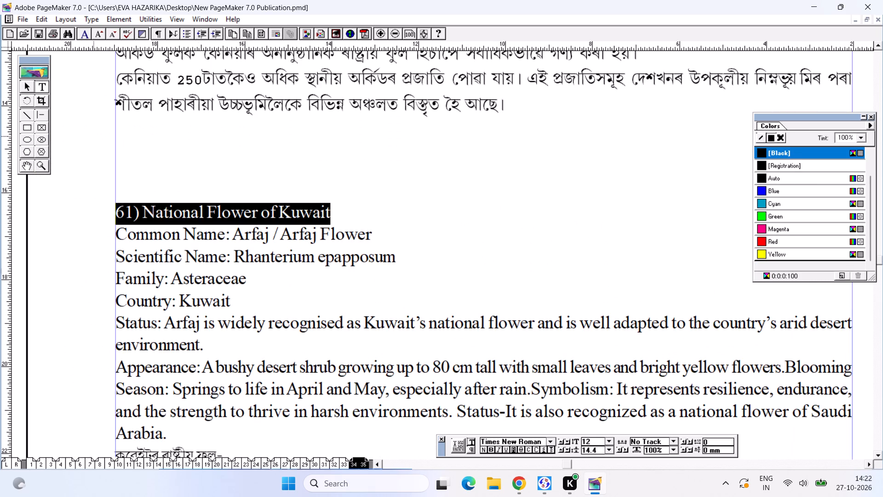
key("ctrl+shift+period")
key("ctrl+shift+period")
key("ctrl+shift+period")
key("ctrl+shift+period")
key("ctrl+shift+period")
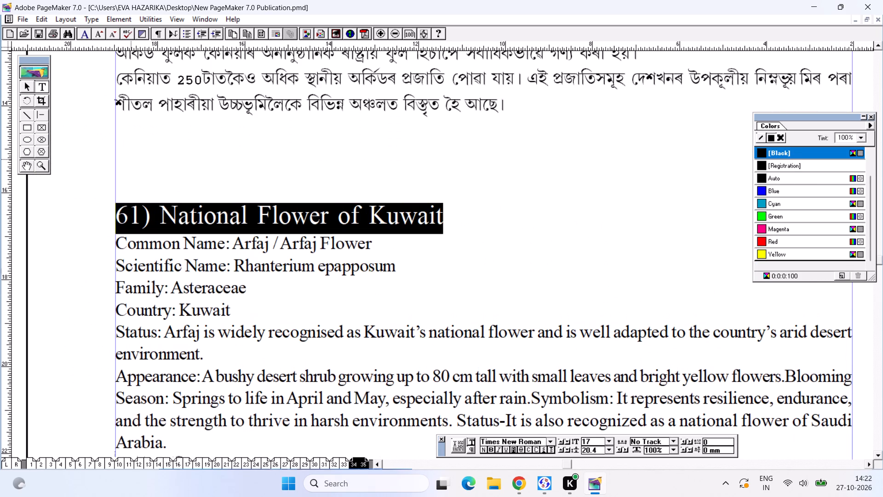
key("ctrl+period")
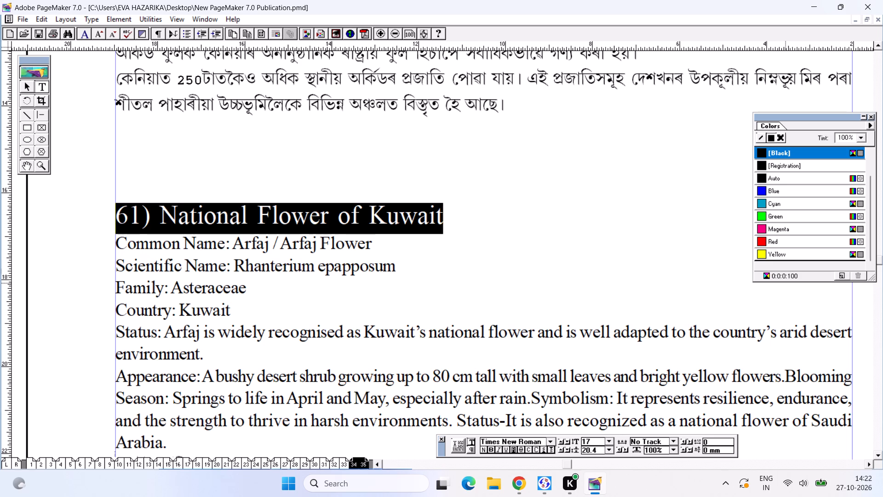
key("ctrl+shift+period")
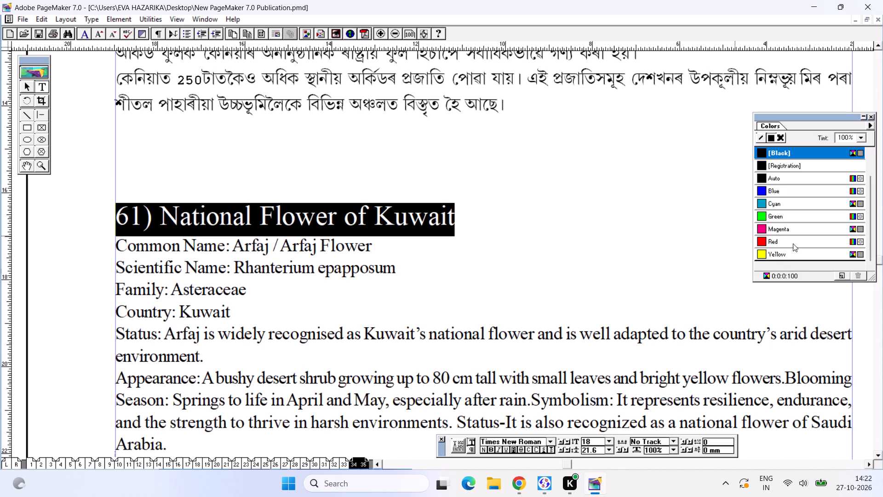
left_click(793, 243)
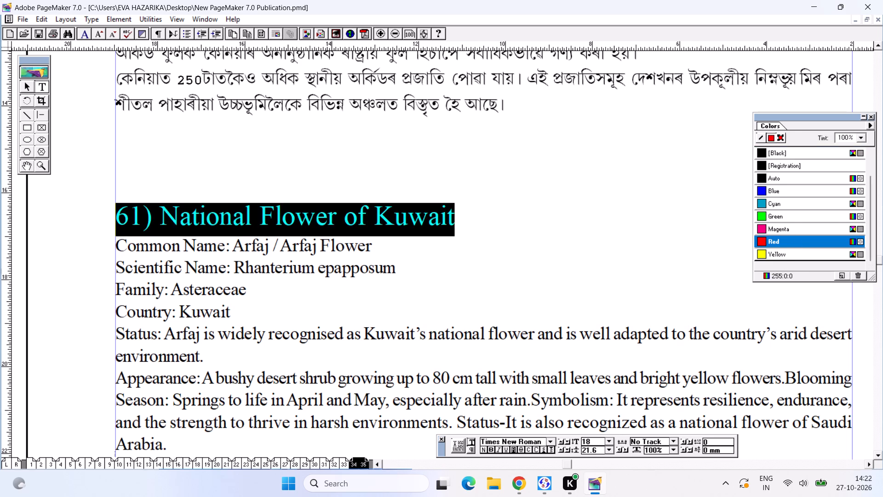
Insert tabs after the Common Name, Scientific Name and Family labels to align their values in one column.
left_click(229, 241)
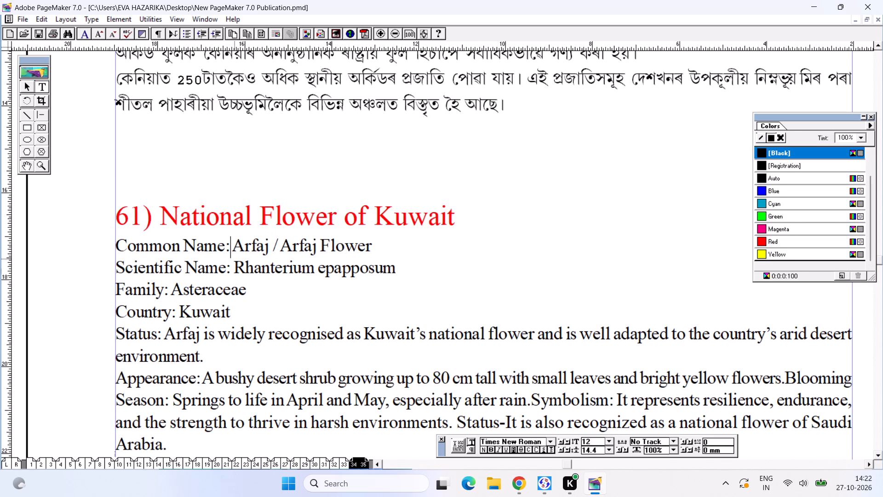
key("Tab")
key("Tab")
left_click(231, 278)
key("Tab")
key("Tab")
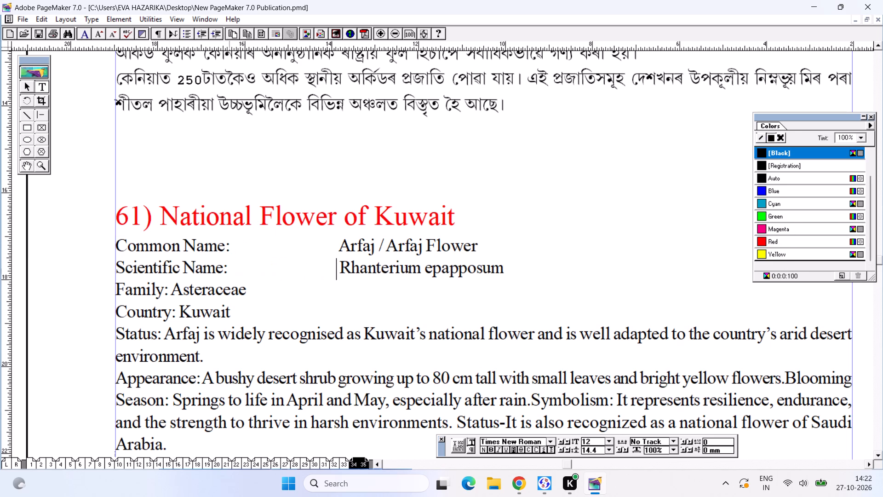
left_click(172, 290)
key("Tab")
key("Tab")
key("Tab")
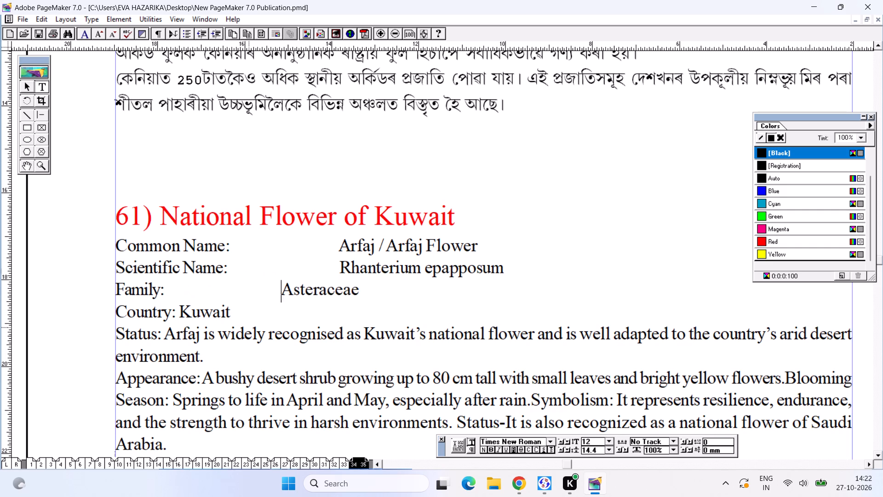
key("Tab")
Delete the "Country: Kuwait" line from the Kuwait article.
left_click_drag(241, 317, 108, 306)
key("BackSpace")
key("BackSpace")
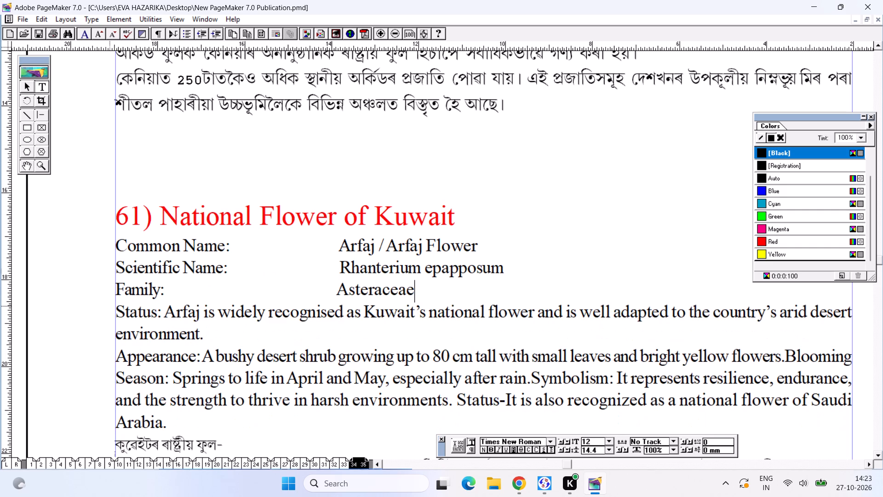
Remove the "Status:" and "Appearance:" labels from the start of the Kuwait article's two English paragraphs.
left_click_drag(161, 312, 113, 312)
key("BackSpace")
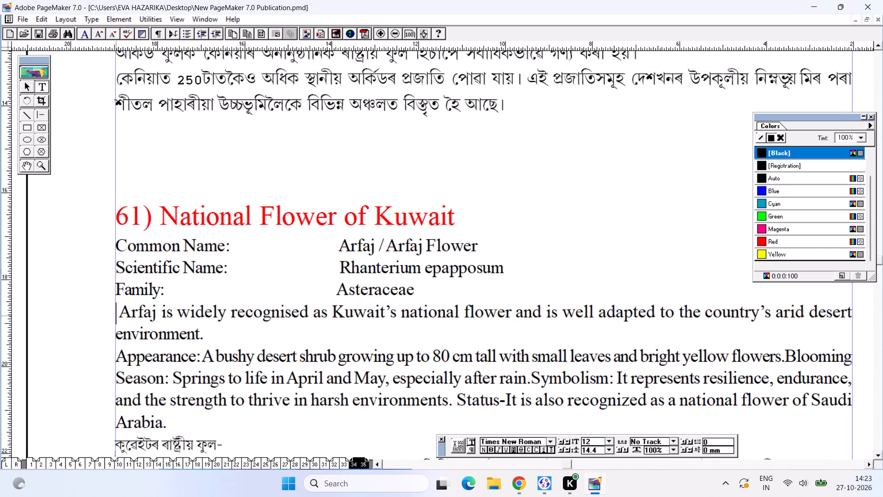
key("BackSpace")
key("Return")
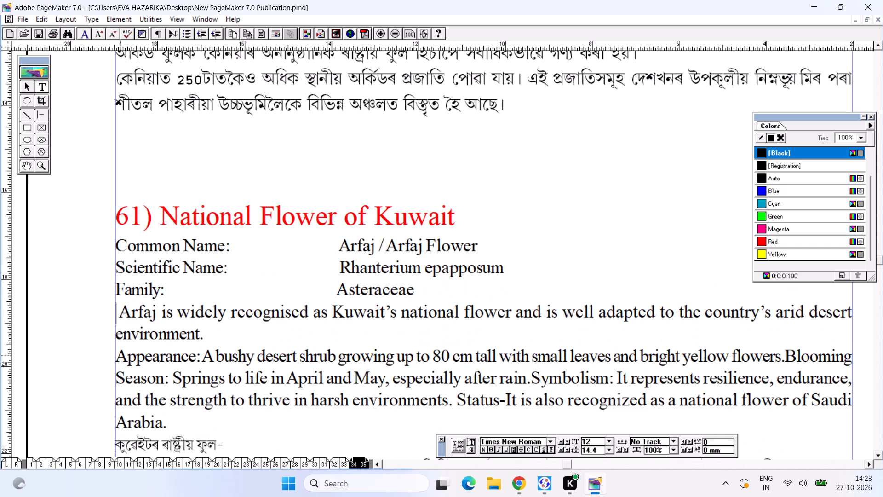
left_click_drag(120, 317, 112, 314)
key("BackSpace")
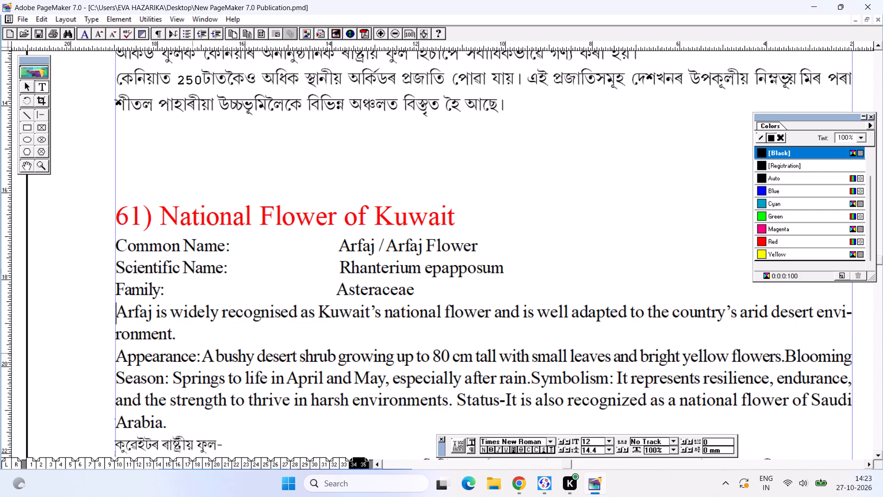
left_click_drag(200, 357, 109, 351)
key("BackSpace")
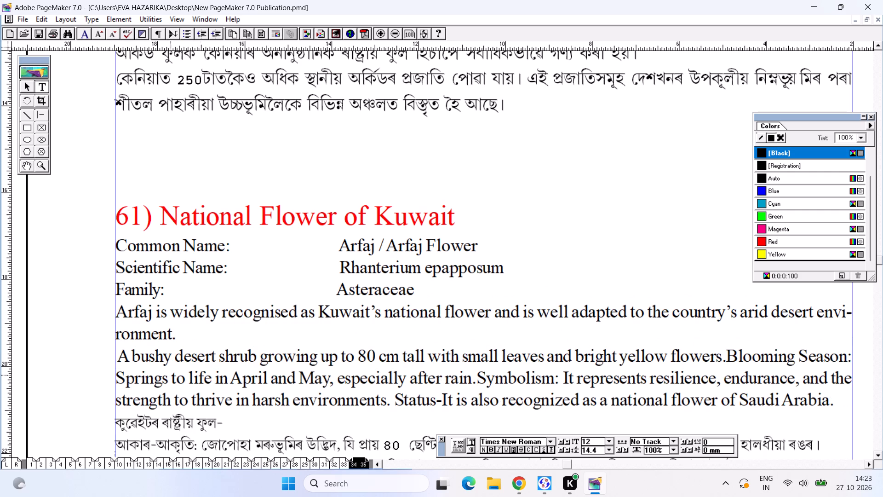
Delete the Assamese heading line "কুৱেইটৰ ৰাষ্ট্ৰীয় ফুল-" from the Kuwait article, leaving no empty line.
left_click_drag(329, 397, 335, 250, "alt")
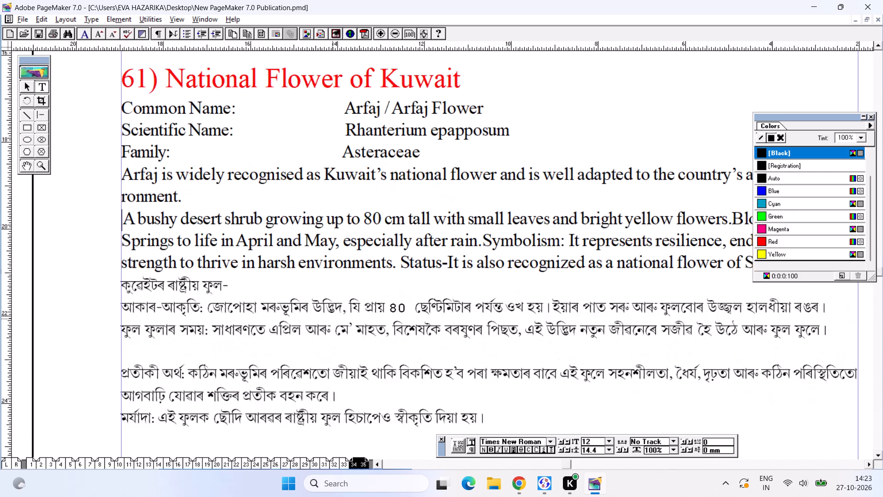
left_click_drag(332, 318, 307, 220, "alt")
left_click_drag(312, 230, 284, 253, "alt")
left_click_drag(275, 262, 263, 286, "alt")
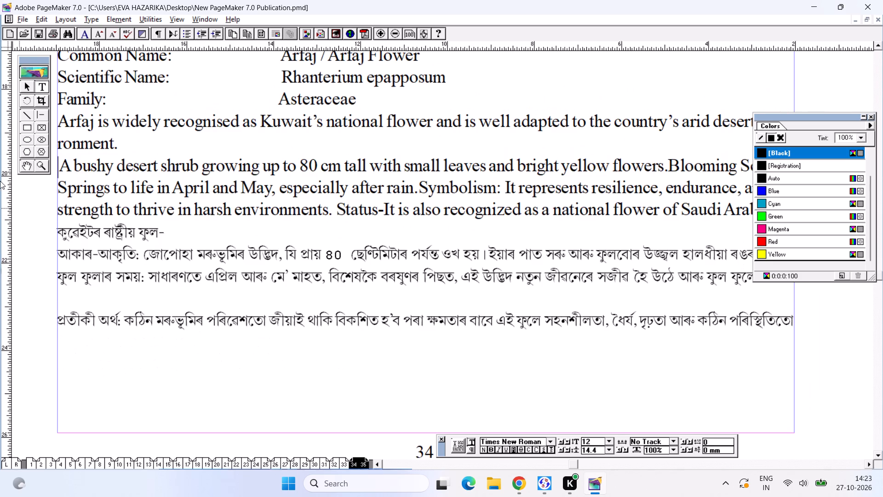
left_click_drag(191, 239, 53, 236)
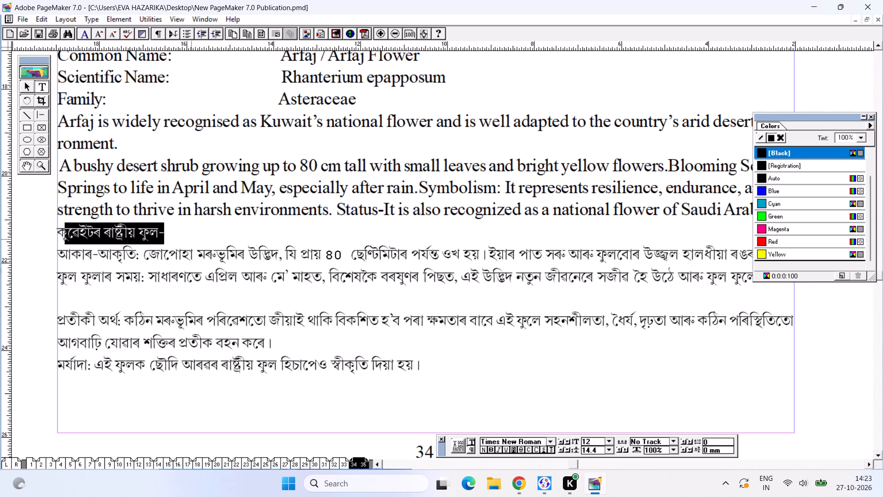
left_click_drag(53, 236, 29, 246)
key("BackSpace")
key("ctrl+z")
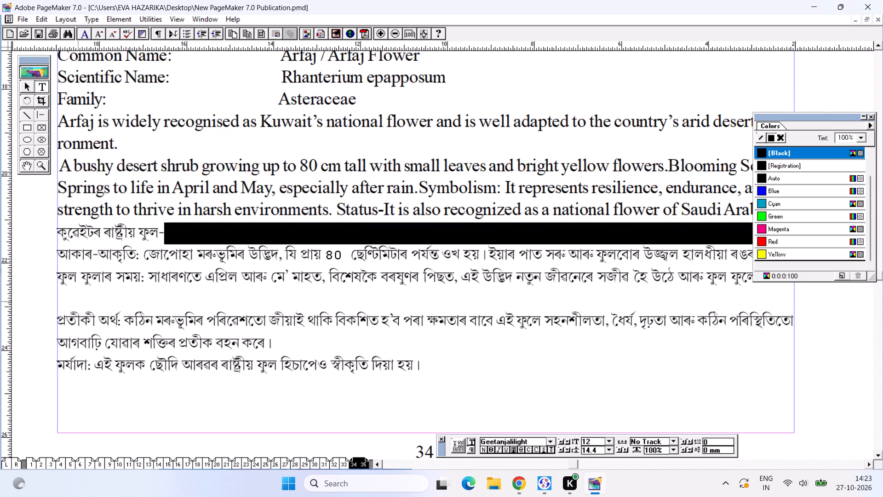
left_click(193, 252)
left_click_drag(170, 237, 35, 226)
key("BackSpace")
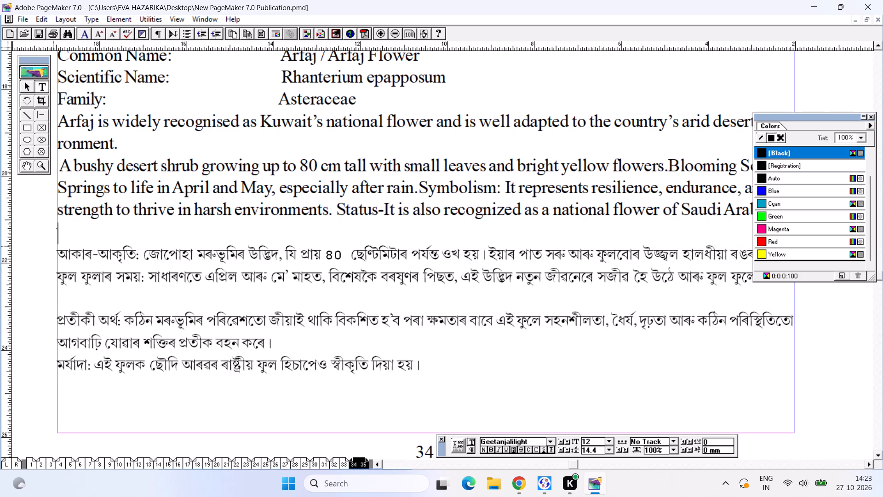
key("BackSpace")
Enlarge all the Assamese paragraphs of the Kuwait article to 14 pt and save the publication.
left_click_drag(59, 234, 482, 352)
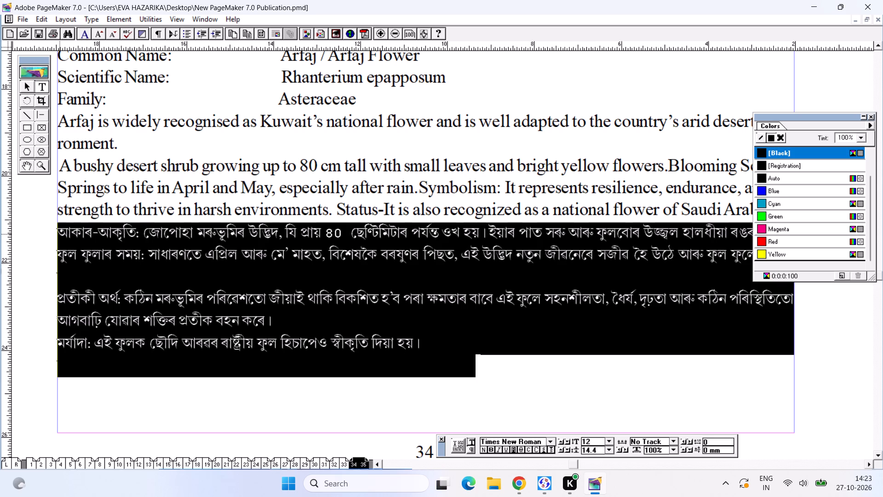
left_click_drag(482, 352, 482, 351)
key("ctrl+shift+period")
key("ctrl+shift+period")
key("ctrl+0")
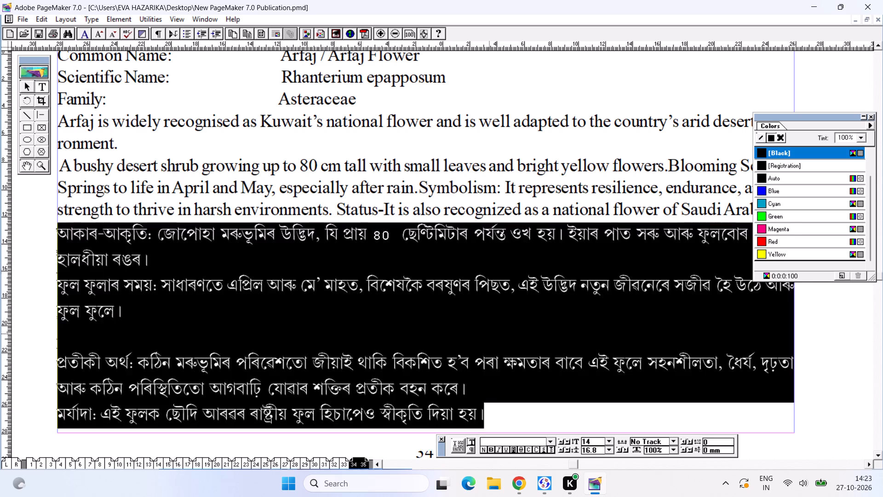
key("ctrl+s")
key("ctrl+s")
Join the "A bushy desert shrub" paragraph to the end of the Kuwait article's first English paragraph and save.
left_click(218, 314)
key("ctrl+2")
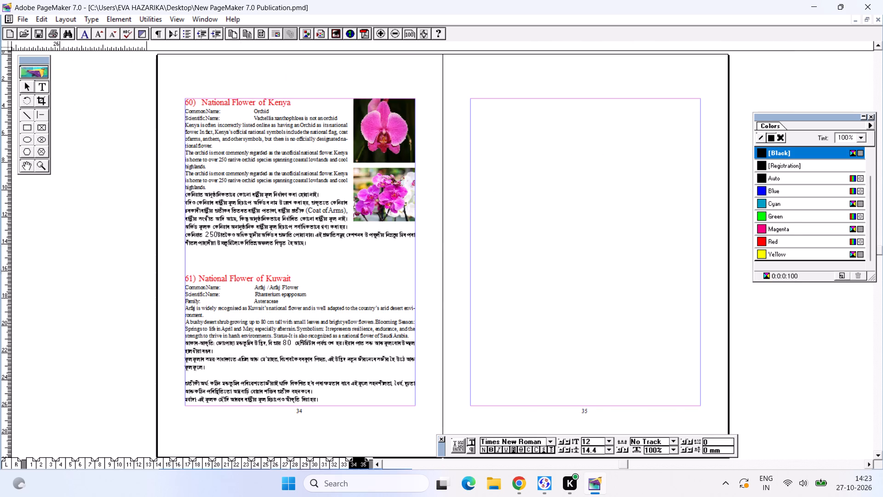
left_click_drag(438, 222, 164, 228, "alt")
left_click_drag(231, 225, 167, 250, "alt")
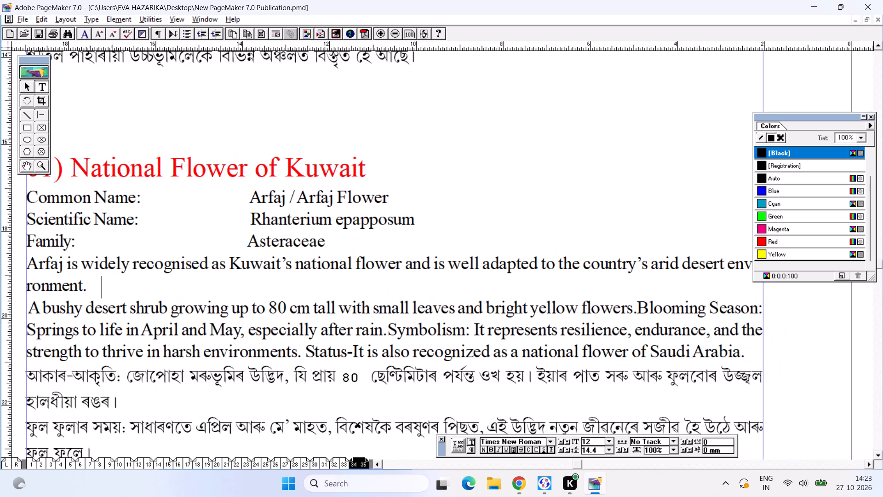
left_click_drag(121, 284, 138, 268, "alt")
left_click(43, 292)
key("equal")
key("BackSpace")
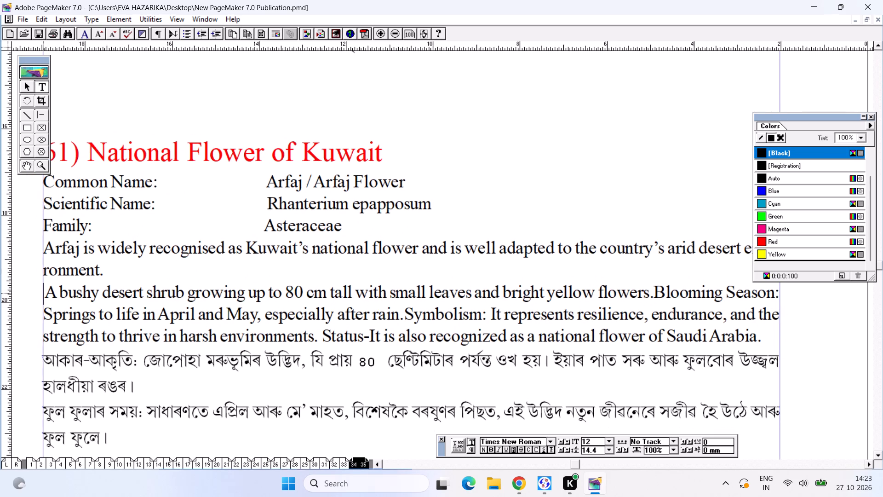
key("BackSpace")
key("space")
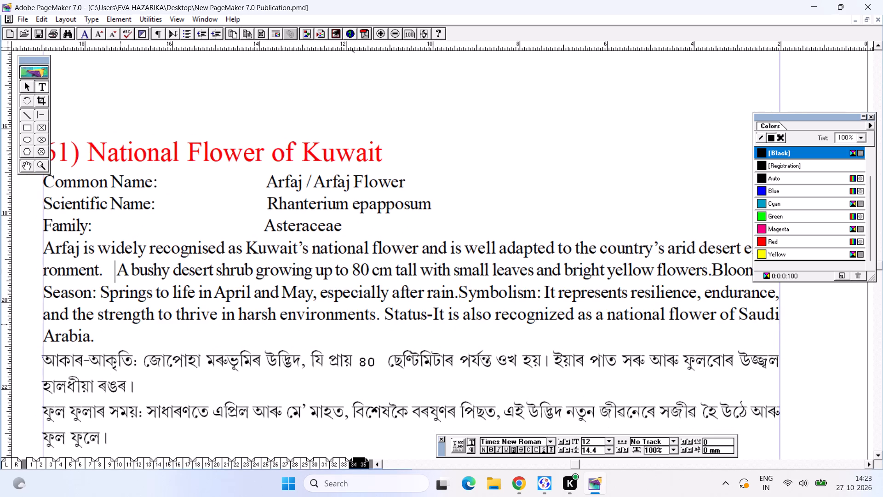
key("BackSpace")
key("BackSpace")
key("ctrl+s")
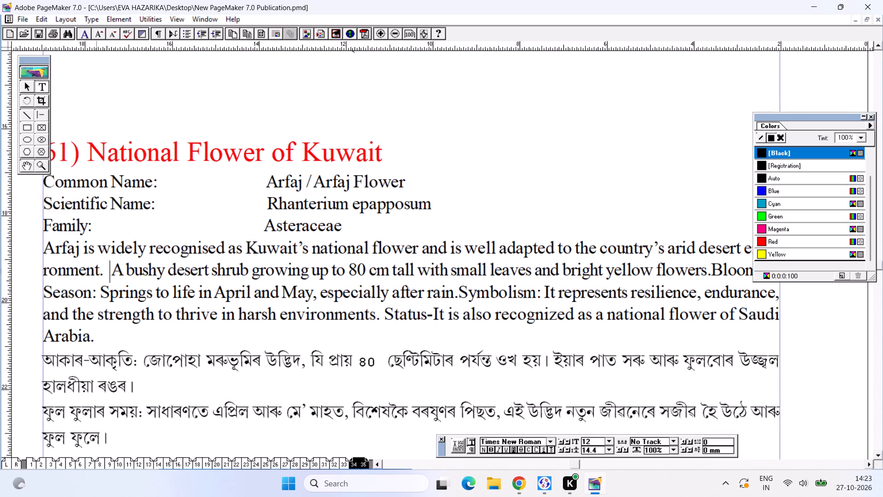
Delete the word "Season:" after "Blooming" in the Kuwait article's English paragraph.
left_click_drag(97, 304, 21, 302)
key("BackSpace")
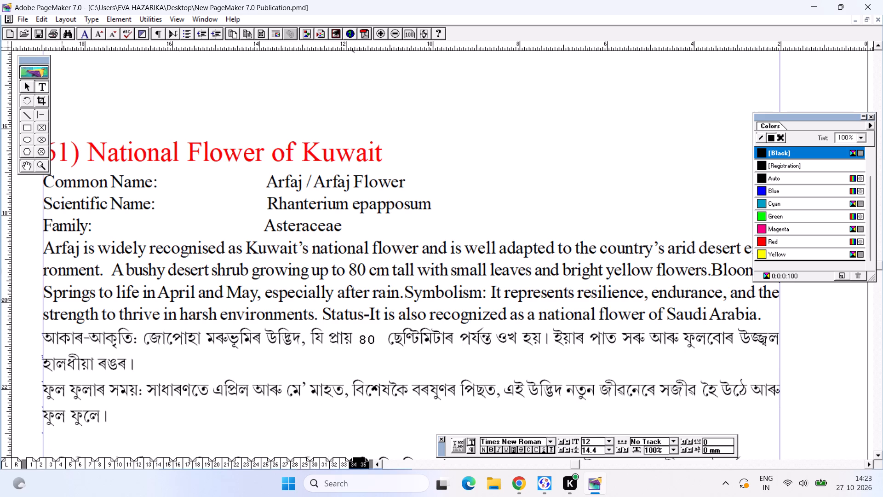
Change the font of the number 80 in the Kuwait article's first Assamese paragraph to Geetanjalip and save.
left_click_drag(247, 376, 260, 313, "alt")
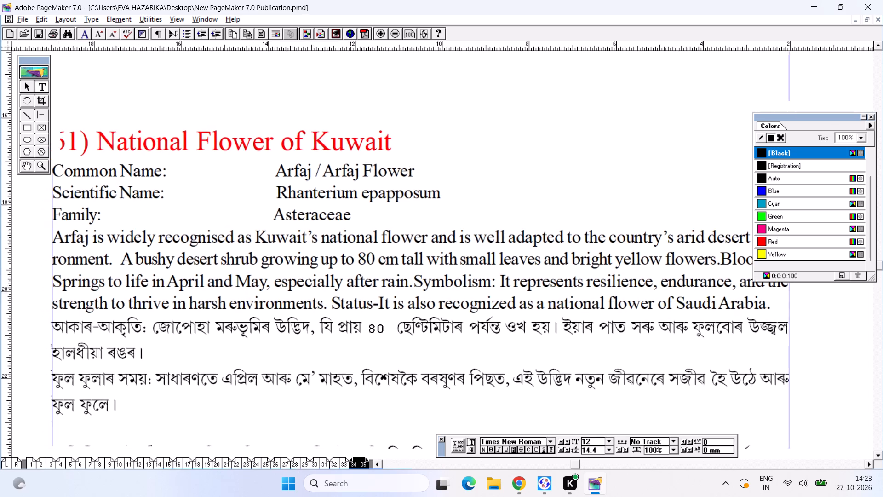
left_click_drag(382, 283, 355, 284)
left_click(355, 284)
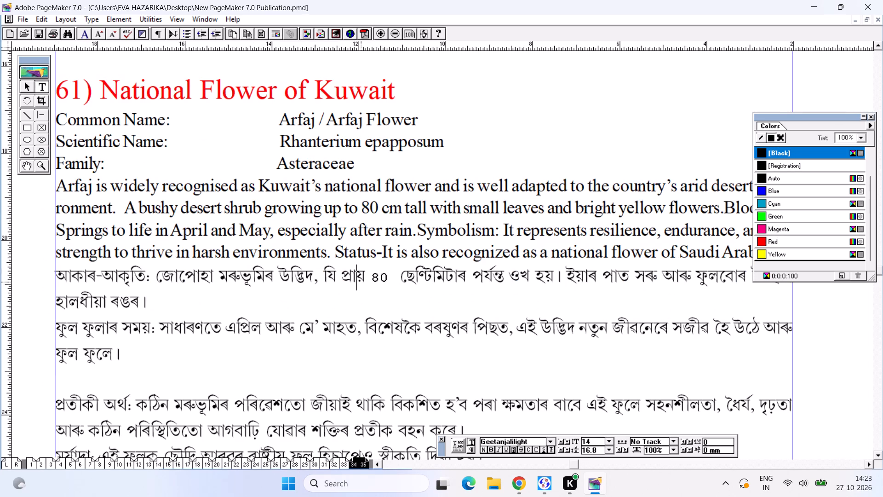
left_click_drag(370, 278, 385, 283)
key("ctrl+t")
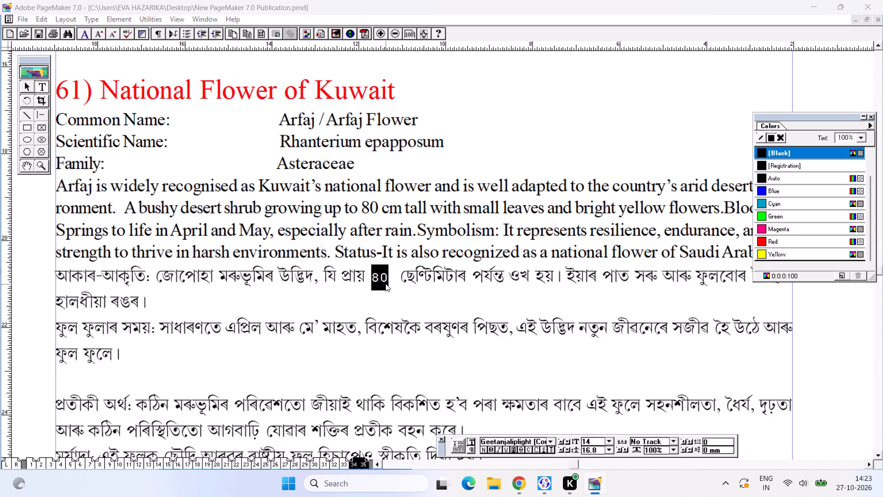
key("ctrl+g")
key("ctrl+g")
key("ctrl+g")
key("ctrl+g")
key("ctrl+Left")
key("ctrl+Left")
key("ctrl+Left")
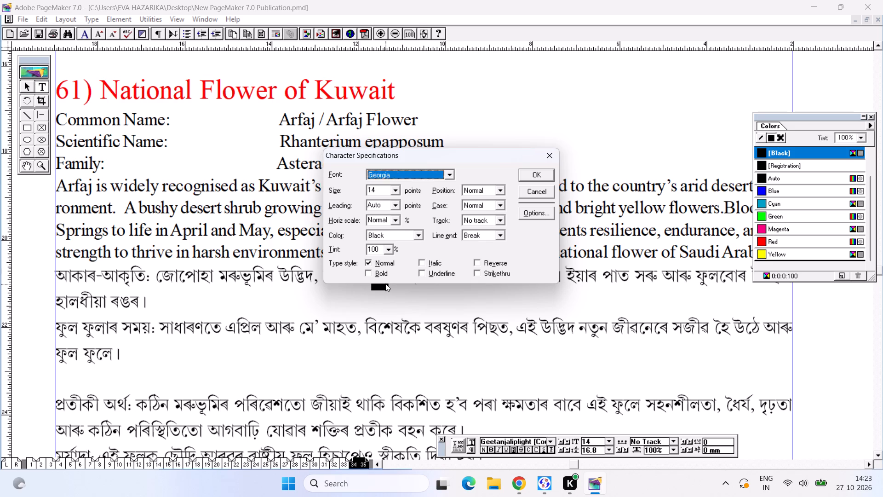
key("ctrl+Left")
key("ctrl+Left")
key("ctrl+Left")
key("ctrl+Return")
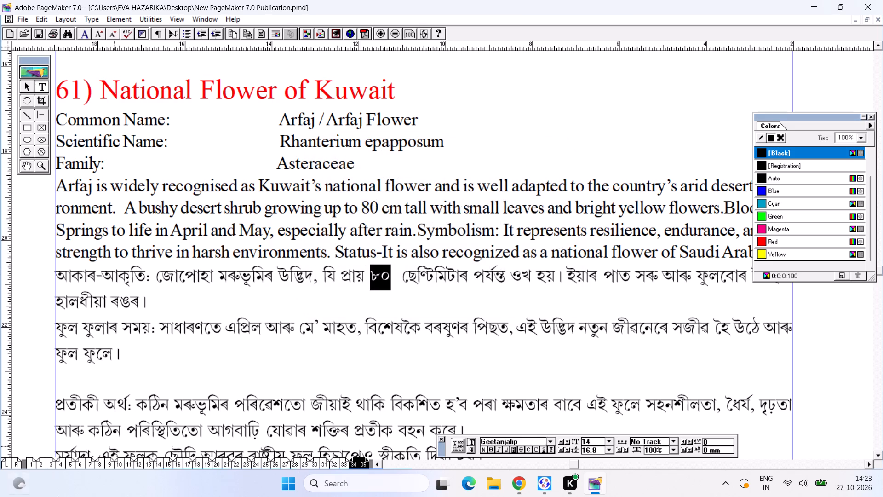
key("ctrl+s")
Remove the labels "আকাৰ-আকৃতি:" and "ফুল ফুলাৰ সময়:" from the first two Assamese paragraphs and join those paragraphs.
left_click_drag(300, 334, 304, 318, "alt")
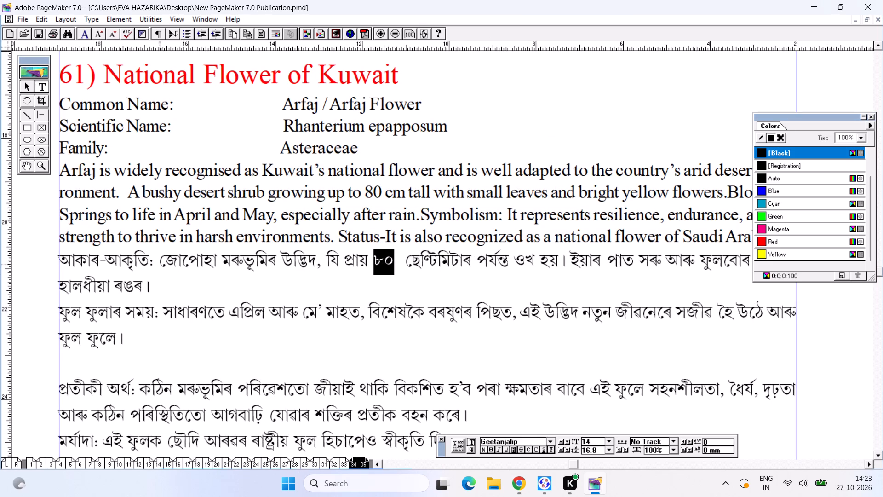
left_click_drag(159, 265, 50, 254)
key("BackSpace")
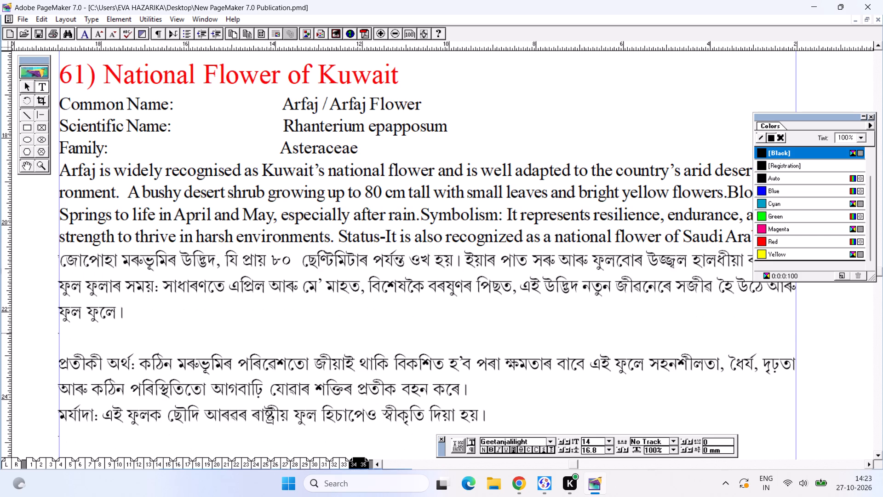
left_click_drag(159, 288, 52, 285)
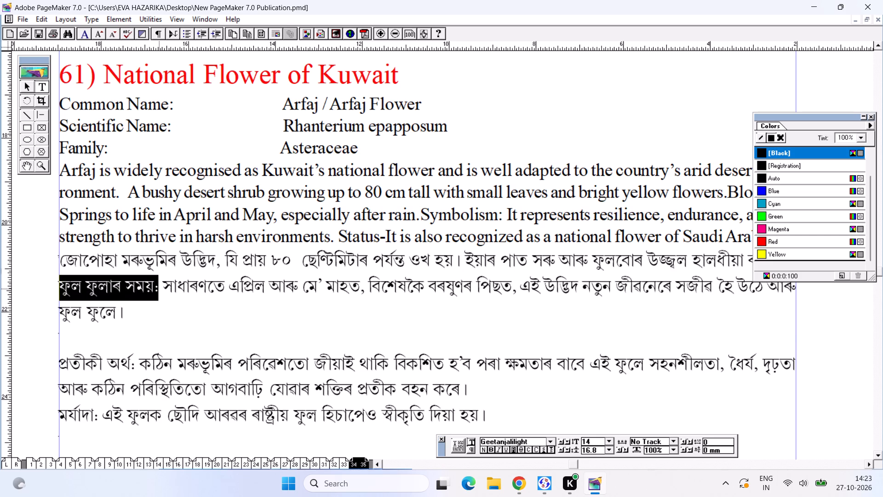
left_click_drag(52, 285, 52, 285)
key("BackSpace")
key("BackSpace")
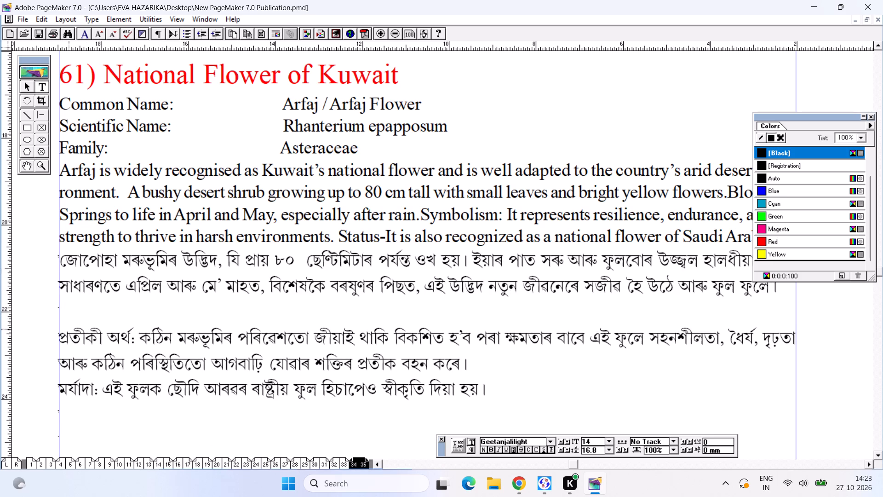
Remove the labels "প্ৰতীকী অৰ্থ:" and "মৰ্যাদা:" and the blank line, join the last sentence to the preceding paragraph, and save.
left_click_drag(138, 337, 100, 303)
key("BackSpace")
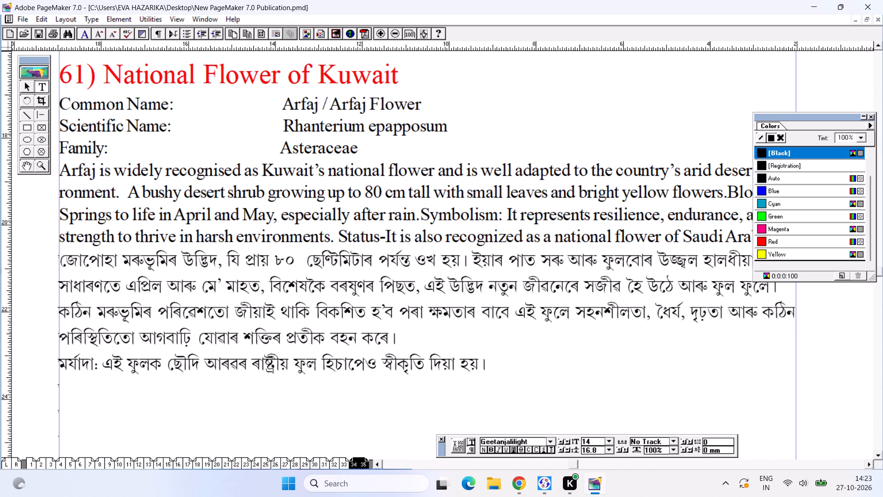
left_click_drag(98, 367, 52, 354)
key("BackSpace")
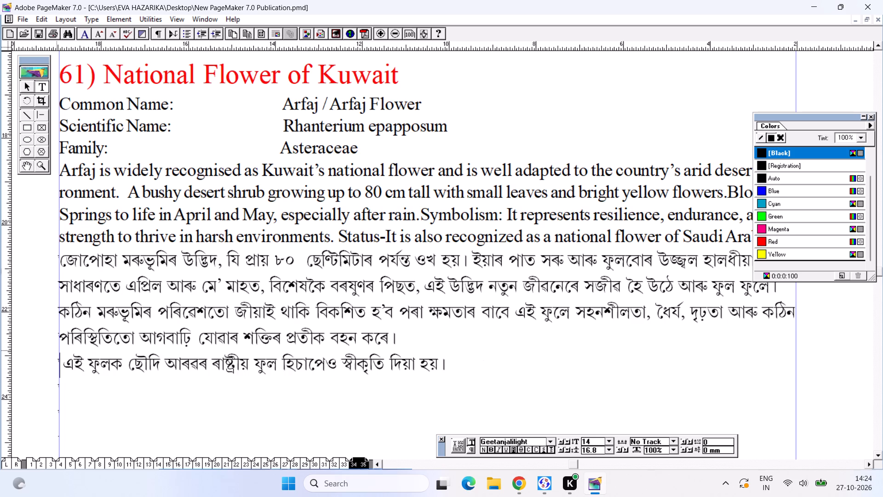
key("BackSpace")
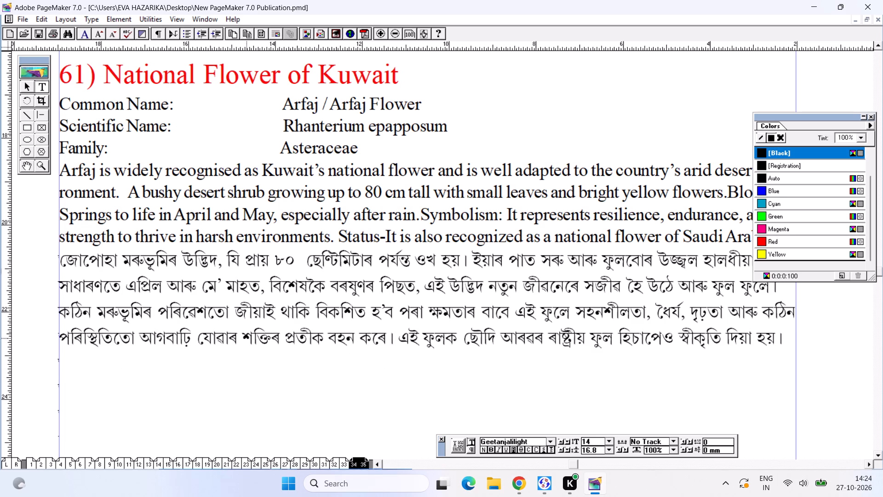
key("ctrl+s")
key("ctrl+s")
key("ctrl+s")
key("ctrl+0")
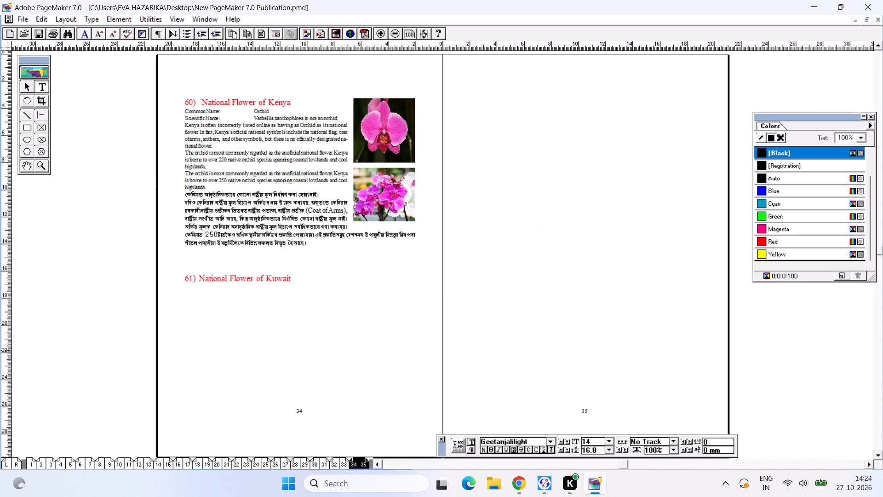
key("ctrl+s")
key("ctrl+s")
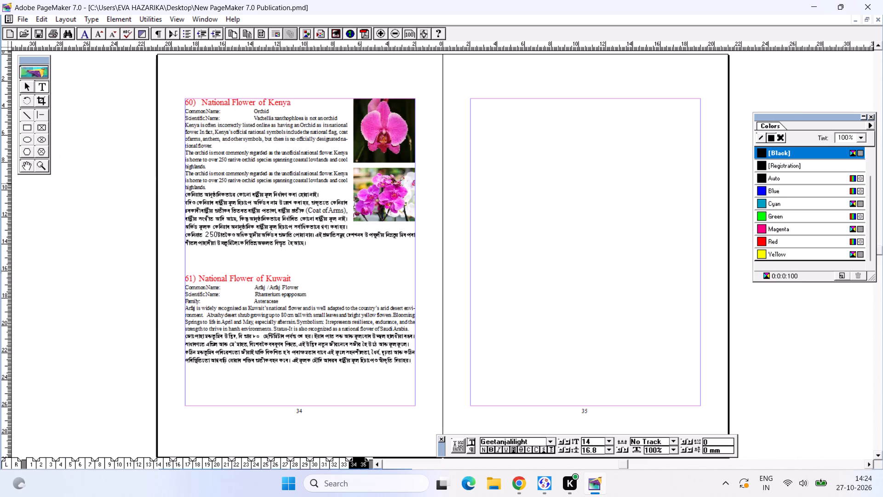
Copy "National Flower of Kuwait" from the article heading and search Google Images for it in Chrome.
left_click(38, 86)
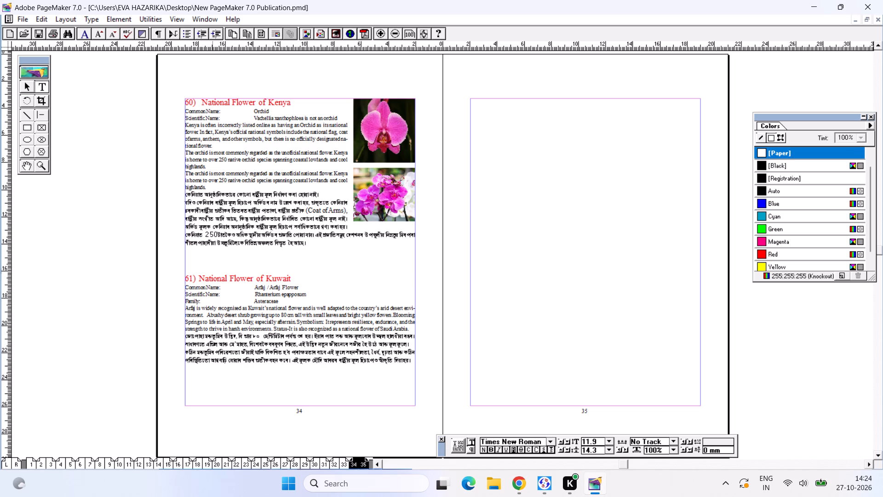
left_click(202, 277)
left_click(202, 277)
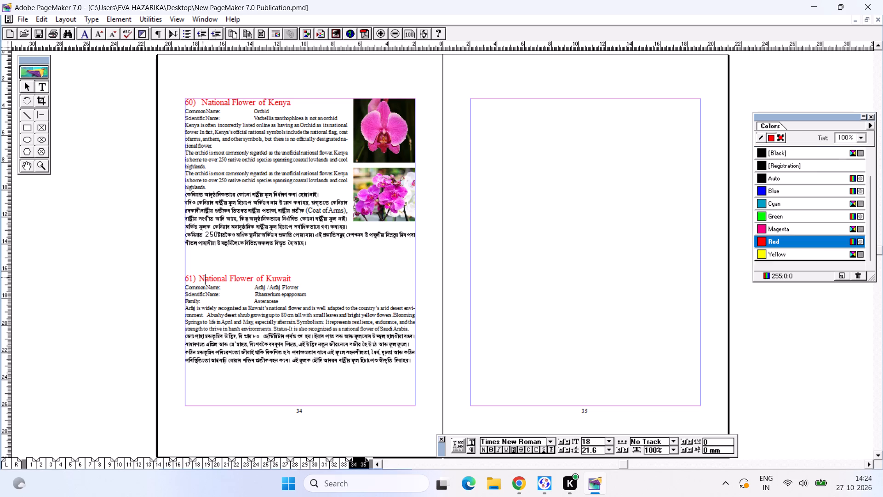
left_click_drag(200, 277, 292, 276)
key("ctrl+c")
key("ctrl+c")
key("ctrl+c")
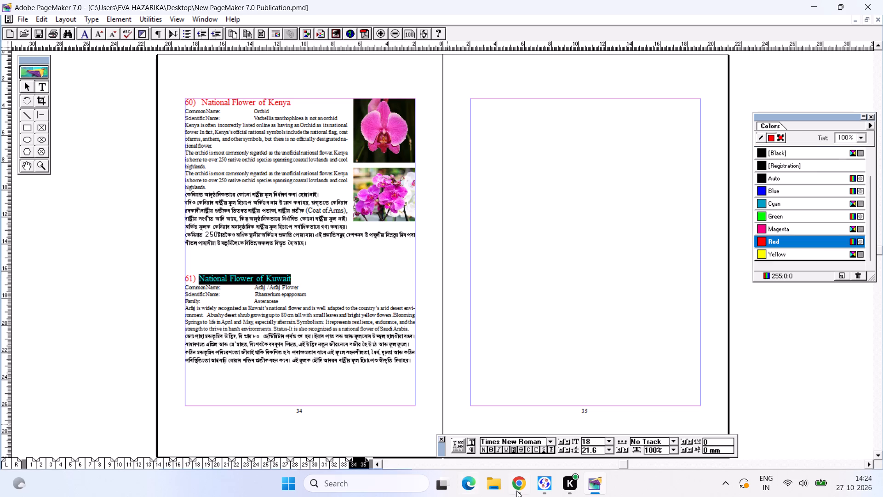
left_click(527, 482)
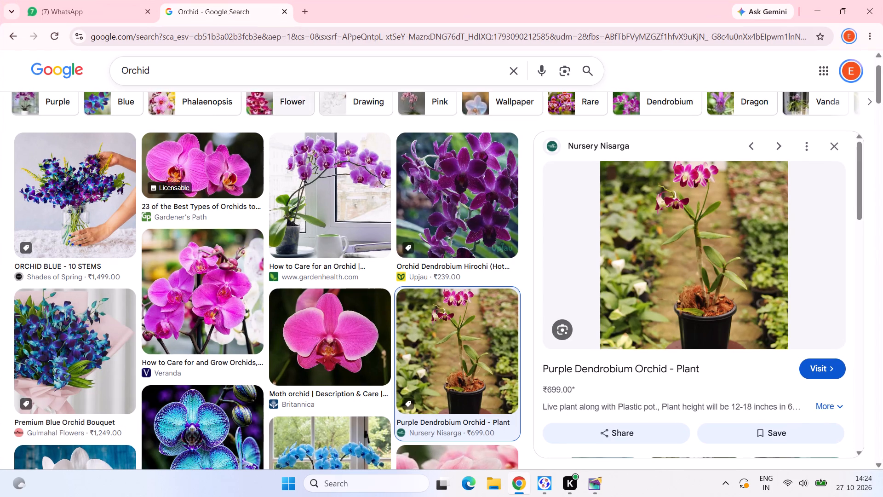
left_click_drag(248, 65, 104, 62)
key("ctrl+v")
key("Return")
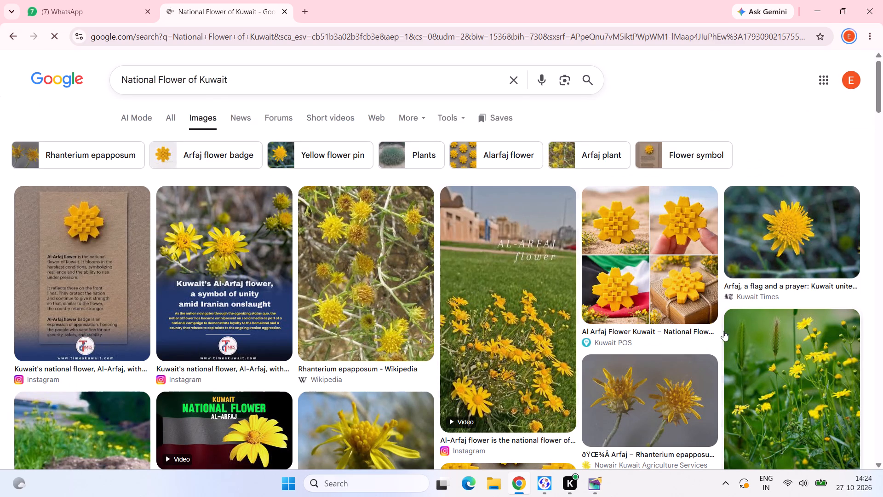
Open the Kuwait Times picture of the yellow Arfaj flower and copy the image.
left_click(772, 210)
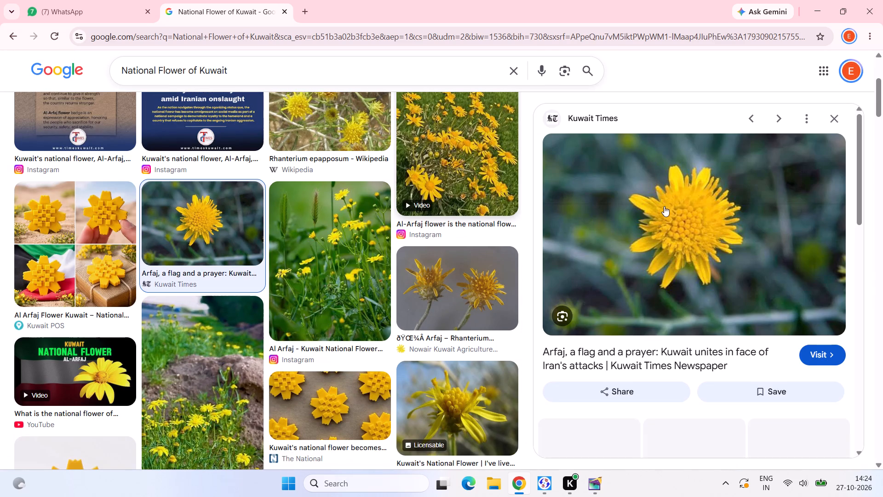
right_click(654, 198)
left_click(695, 376)
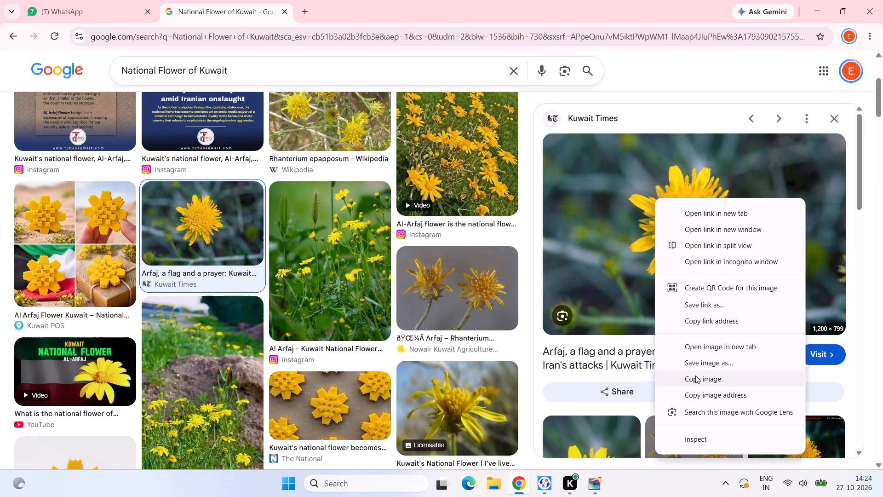
Paste the yellow Arfaj picture onto page 34, shrink it to about 48 × 40 mm and place it at the right margin beside the Kuwait heading.
left_click(592, 481)
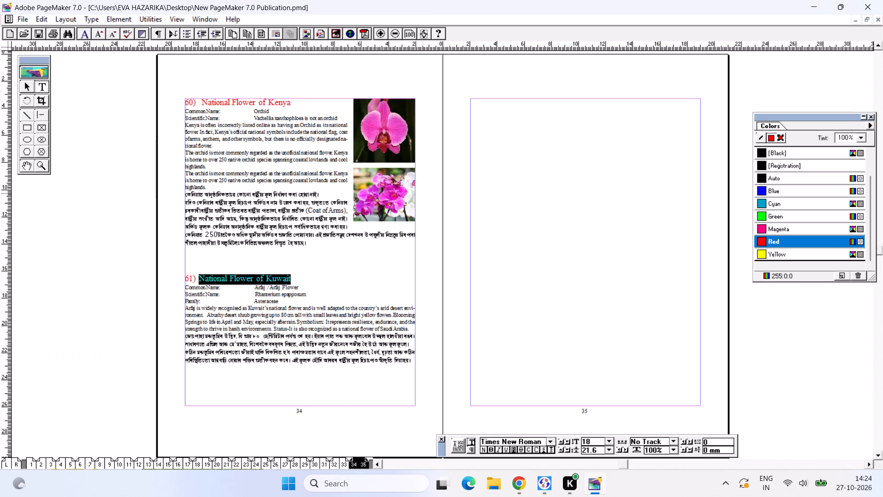
left_click(29, 88)
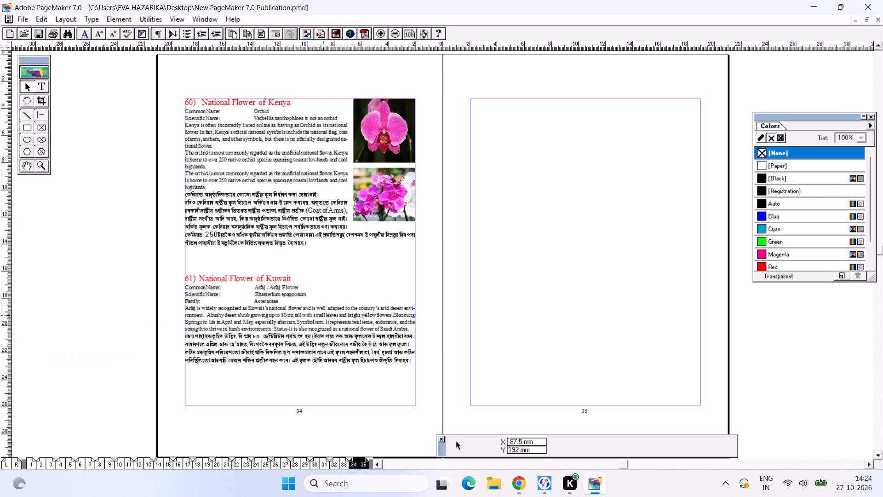
key("ctrl+v")
left_click(280, 160)
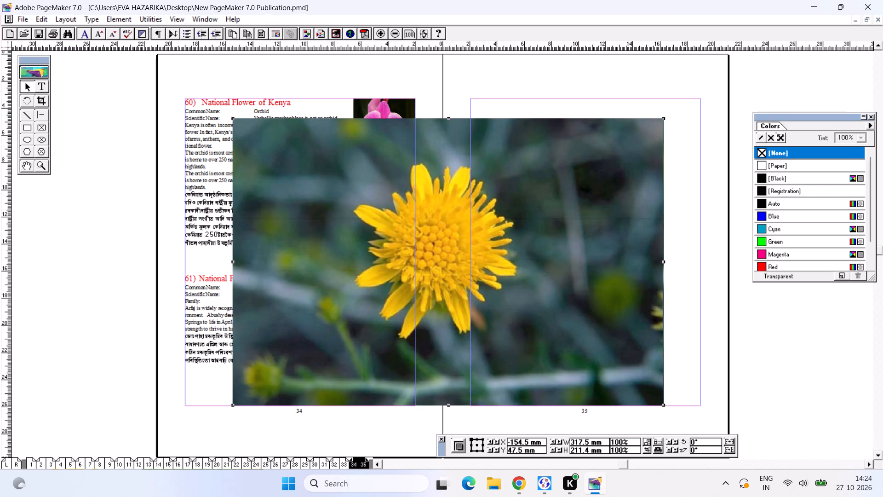
left_click_drag(234, 119, 561, 331)
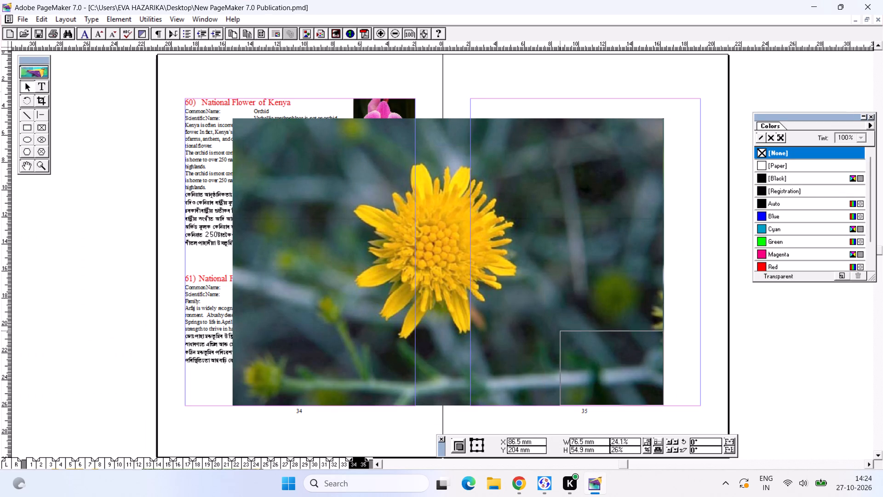
left_click_drag(561, 331, 591, 343)
left_click_drag(610, 377, 321, 289)
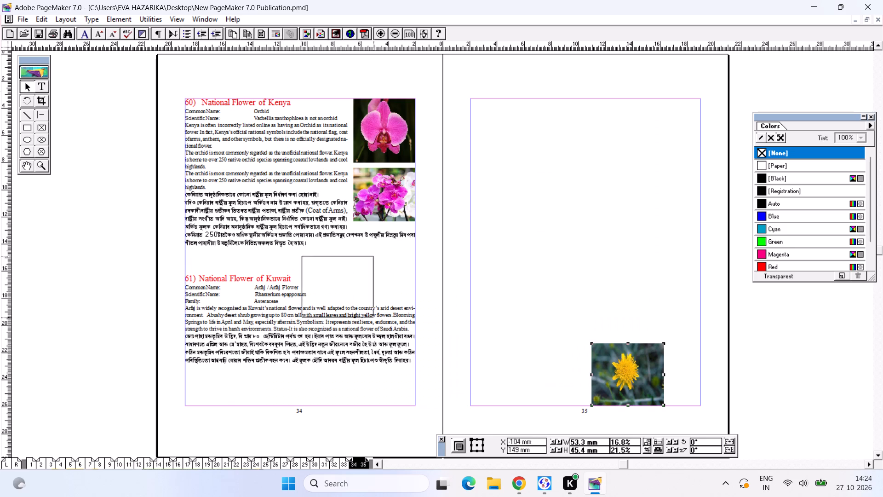
left_click_drag(321, 289, 360, 295)
left_click_drag(344, 323, 350, 320)
left_click_drag(350, 320, 350, 315)
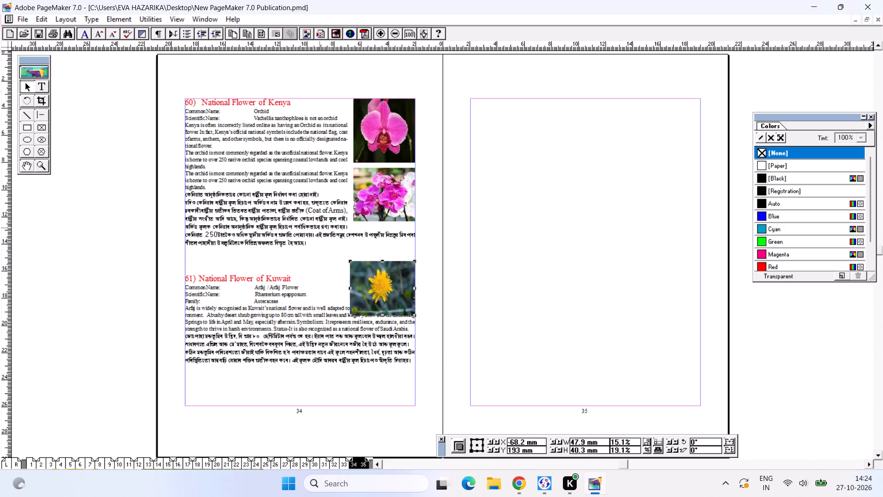
Open the text wrap settings for the Arfaj picture beside the Kuwait heading.
left_click(113, 16)
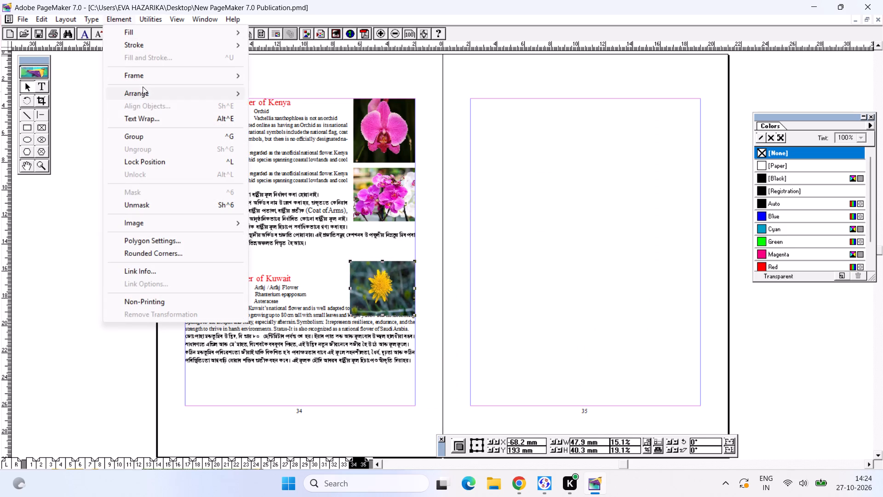
left_click(141, 95)
left_click(156, 118)
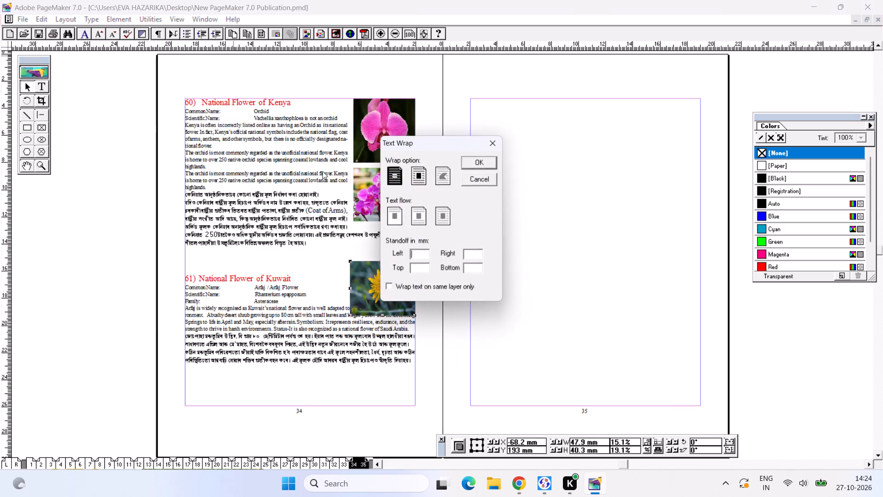
Apply a rectangular text wrap to the Arfaj picture so the Kuwait text flows around it.
left_click(422, 173)
left_click(465, 163)
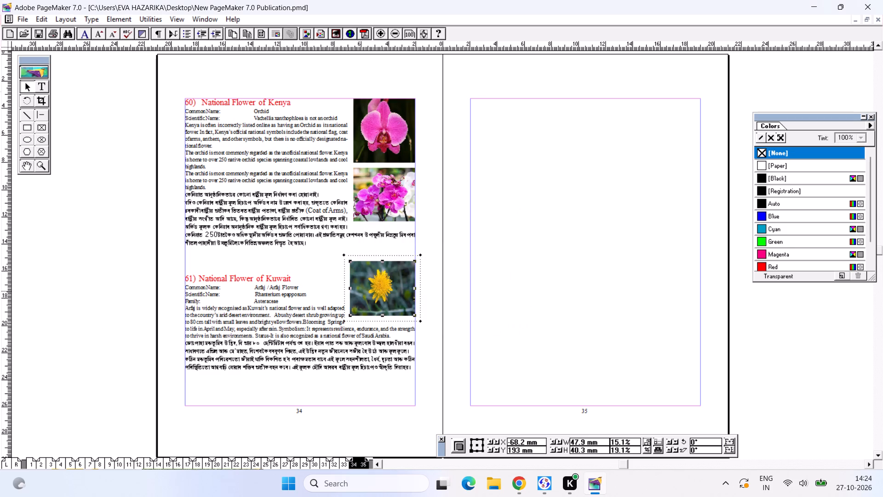
Move the Kuwait text block slightly up and the Arfaj picture slightly down so the picture's top lines up with the heading.
left_click_drag(386, 290, 386, 295)
left_click(385, 294)
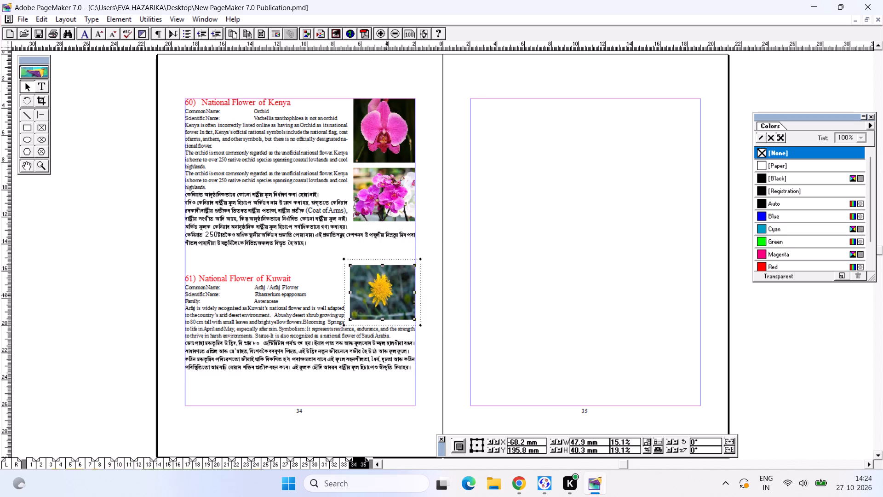
left_click(293, 288)
left_click_drag(253, 301, 253, 295)
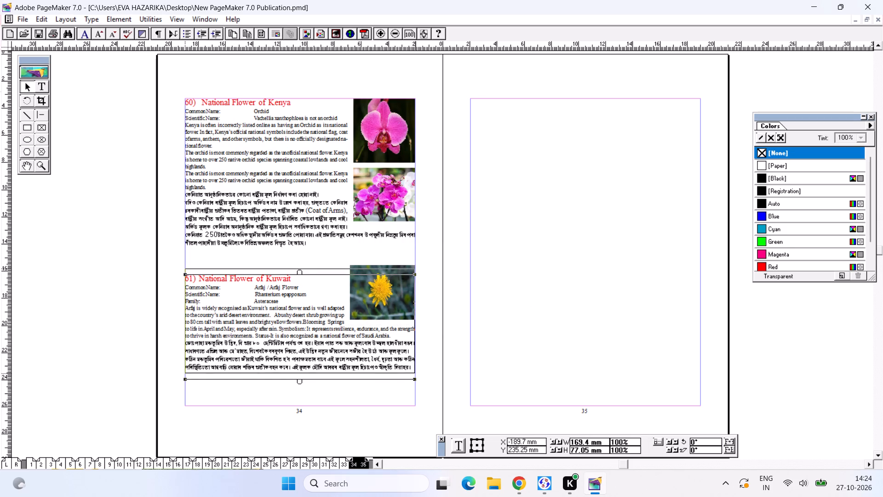
left_click_drag(253, 295, 254, 293)
left_click_drag(394, 289, 393, 295)
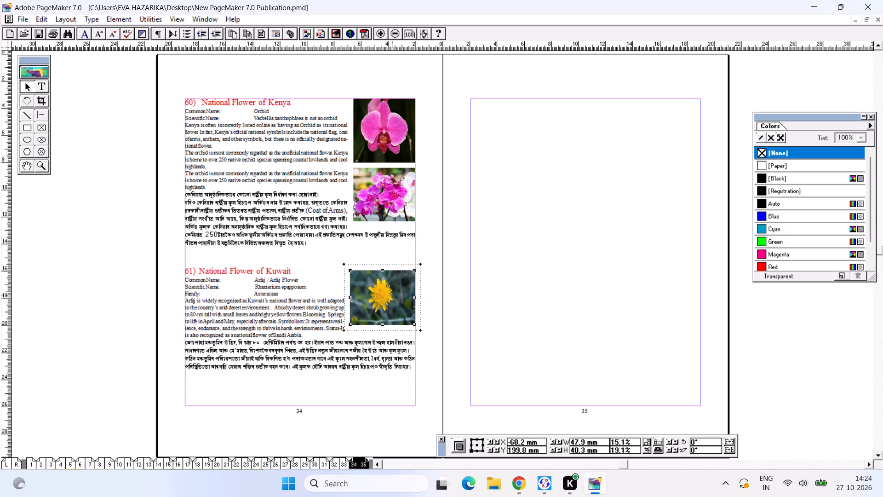
Enlarge the Arfaj picture from its upper-left corner to about 50 × 42 mm.
left_click_drag(352, 271, 346, 268)
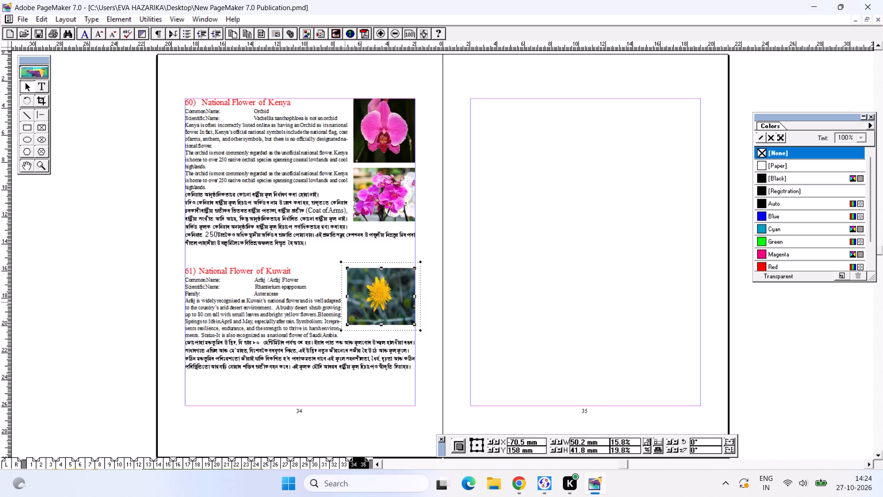
Switch to Chrome, find the Arab Times picture of many yellow flowers in the Kuwait image results and copy the image.
left_click(510, 483)
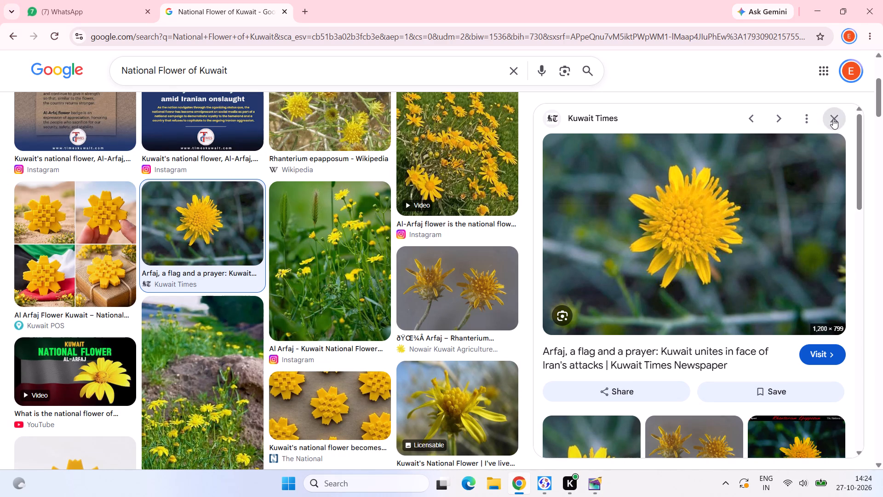
left_click(833, 119)
left_click(510, 306)
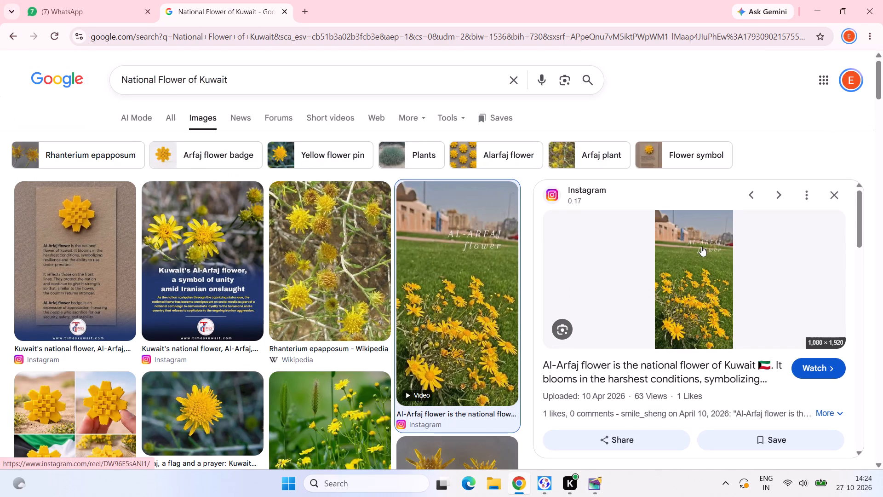
left_click(833, 194)
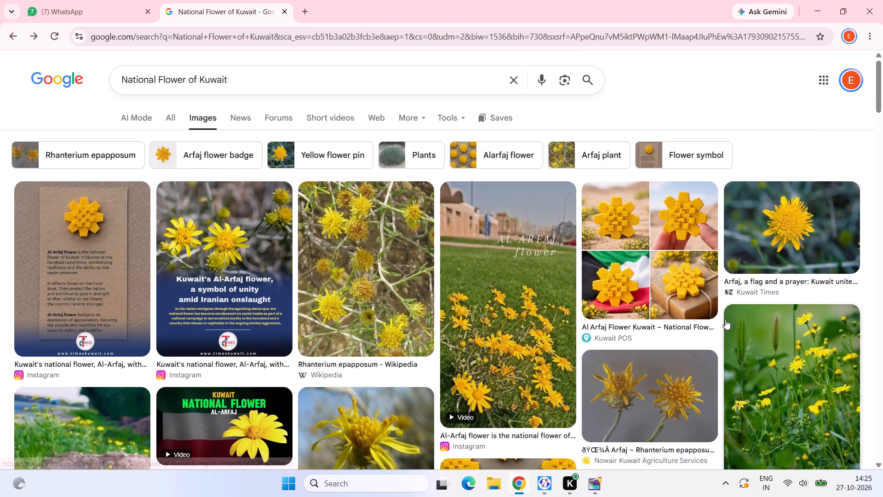
scroll(723, 323, "down", 5)
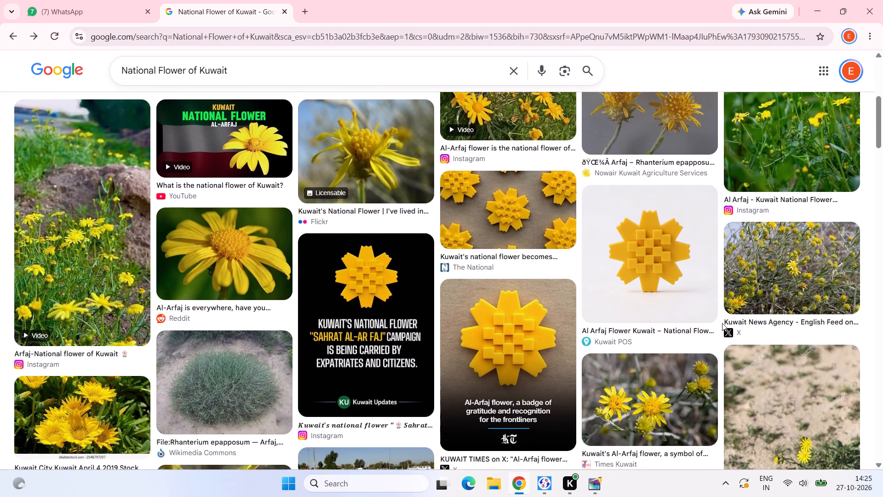
scroll(722, 323, "down", 2)
scroll(249, 306, "up", 1)
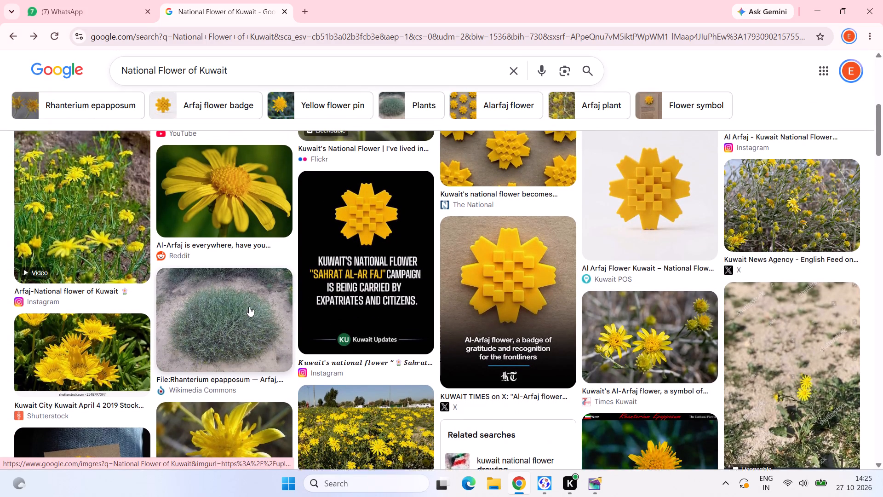
scroll(454, 393, "down", 2)
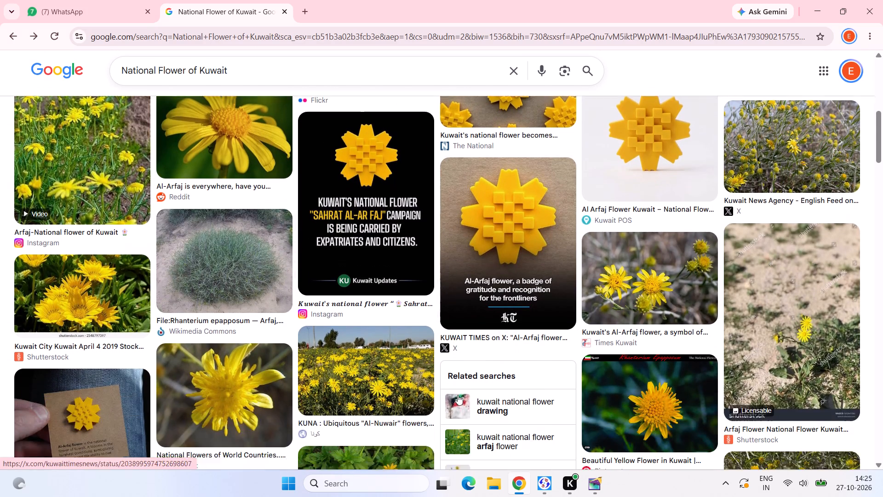
scroll(482, 396, "down", 2)
scroll(517, 364, "down", 2)
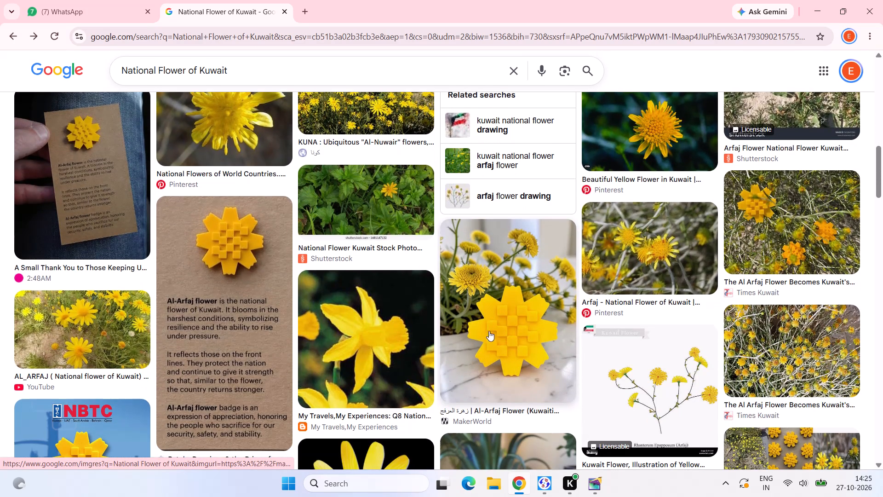
scroll(426, 356, "down", 4)
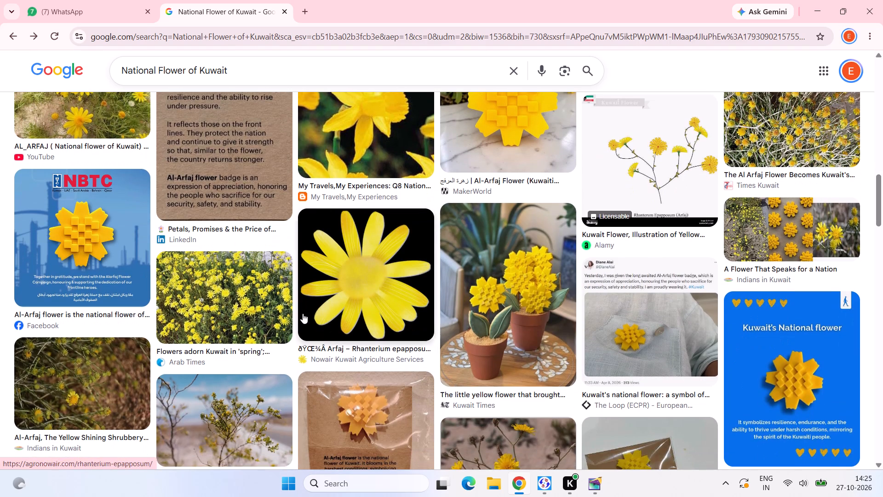
left_click(250, 298)
right_click(665, 213)
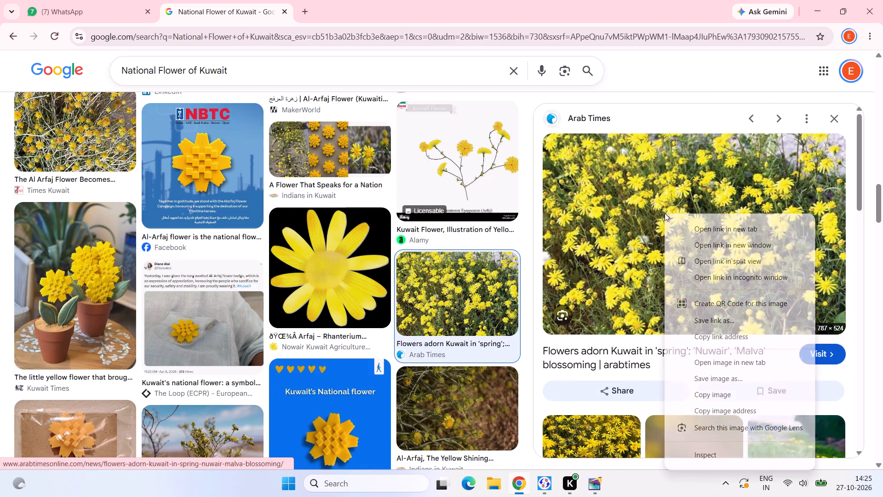
left_click(726, 394)
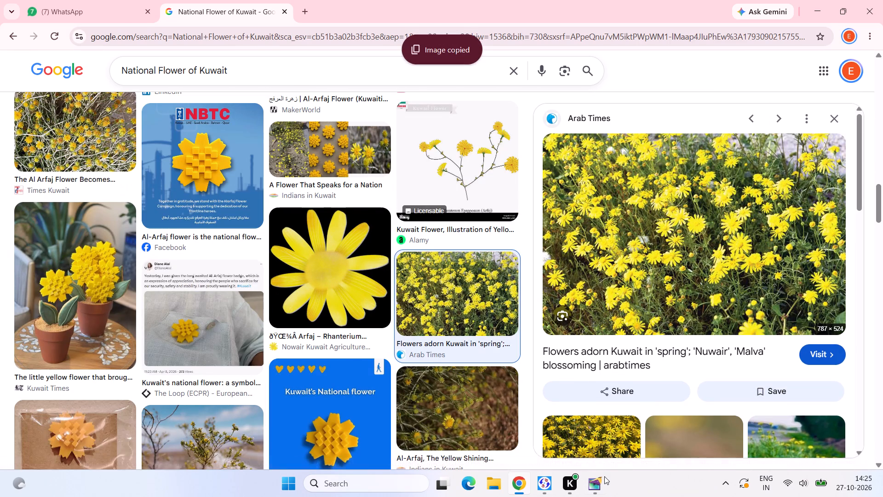
Switch to PageMaker and paste the Arab Times yellow flowers picture onto the spread with the Kuwait article on page 34.
left_click(604, 476)
left_click(342, 311)
key("ctrl+v")
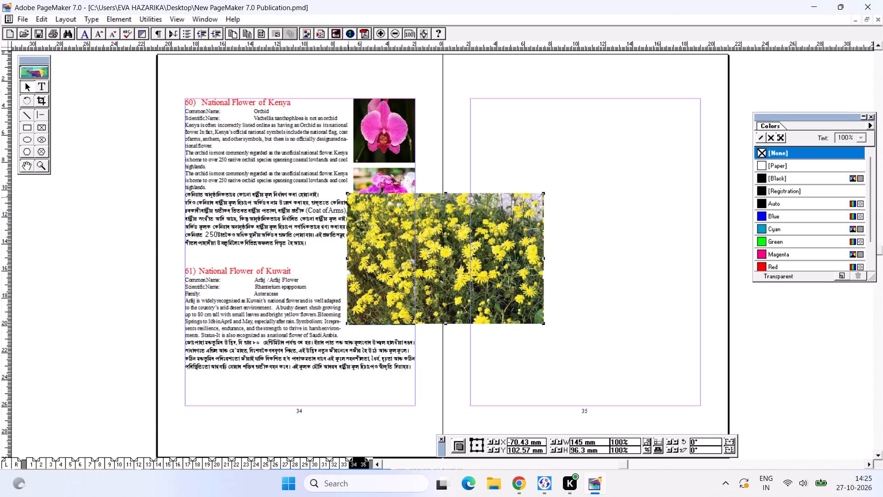
Shrink the picture of massed yellow flowers to about 49 × 40 mm and move it to the left margin of the Kuwait article.
left_click_drag(348, 194, 477, 273)
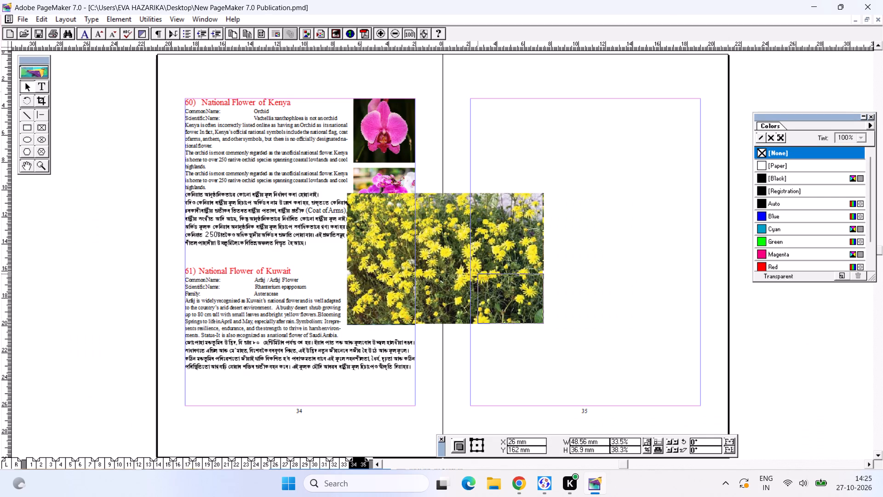
left_click_drag(477, 273, 477, 270)
left_click_drag(525, 295, 244, 330)
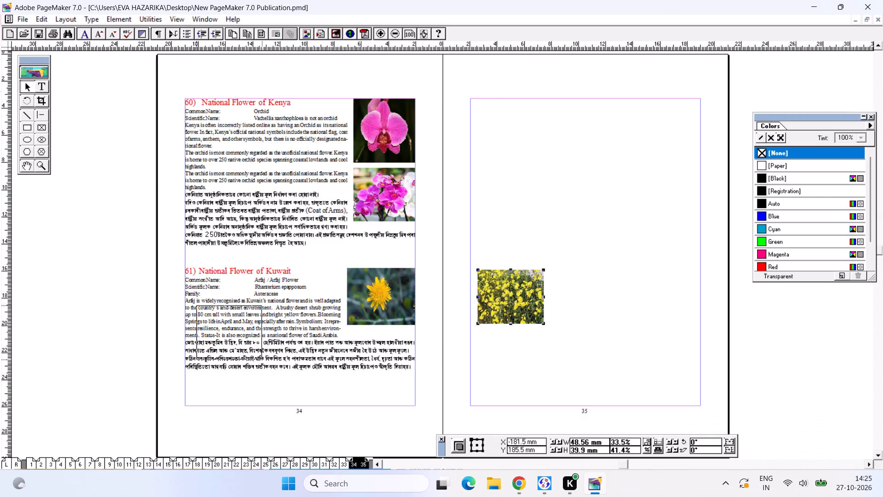
left_click_drag(244, 330, 234, 329)
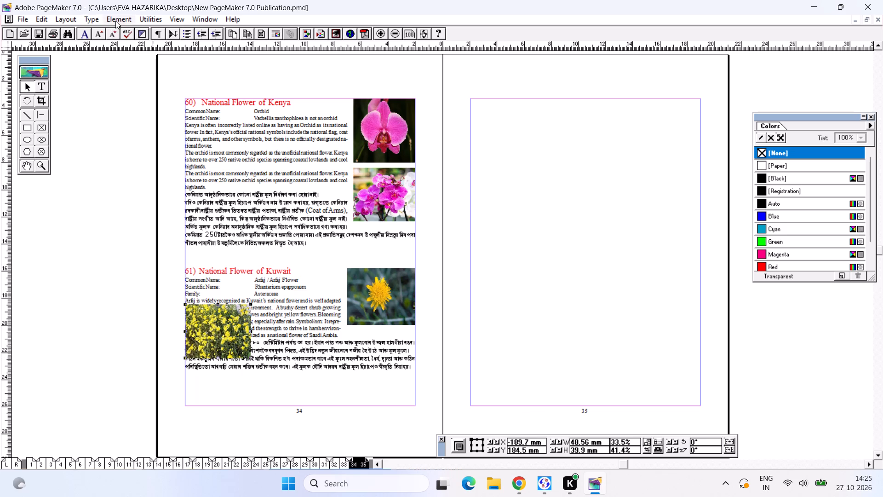
Wrap the Kuwait text around the massed yellow flowers picture and shift the picture down slightly along the left margin.
left_click(115, 21)
left_click(178, 118)
left_click(415, 174)
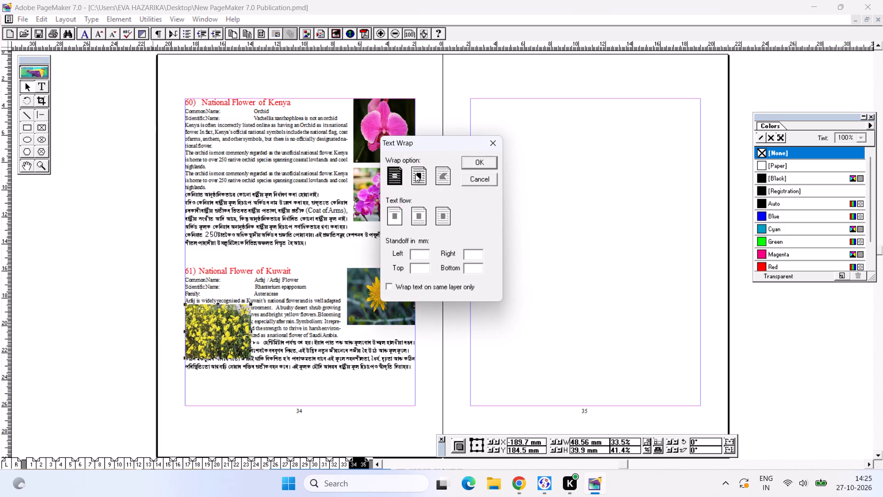
left_click(477, 161)
left_click_drag(228, 320, 227, 324)
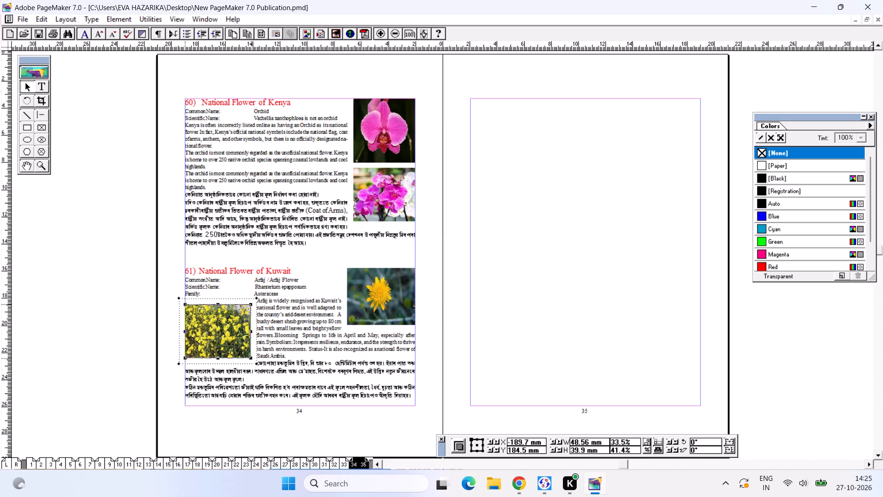
left_click_drag(227, 324, 226, 334)
left_click(224, 338)
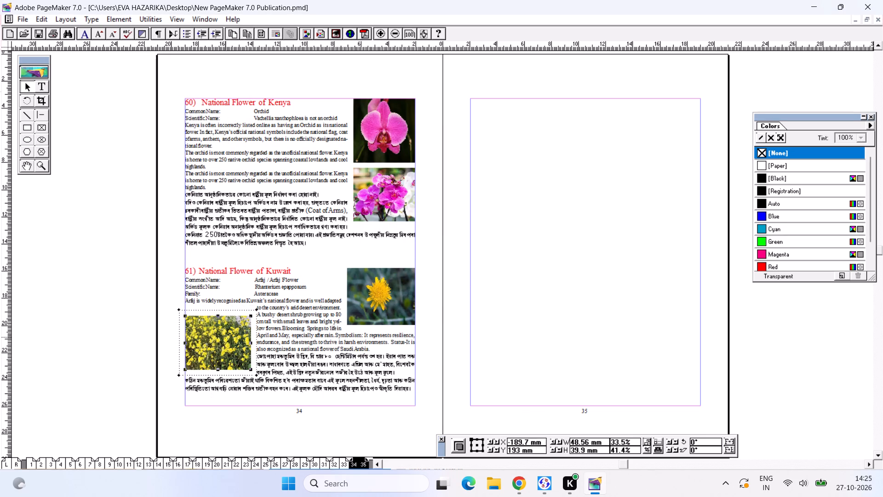
left_click(297, 343)
left_click(556, 337)
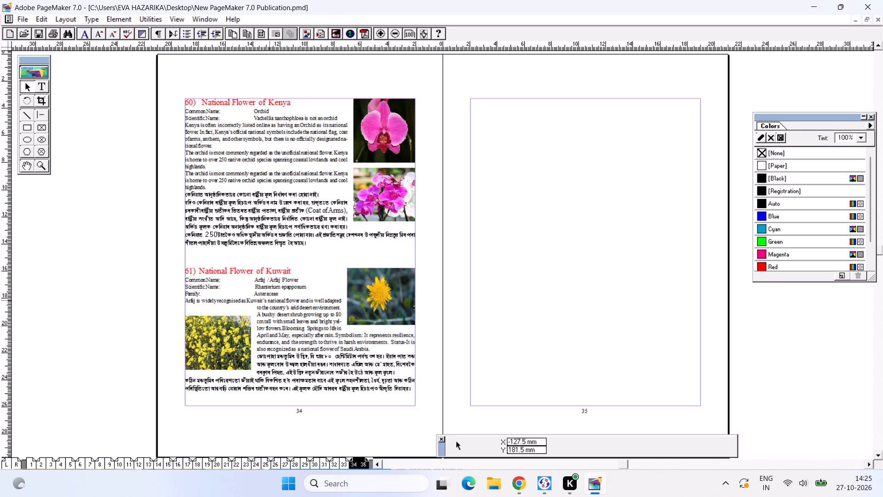
left_click(284, 300)
left_click(533, 320)
Draw two horizontal divider lines about 169 mm long between the Kenya and Kuwait articles, at about 146.5 and 148 mm down the page.
left_click(46, 111)
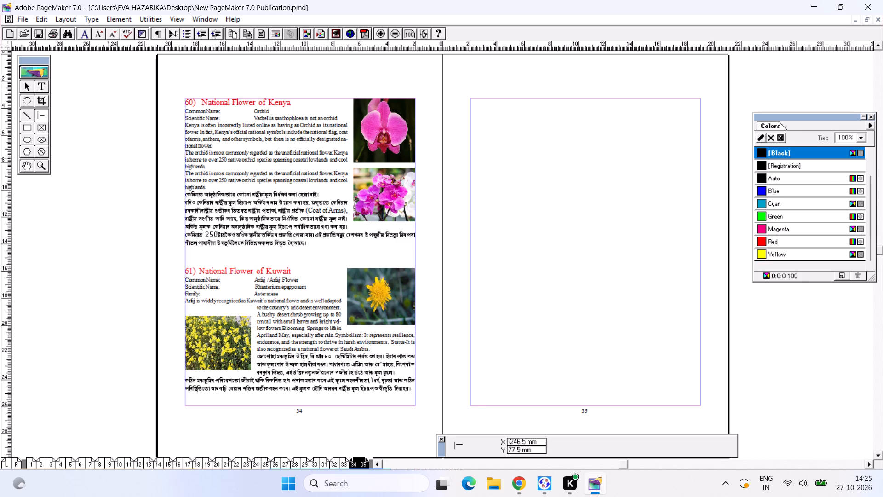
left_click_drag(184, 252, 269, 259)
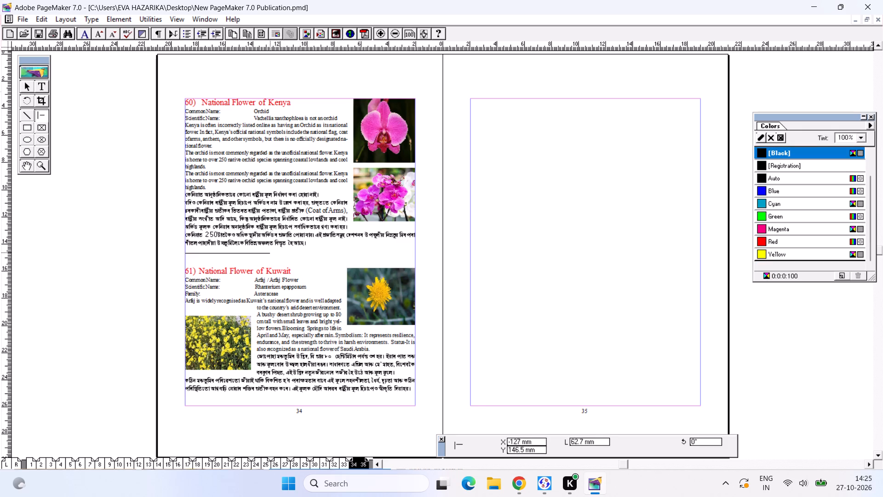
left_click_drag(269, 259, 414, 277)
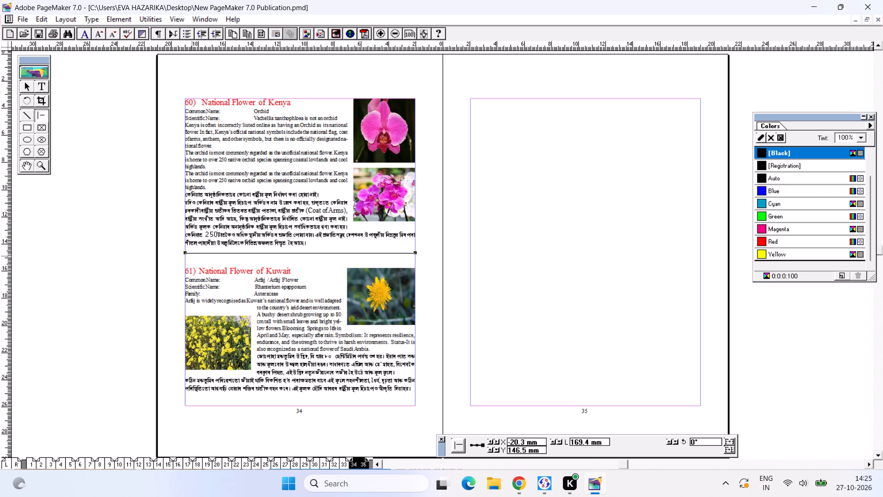
left_click_drag(184, 254, 359, 287)
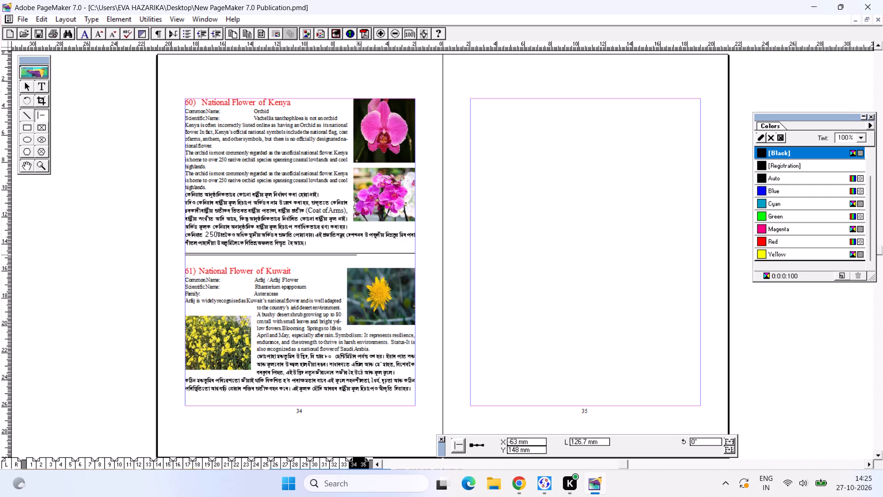
left_click_drag(359, 287, 414, 297)
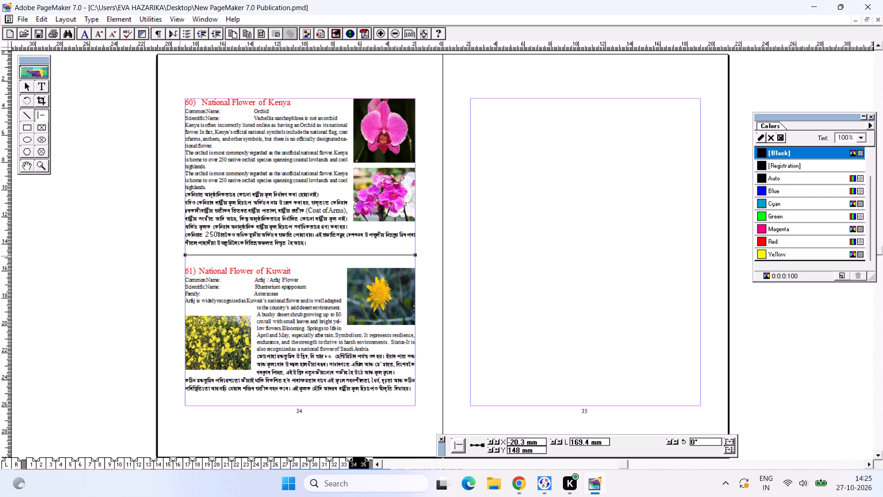
Draw a third divider line about 169 mm long just below the other two, at about 149 mm, and save the publication.
key("ctrl+2")
left_click_drag(201, 278, 131, 272, "alt")
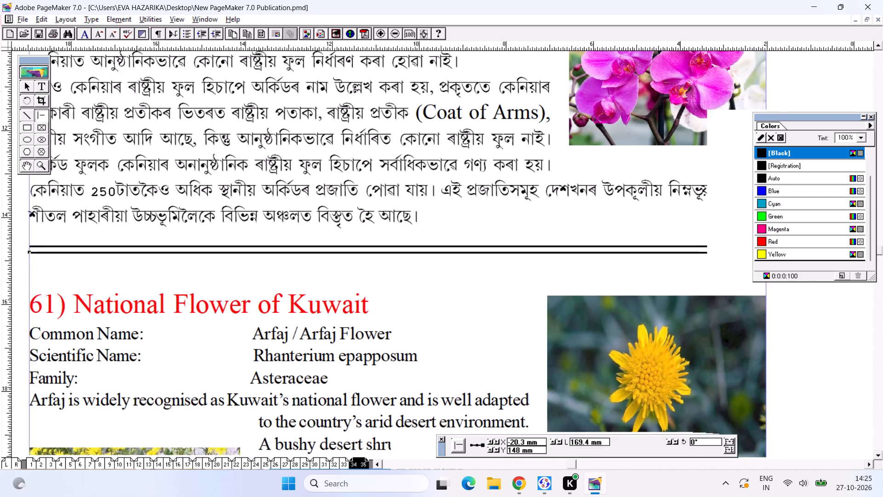
left_click_drag(138, 273, 156, 276, "alt")
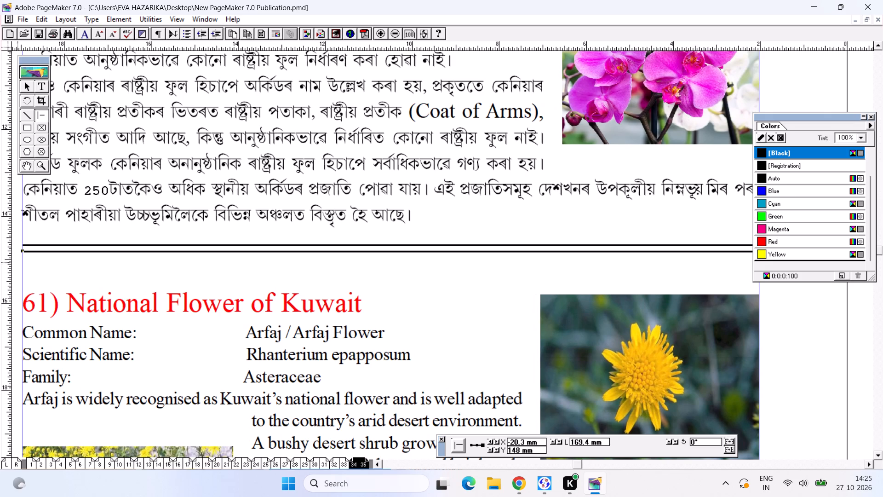
left_click_drag(22, 255, 511, 348)
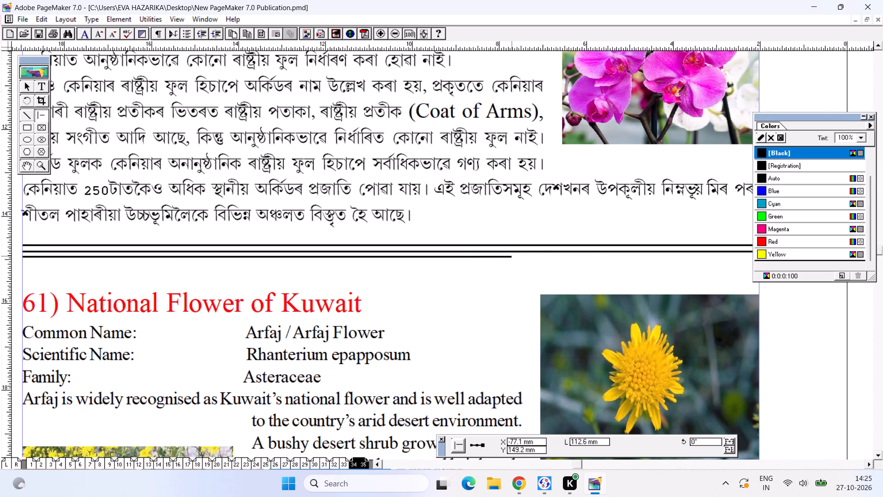
left_click_drag(511, 348, 755, 392)
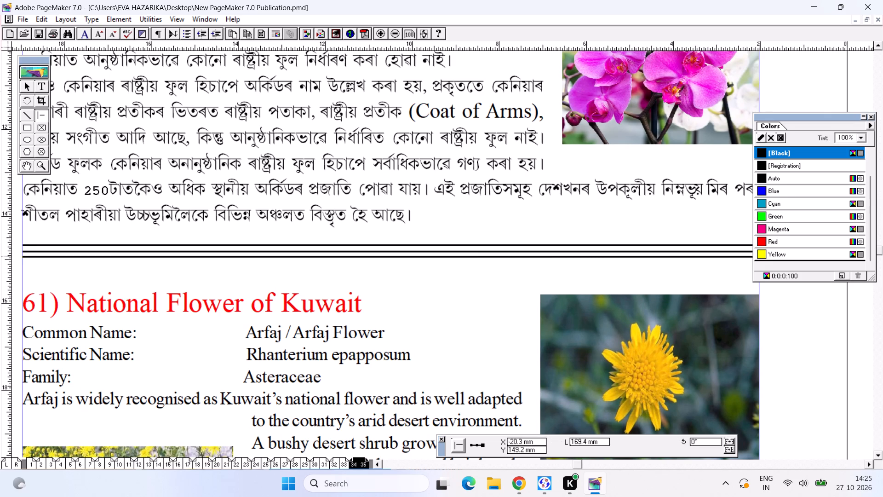
left_click_drag(755, 392, 758, 393)
left_click_drag(611, 318, 562, 318, "alt")
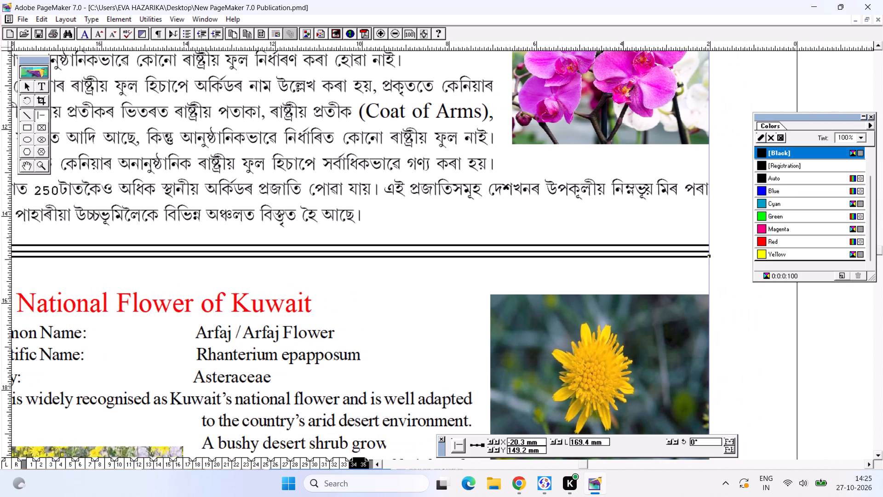
left_click(168, 212)
key("ctrl+0")
key("ctrl+s")
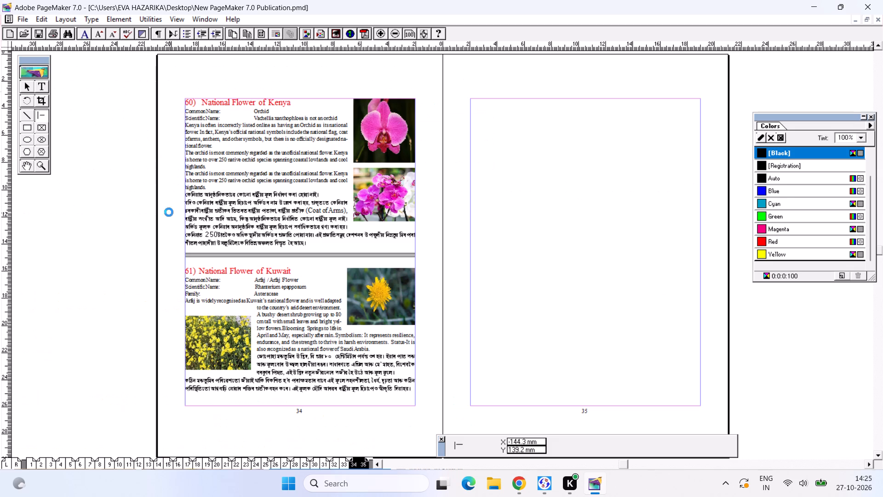
key("ctrl+s")
Copy the entire "62) National Flower of Kyrgyzstan" text from page 76 of national flowers (2).pmd.
left_click(31, 87)
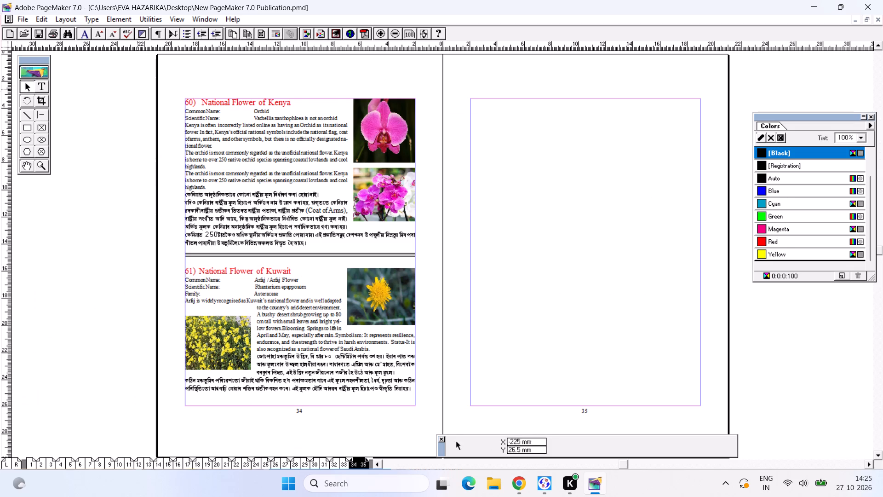
key("ctrl+Tab")
left_click(275, 464)
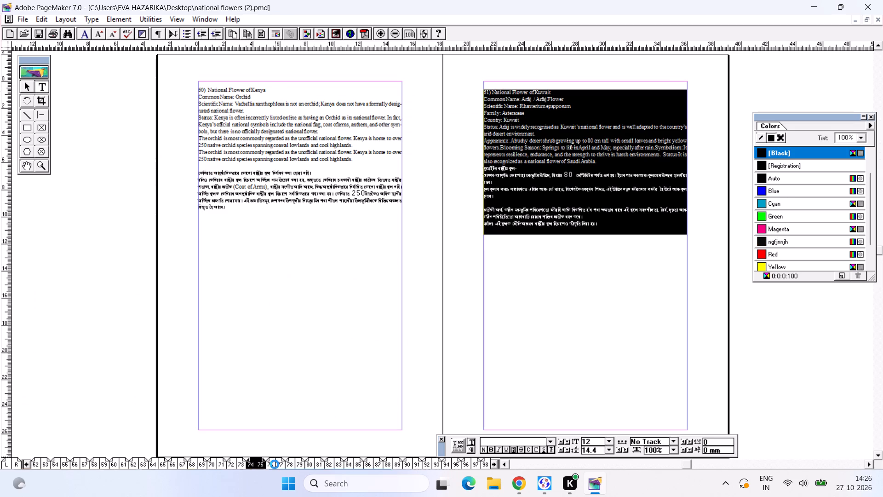
left_click(303, 131)
key("ctrl+a")
key("ctrl+c")
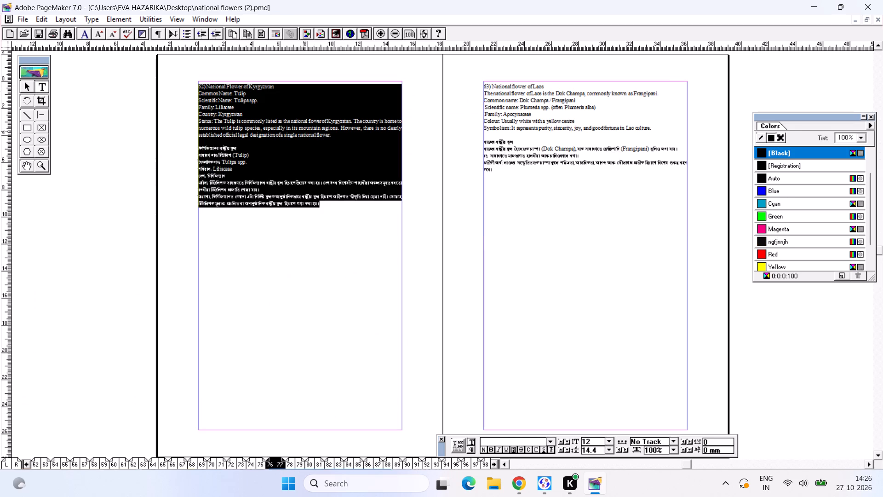
Paste the Kyrgyzstan article into New PageMaker Publication.pmd and align its text block with the top and side margins of page 35.
key("ctrl+Tab")
key("ctrl+v")
left_click_drag(515, 154, 654, 152)
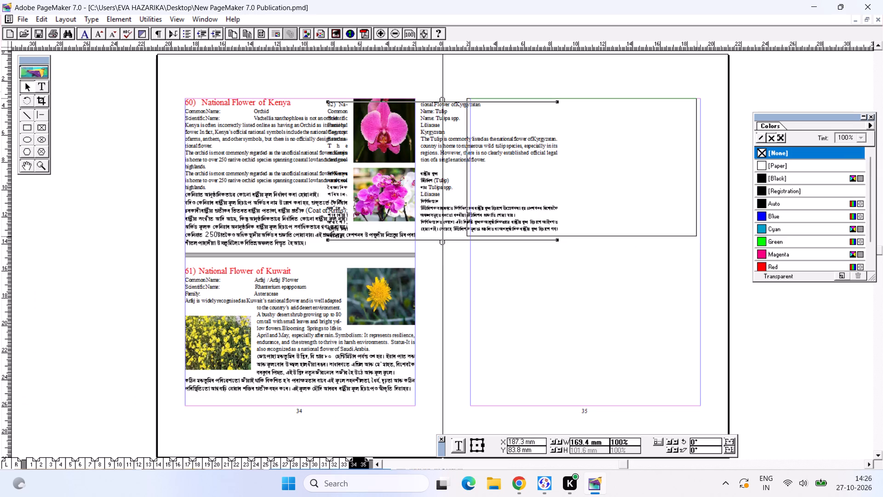
left_click_drag(654, 152, 656, 152)
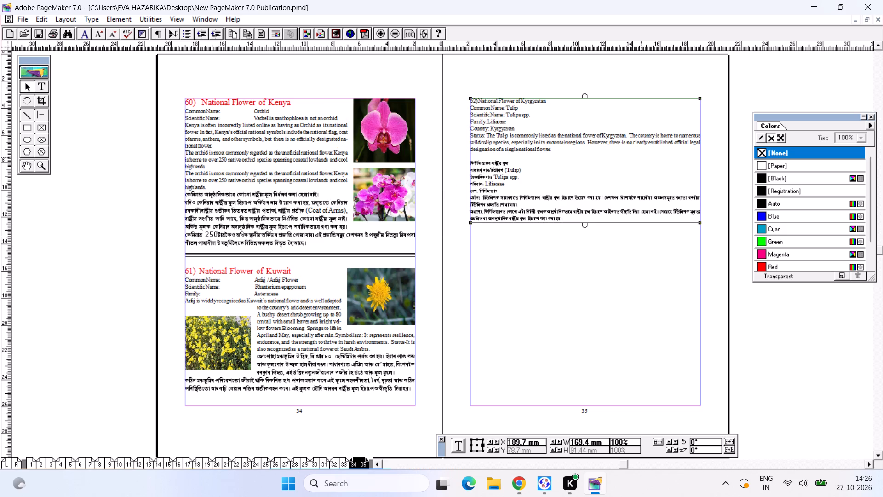
Enlarge the "62) National Flower of Kyrgyzstan" heading on page 35 to 18 pt and colour it Red.
key("ctrl+2")
left_click_drag(416, 183, 344, 378, "alt")
left_click_drag(277, 260, 373, 243, "alt")
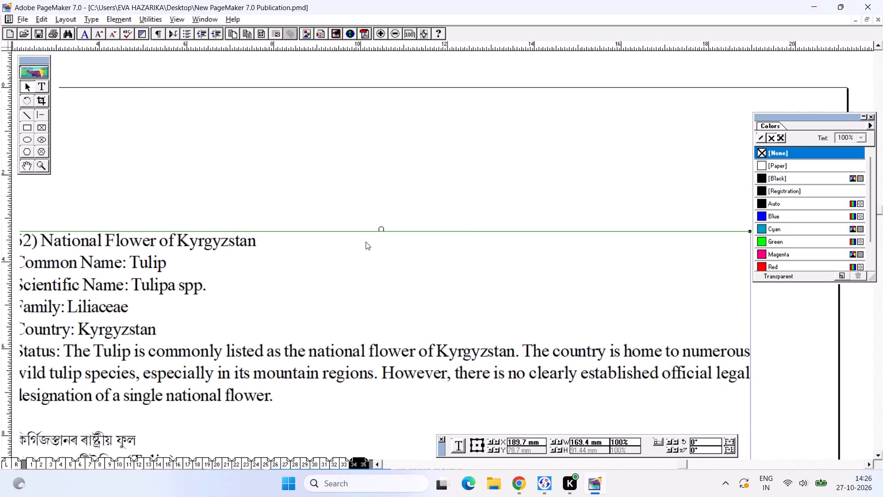
left_click(37, 79)
left_click_drag(35, 79, 37, 83)
left_click(41, 87)
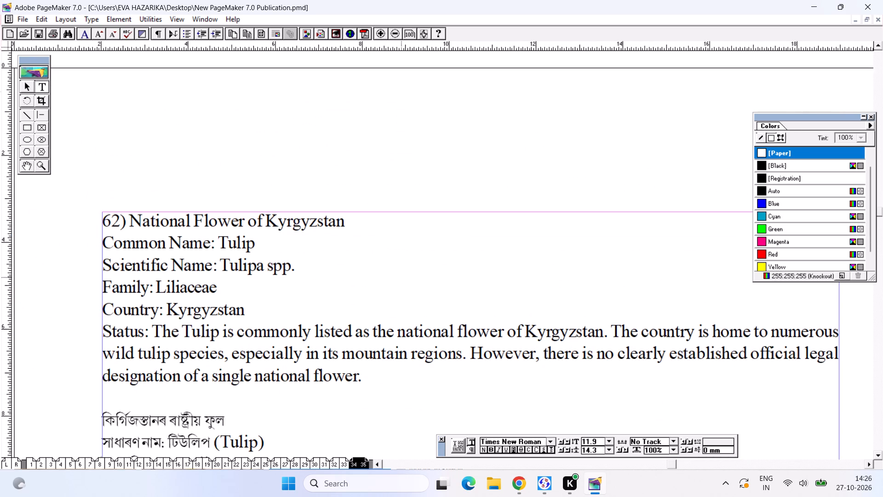
left_click_drag(374, 216, 85, 210)
key("ctrl+shift+period")
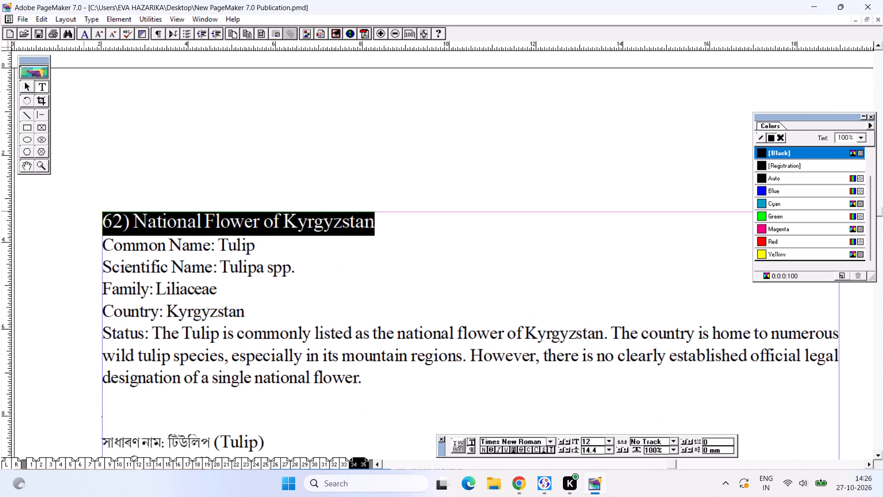
key("ctrl+shift+period")
key("ctrl+shift+period")
key("ctrl+shift+period")
key("ctrl+shift+period")
key("ctrl+shift+period")
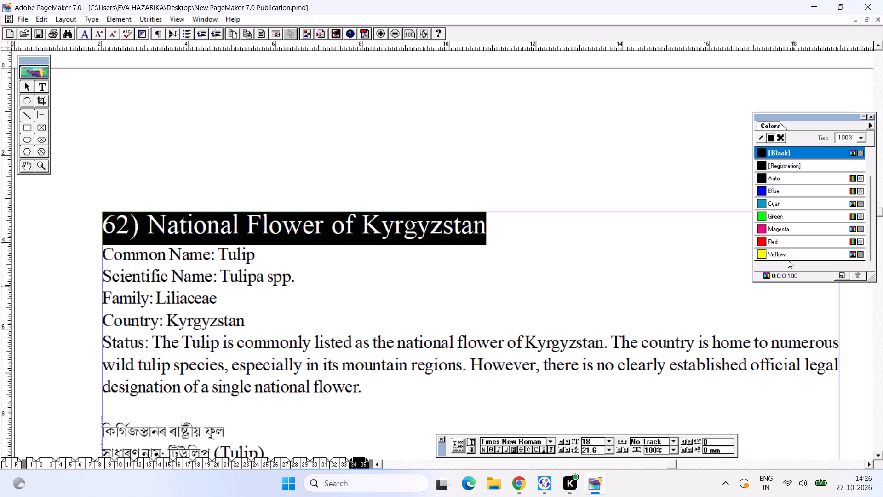
left_click(791, 236)
Insert tabs before Tulip, Tulipa spp. and Liliaceae so the Common Name, Scientific Name and Family values line up in one column.
left_click_drag(199, 277, 220, 253)
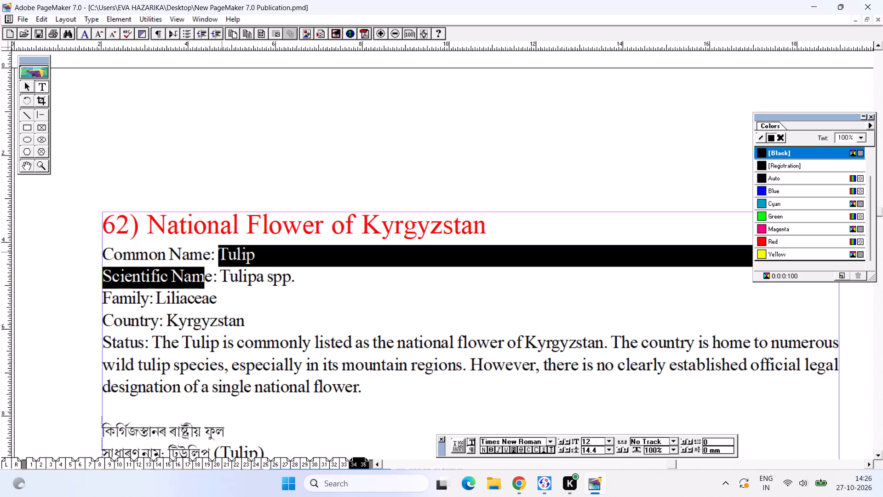
left_click(221, 251)
key("Tab")
key("Tab")
left_click(224, 273)
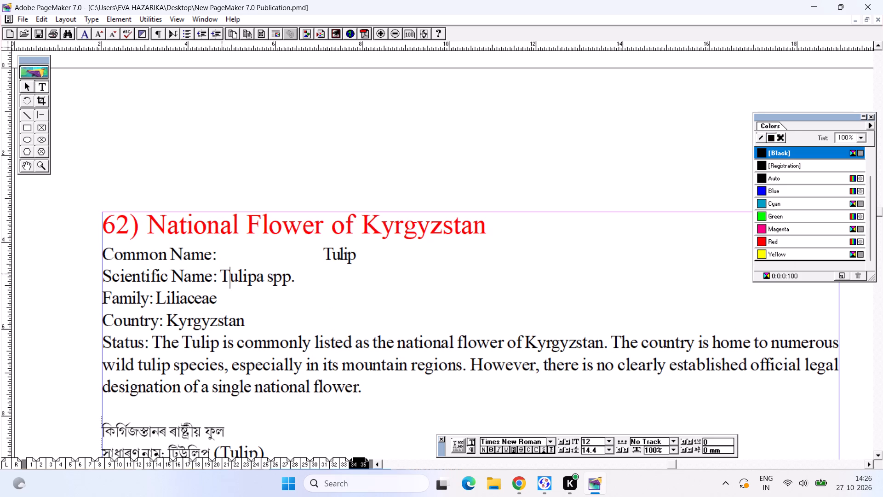
left_click(222, 273)
key("Tab")
key("Tab")
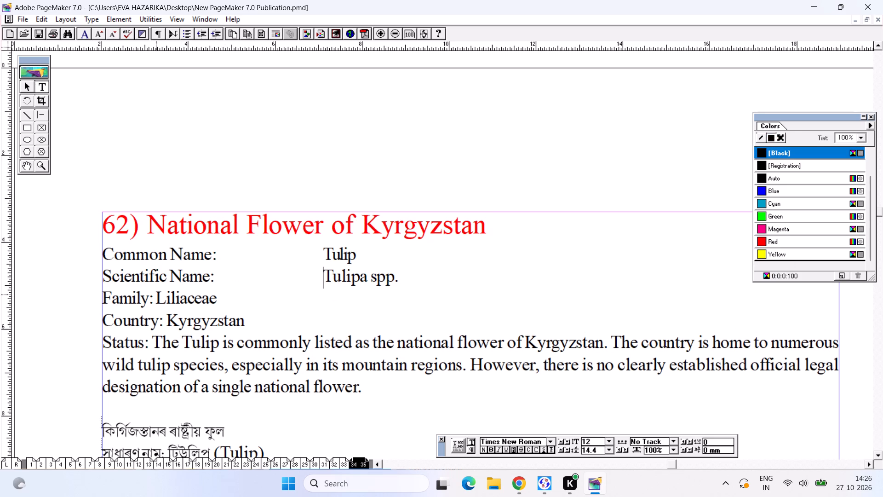
left_click(155, 294)
key("Tab")
key("Tab")
key("Tab")
key("Tab")
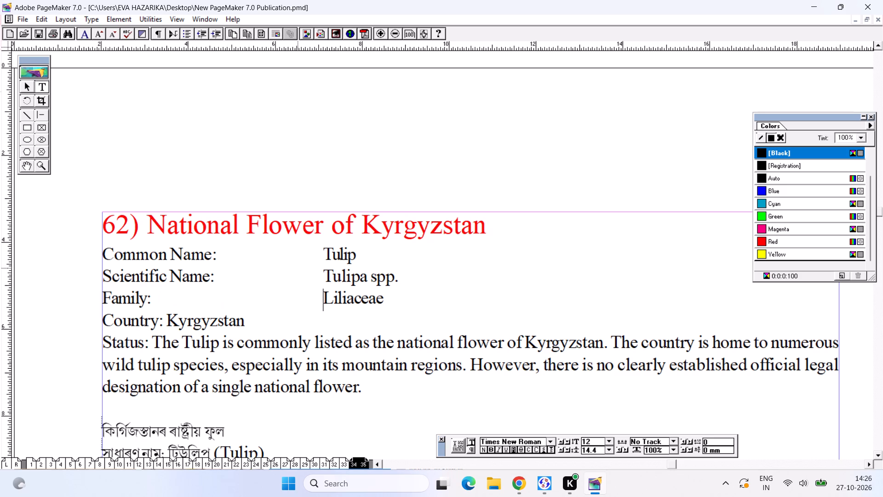
Italicise the scientific name "Tulipa spp." in the English part of the Kyrgyzstan article.
left_click_drag(314, 273, 450, 284)
key("ctrl+shift+i")
Italicise the scientific name "Rhanterium epapposum" in the Kuwait article on page 34.
key("ctrl+0")
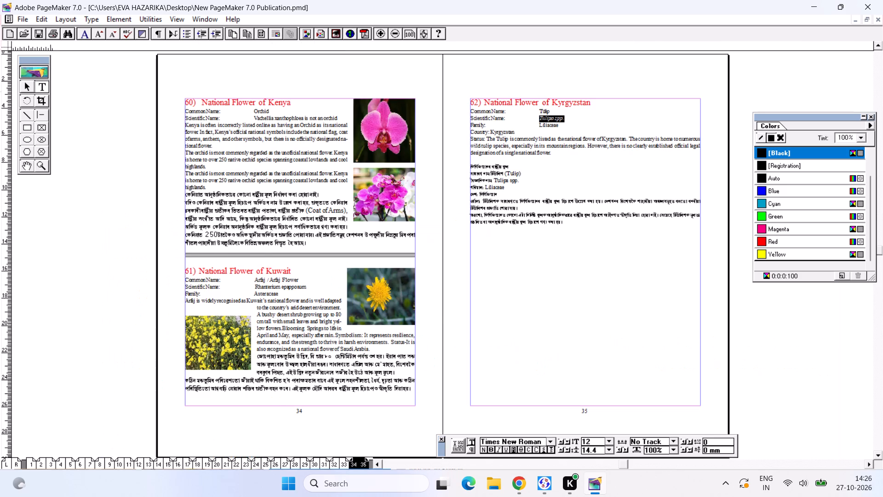
key("ctrl+2")
left_click_drag(314, 298, 641, 184, "alt")
left_click_drag(463, 267, 766, 169, "alt")
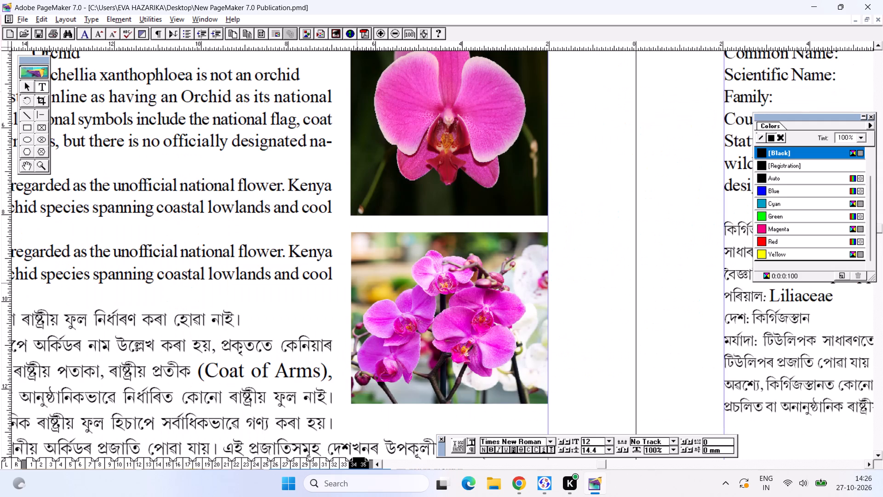
left_click_drag(258, 231, 377, 368, "alt")
left_click_drag(216, 277, 245, 95, "alt")
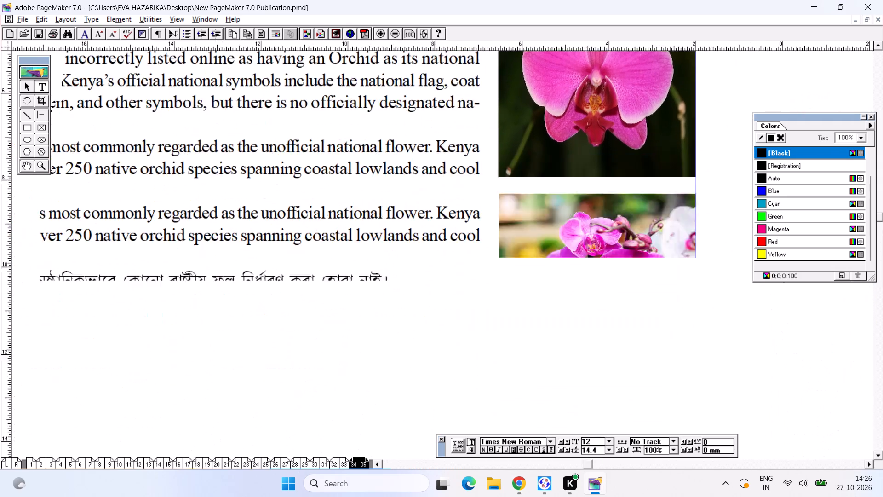
left_click_drag(238, 430, 331, 215, "alt")
left_click_drag(281, 312, 279, 232, "alt")
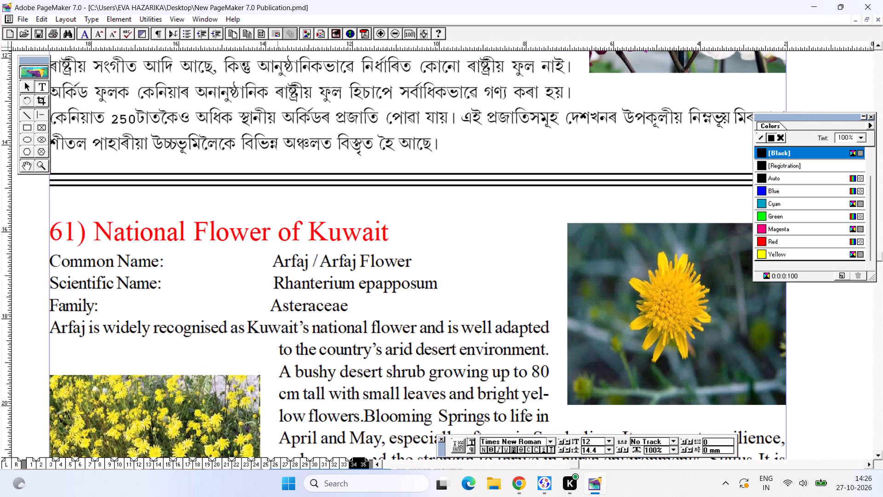
left_click_drag(276, 277, 436, 285)
key("ctrl+shift+i")
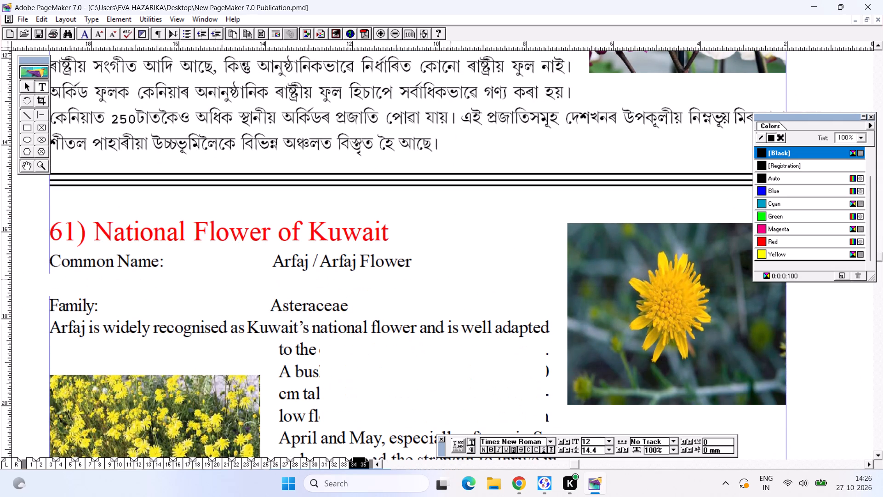
Delete the "Country: Kyrgyzstan" line and the "Status:" label from the English part of the Kyrgyzstan article.
left_click_drag(461, 257, 0, 306, "alt")
left_click_drag(379, 274, 0, 402, "alt")
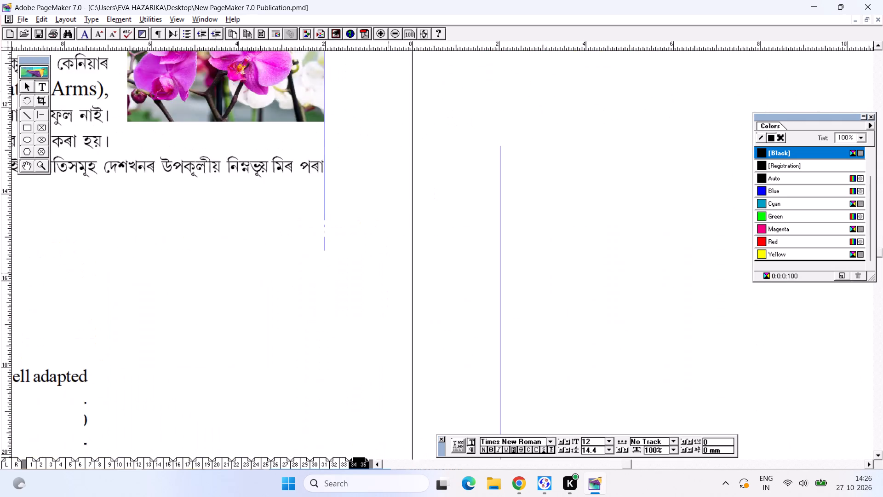
left_click_drag(0, 402, 0, 415, "alt")
left_click_drag(483, 221, 473, 346, "alt")
left_click_drag(399, 207, 360, 372, "alt")
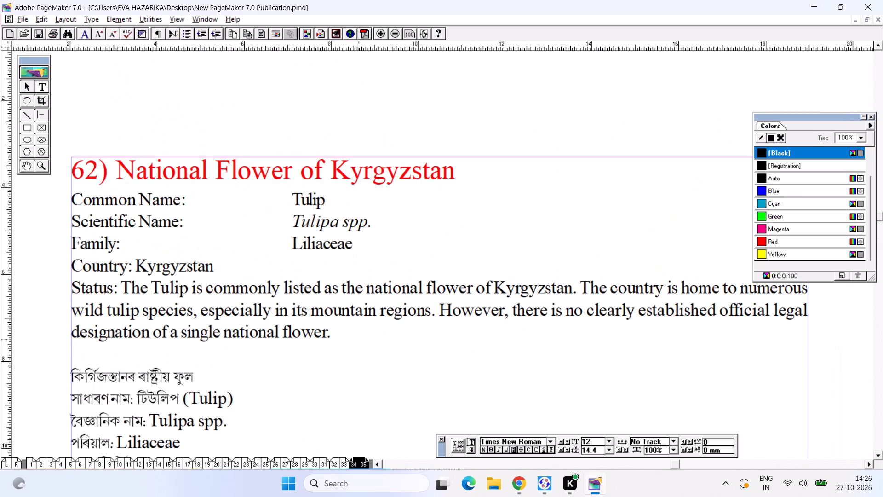
left_click_drag(370, 297, 360, 306, "alt")
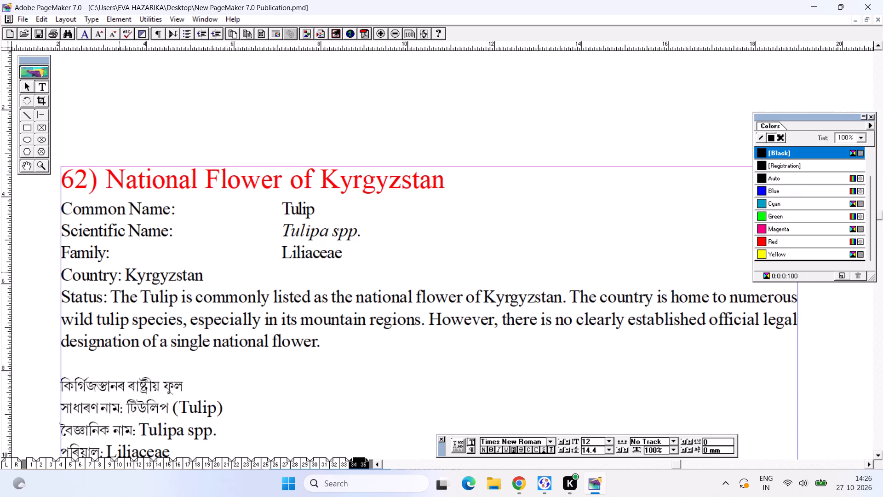
left_click_drag(222, 277, 55, 278)
key("equal")
key("BackSpace")
key("BackSpace")
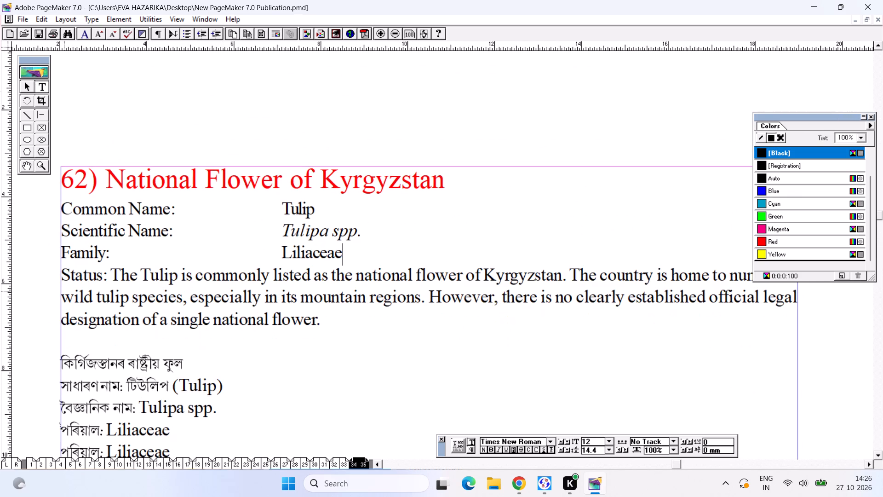
left_click_drag(110, 279, 55, 284)
key("BackSpace")
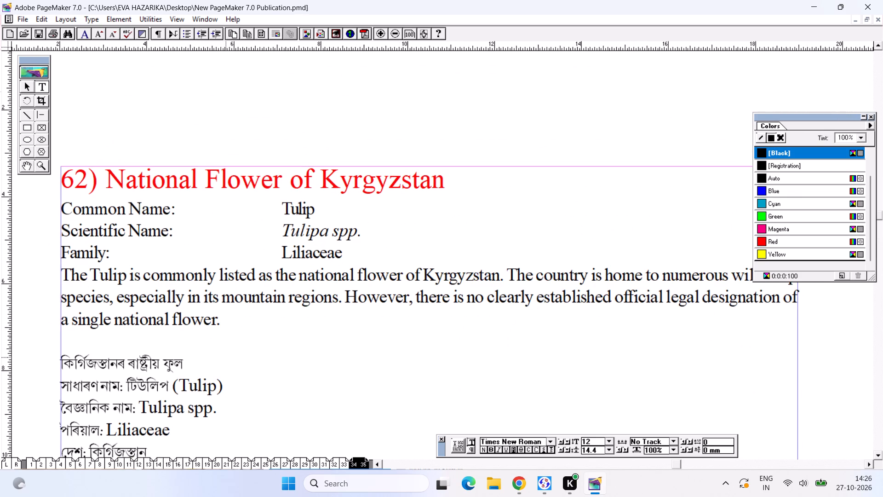
Delete the Assamese heading, the four Assamese detail lines from common name to country, and the blank line above them.
left_click_drag(221, 358, 216, 248, "alt")
left_click_drag(186, 293, 190, 266, "alt")
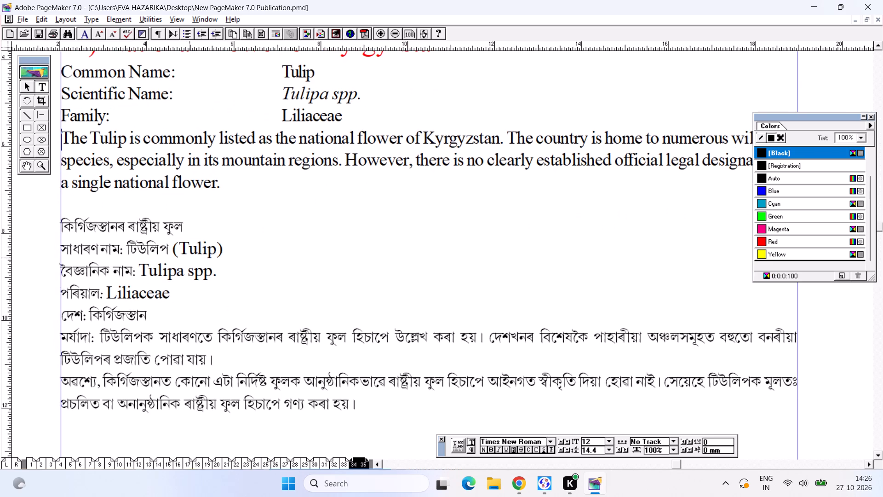
left_click(193, 225)
left_click_drag(163, 314, 81, 244)
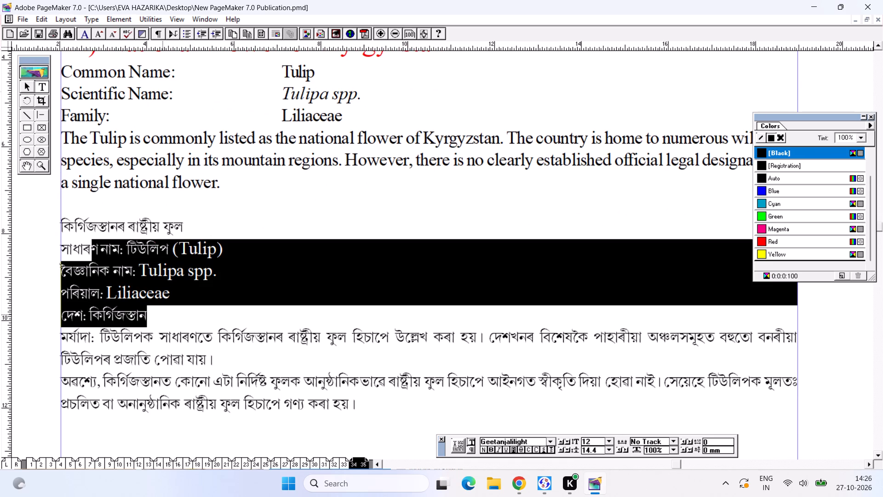
left_click_drag(81, 244, 53, 219)
key("BackSpace")
key("BackSpace")
key("BackSpace")
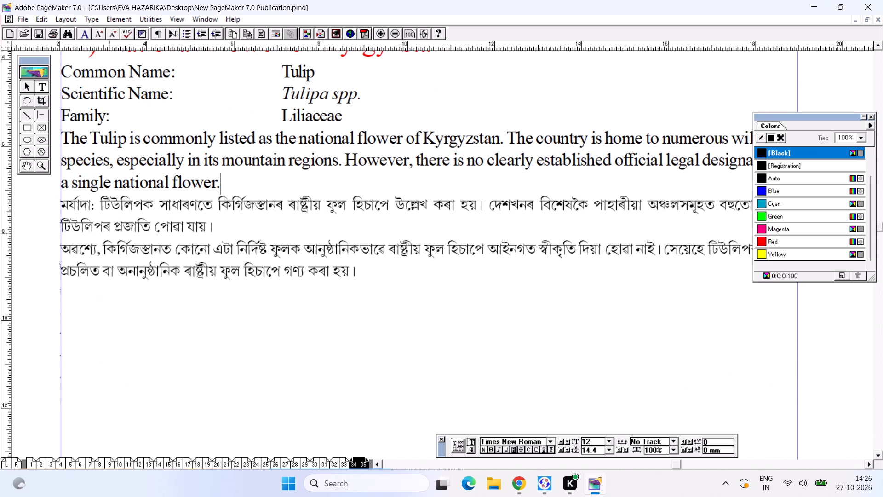
Delete the label "মৰ্যাদা:" from the start of the Assamese paragraph and save the publication.
left_click_drag(103, 210, 80, 210)
left_click(95, 207)
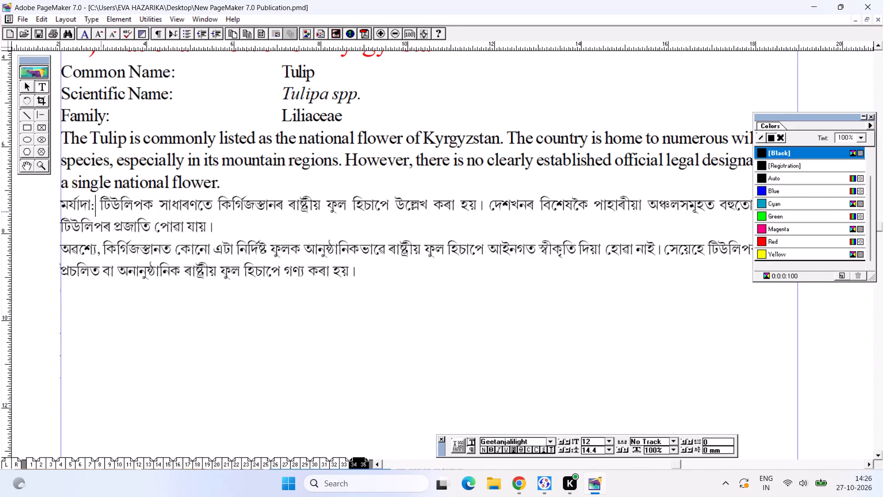
left_click_drag(100, 211, 61, 209)
key("BackSpace")
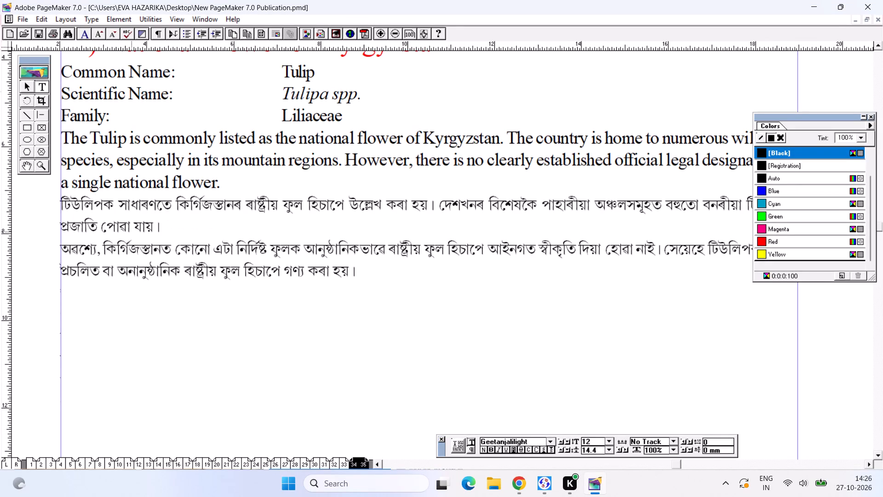
key("ctrl+s")
Enlarge the Assamese paragraphs of the Kyrgyzstan article to 14 pt and save the publication.
left_click_drag(60, 202, 392, 288)
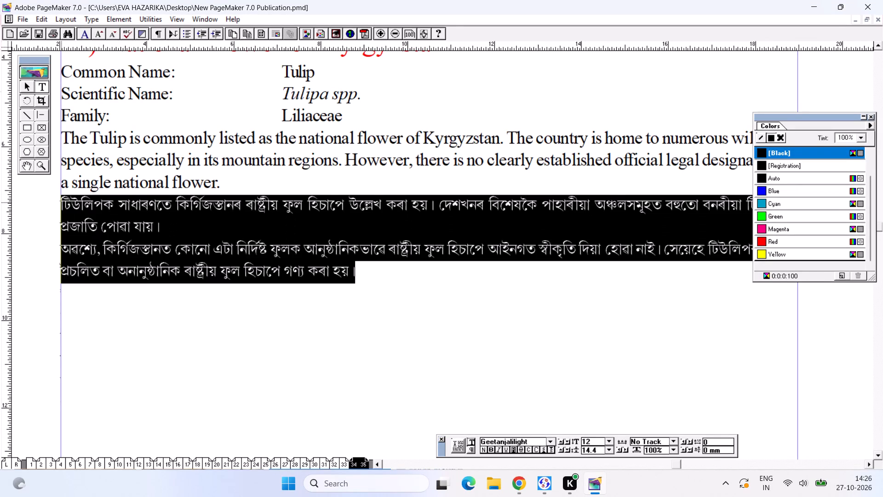
key("ctrl+shift+period")
key("ctrl+shift+period")
key("ctrl+0")
key("ctrl+s")
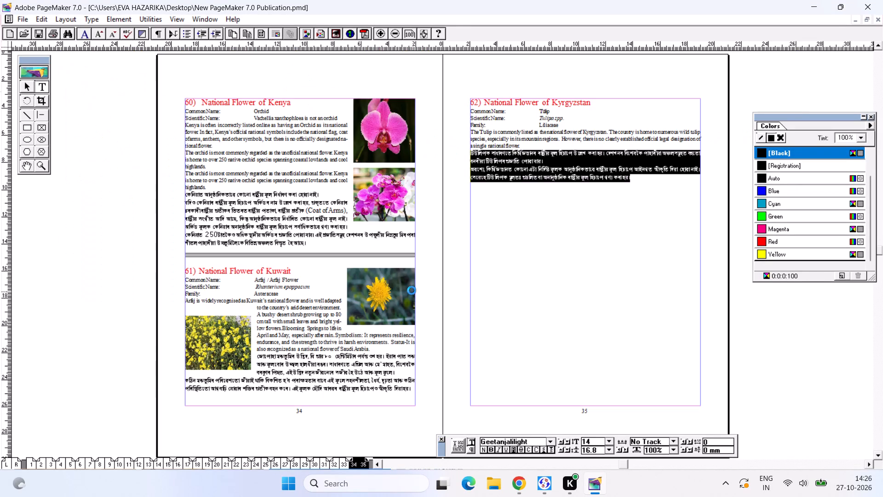
key("ctrl+s")
left_click(558, 271)
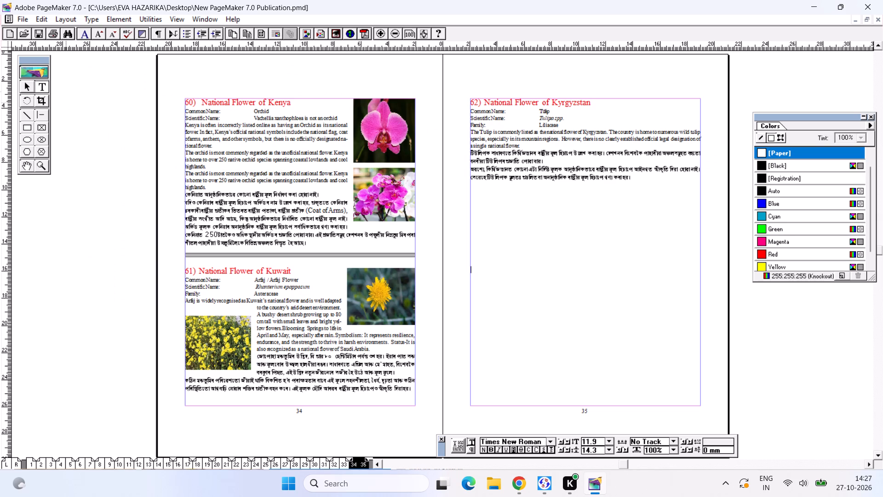
Copy "National Flower of Kyrgyzstan" from the article heading and search Google Images for it in Chrome.
left_click(41, 90)
left_click_drag(487, 101, 591, 104)
left_click(607, 104)
left_click_drag(486, 98, 603, 101)
key("ctrl+c")
key("ctrl+c")
key("ctrl+c")
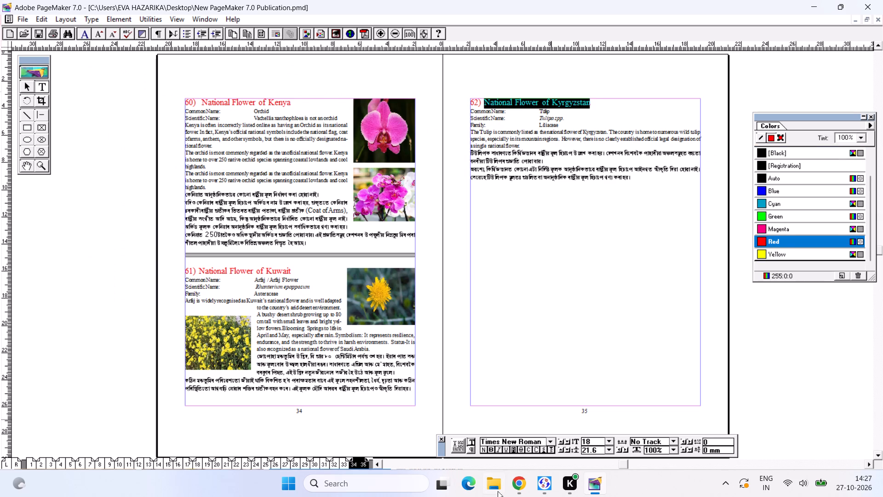
left_click(522, 482)
left_click_drag(300, 74, 8, 64)
key("ctrl+v")
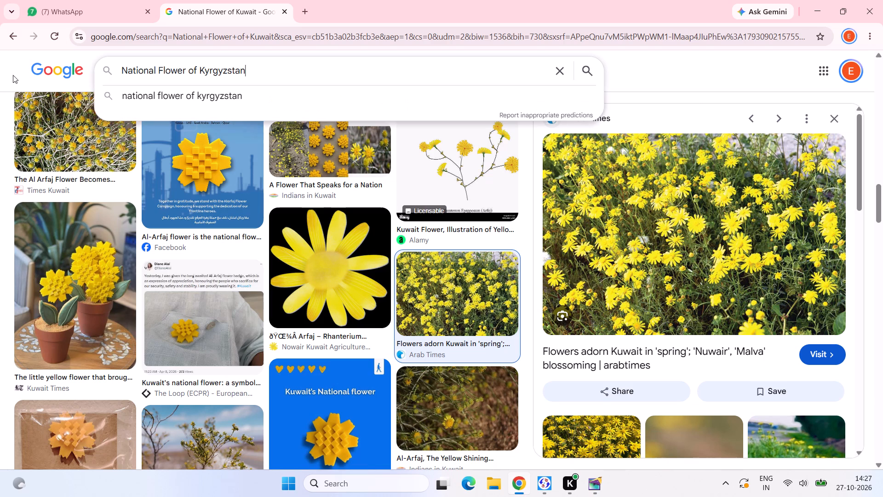
key("Return")
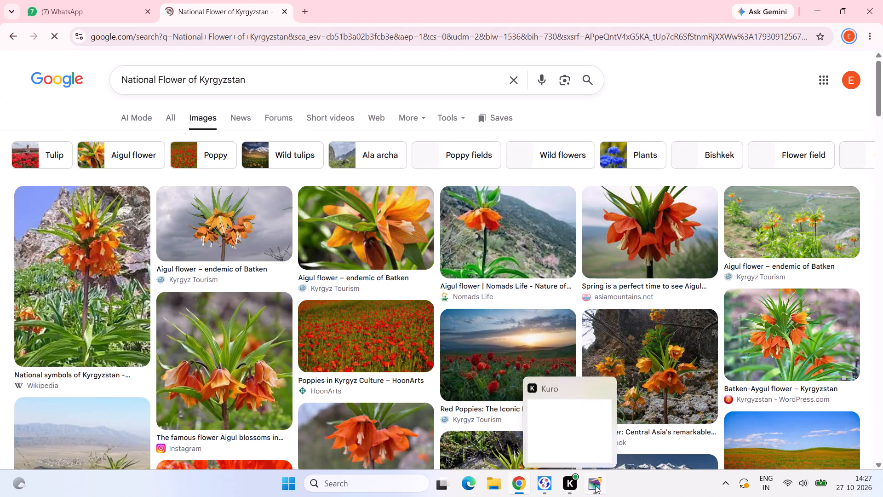
Refine the image search to "National Flower of Kyrgyzstan tulip".
left_click(289, 76)
key("space")
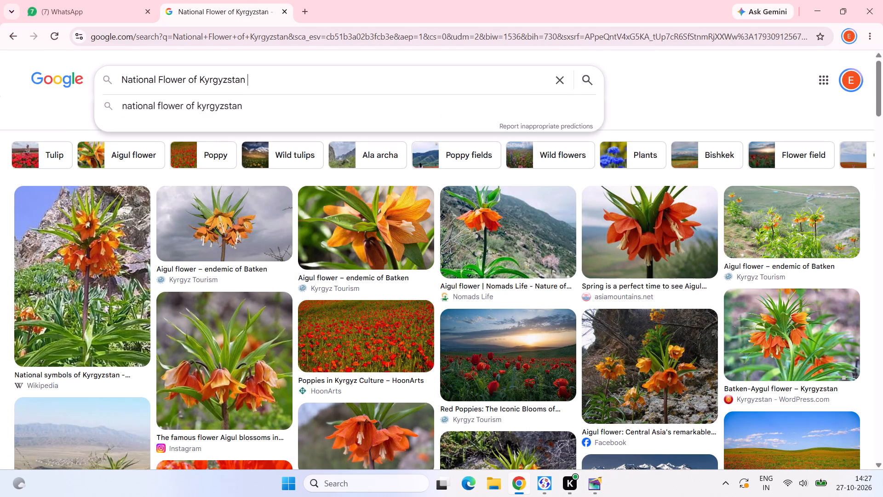
type("t")
type("uilip")
key("Return")
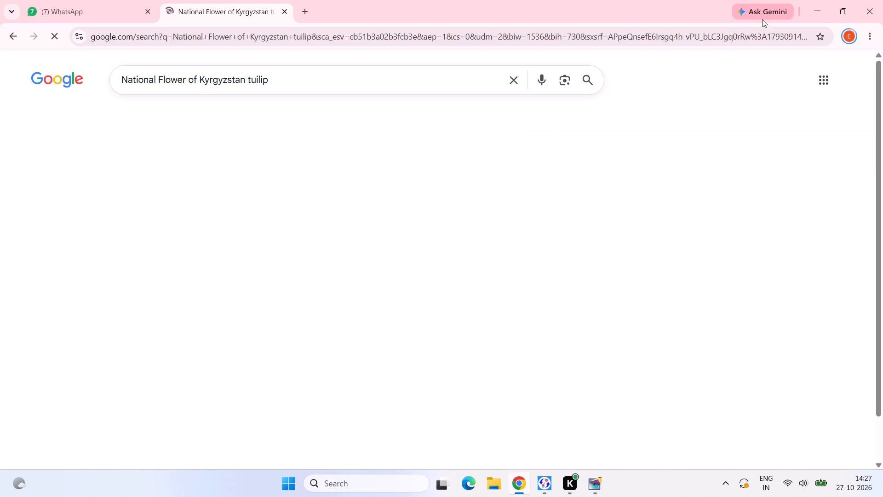
left_click(248, 190)
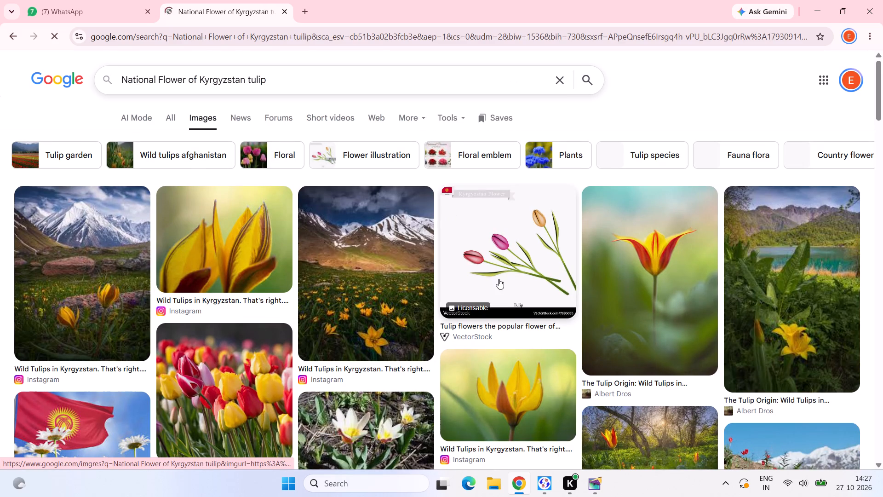
Copy the image of the single red-and-yellow tulip titled "The Tulip Origin: Wild Tulips in Kyrgyzstan" from the image results.
scroll(499, 279, "down", 2)
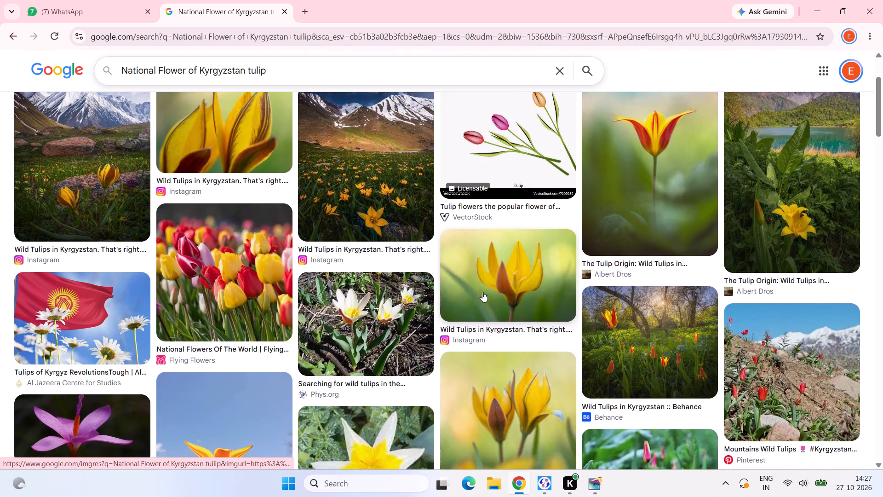
scroll(640, 258, "up", 2)
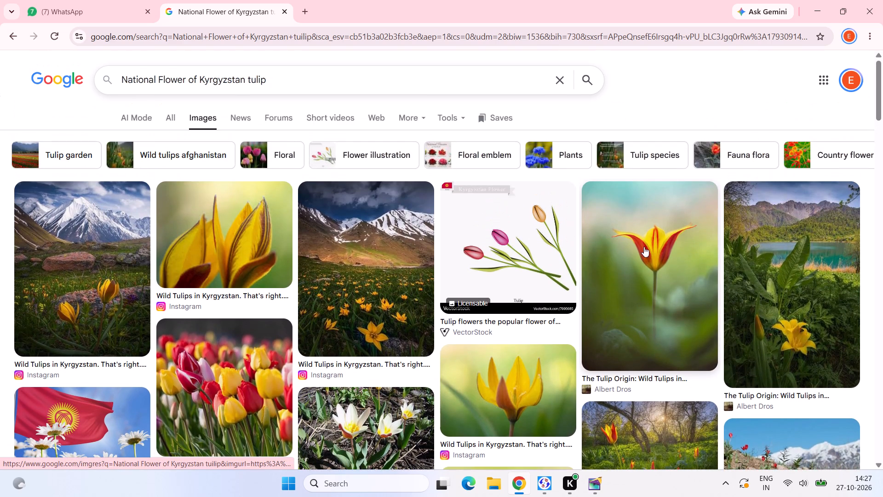
left_click(659, 253)
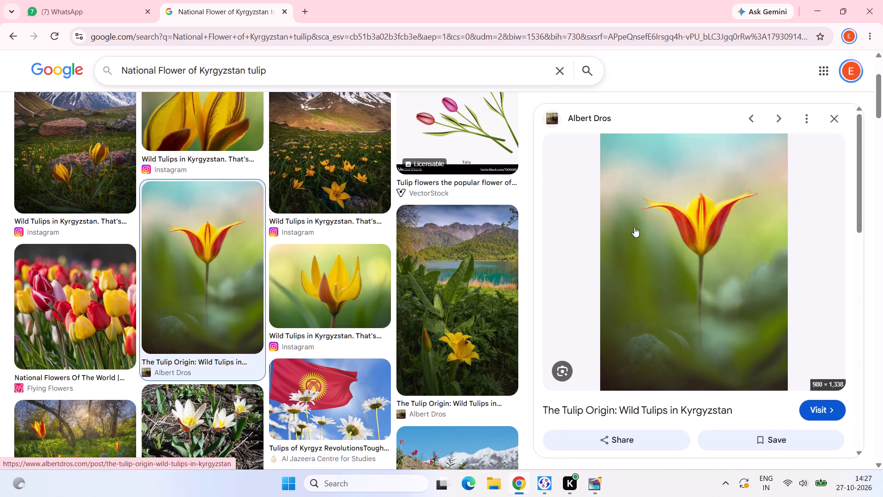
right_click(643, 223)
left_click(690, 390)
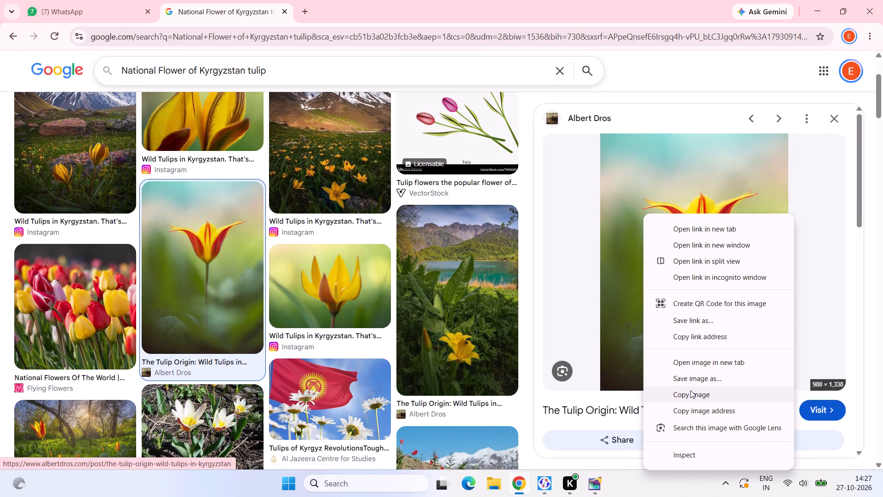
Switch to PageMaker and paste the copied tulip picture onto the spread of pages 34 and 35.
left_click(592, 482)
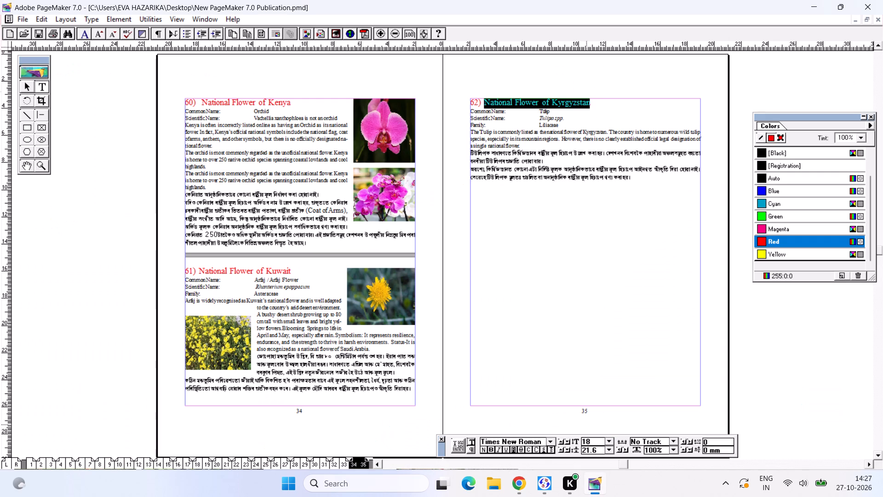
key("ctrl+2")
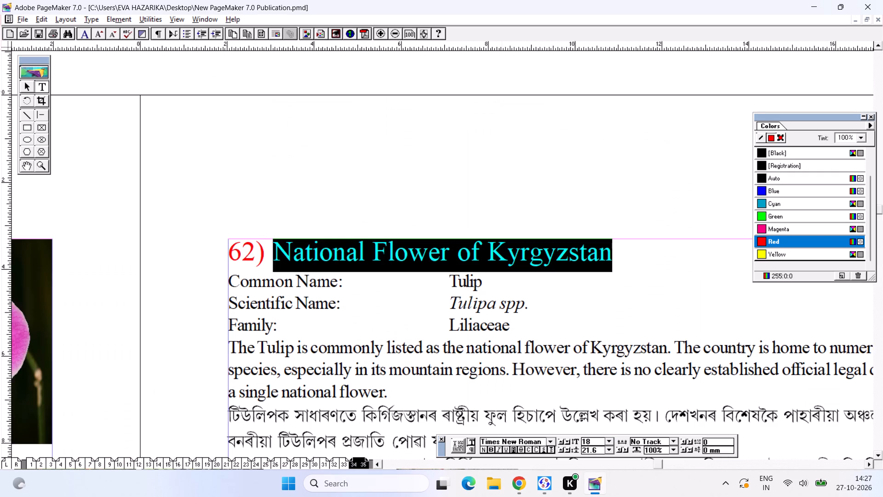
left_click_drag(436, 302, 149, 68, "alt")
left_click_drag(231, 139, 225, 151, "alt")
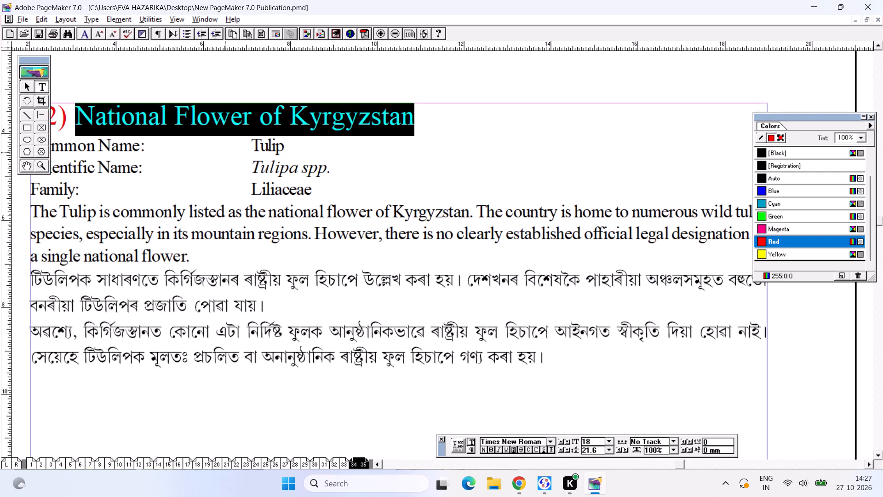
key("ctrl+0")
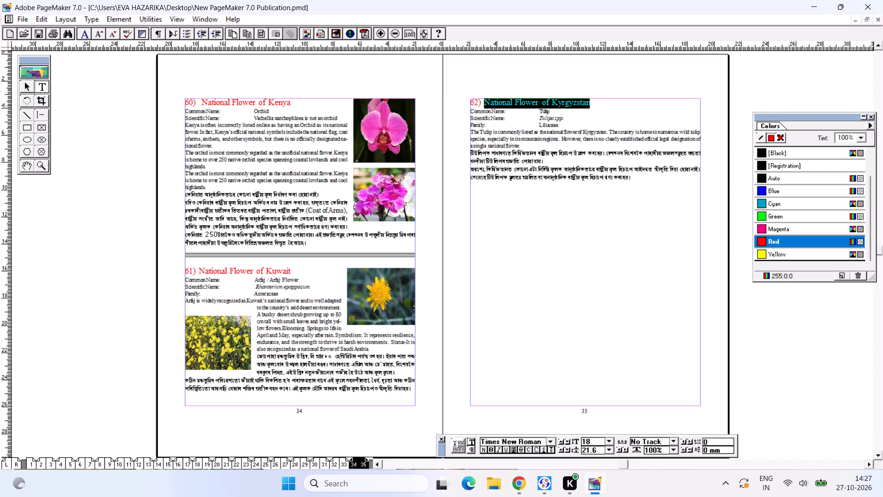
left_click(28, 87)
key("ctrl+v")
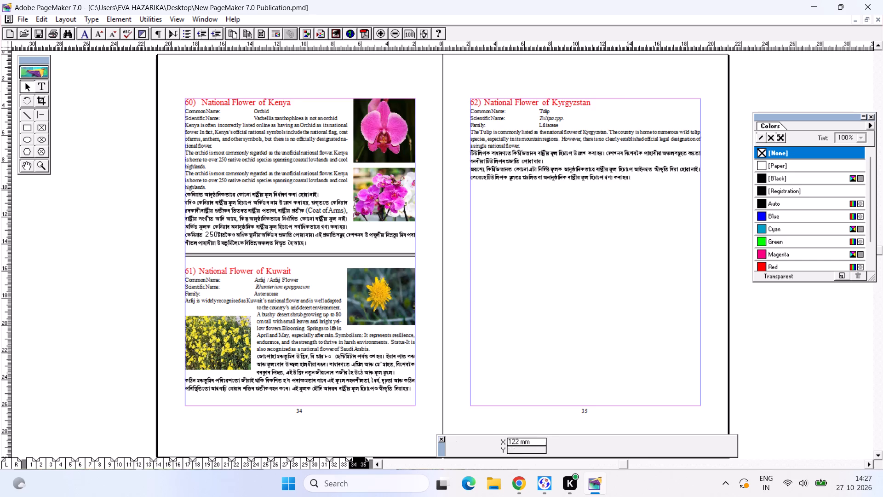
left_click_drag(467, 164, 496, 247)
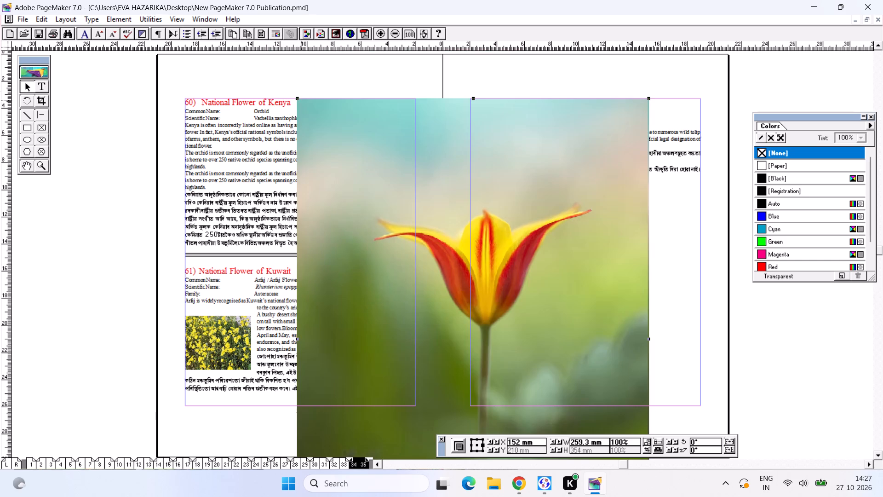
Shrink the pasted tulip picture to about 47 by 50 mm in the empty area of page 35.
left_click_drag(301, 100, 545, 364)
left_click_drag(593, 412, 615, 321)
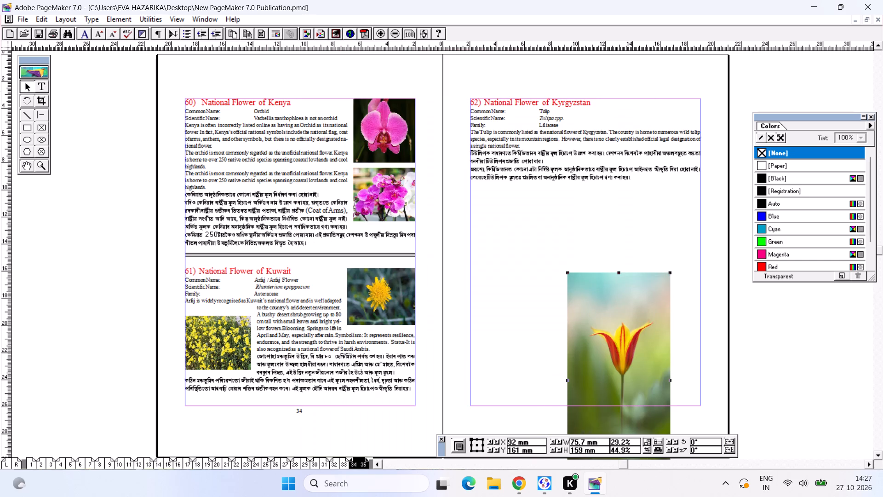
left_click_drag(570, 270, 592, 369)
left_click_drag(609, 392, 618, 263)
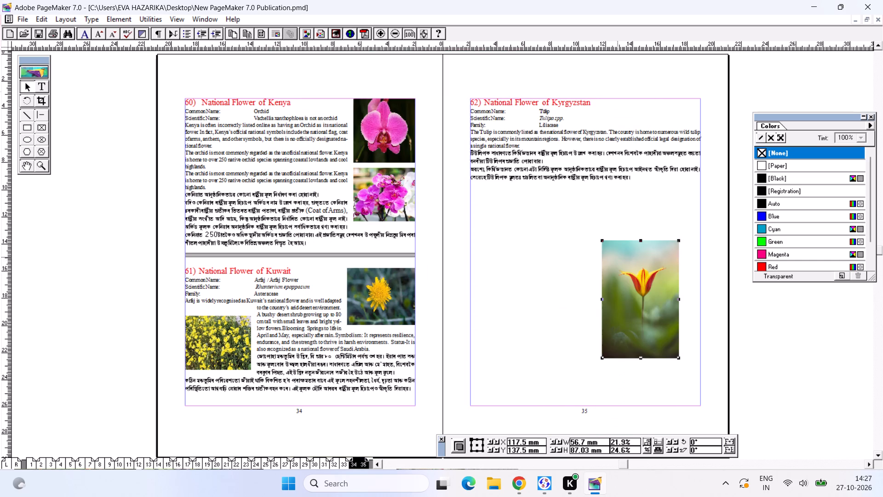
left_click_drag(602, 242, 615, 291)
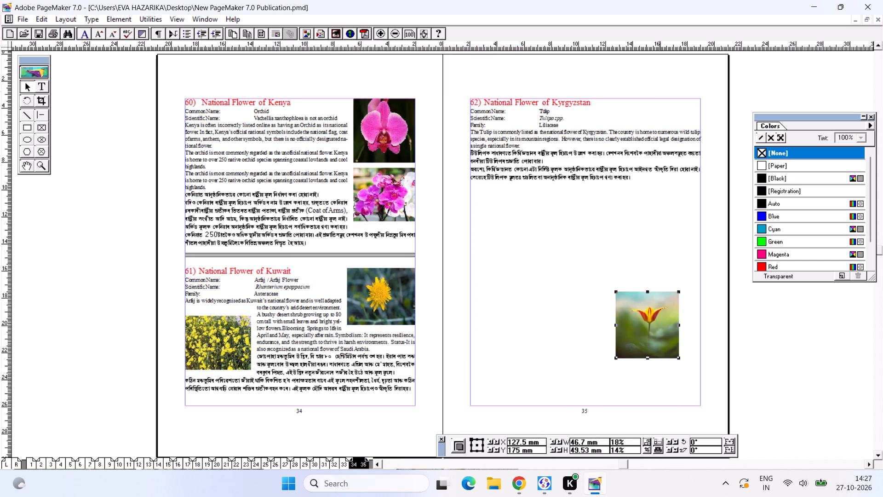
Move the tulip picture to the upper-right corner of the Kyrgyzstan article and resize it to about 42 by 44 mm.
left_click_drag(661, 308, 674, 125)
left_click_drag(673, 109, 682, 103)
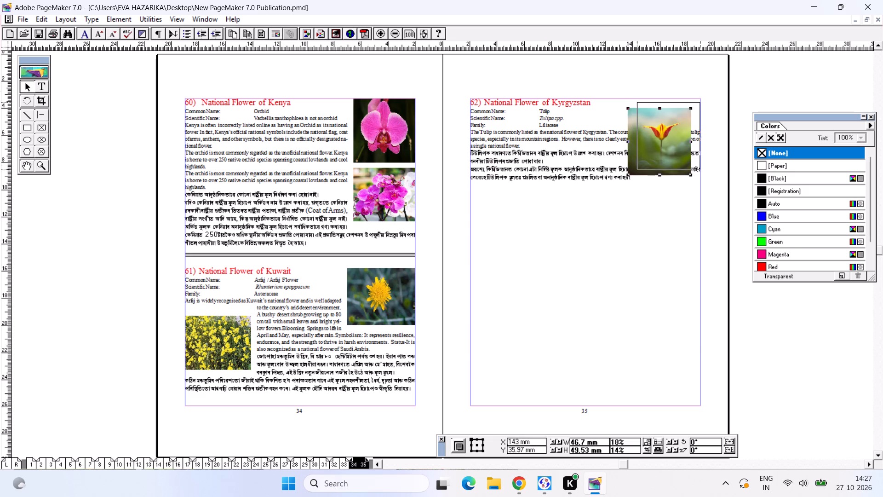
left_click_drag(682, 103, 683, 100)
left_click_drag(636, 163, 644, 157)
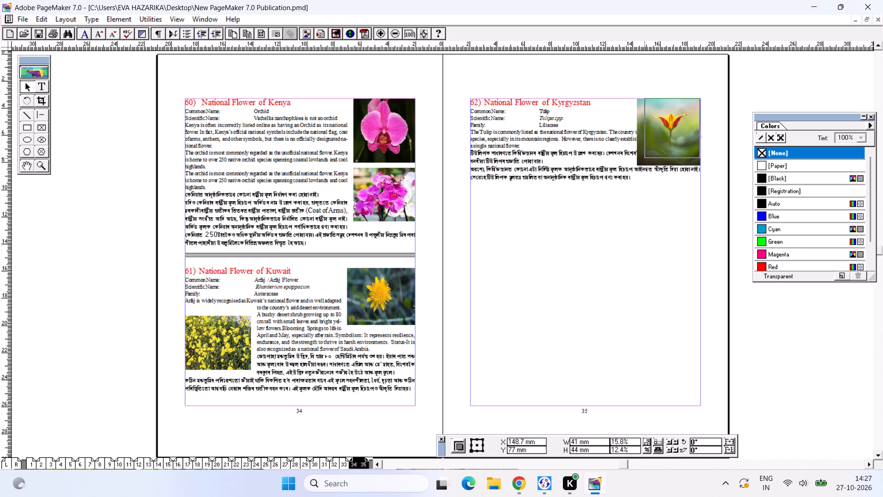
left_click_drag(644, 157, 642, 158)
Apply rectangular text wrap to the tulip picture so the Kyrgyzstan article text flows around it.
left_click(115, 19)
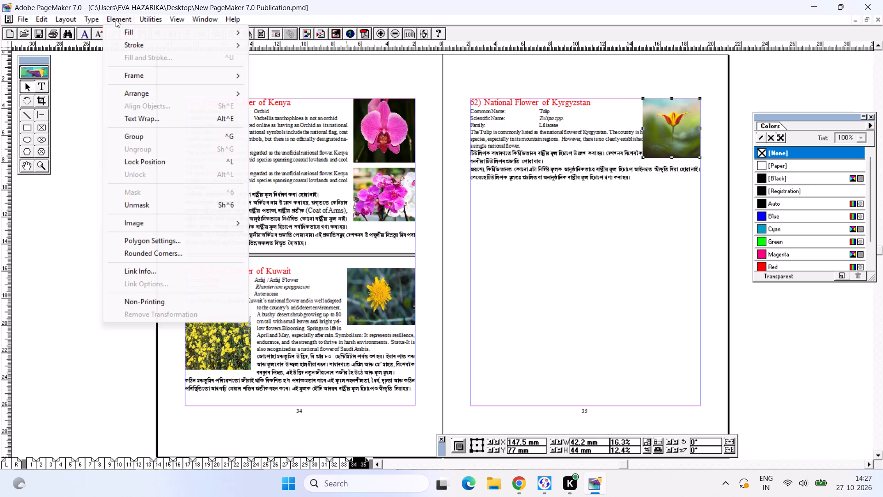
left_click(159, 120)
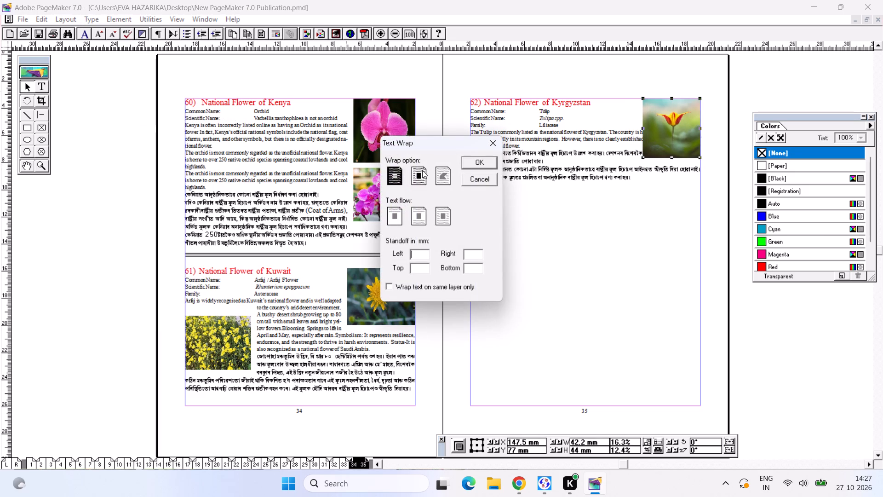
left_click(423, 170)
left_click(480, 163)
left_click(672, 133)
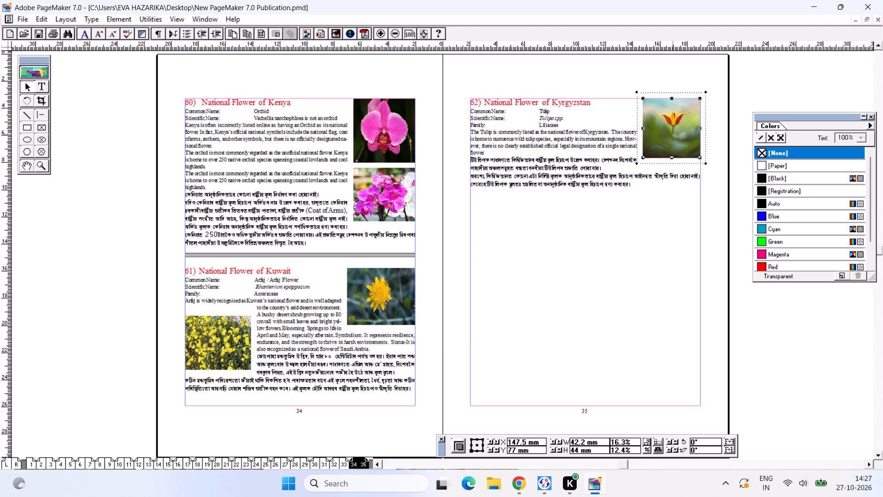
left_click(630, 213)
Return to Chrome and browse the Kyrgyzstan tulip image results for a second picture.
left_click(521, 487)
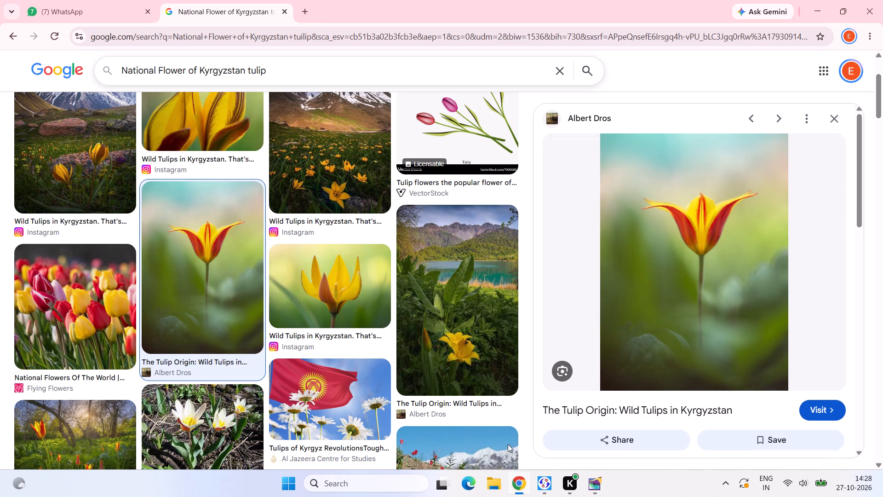
left_click(837, 116)
scroll(501, 210, "down", 1)
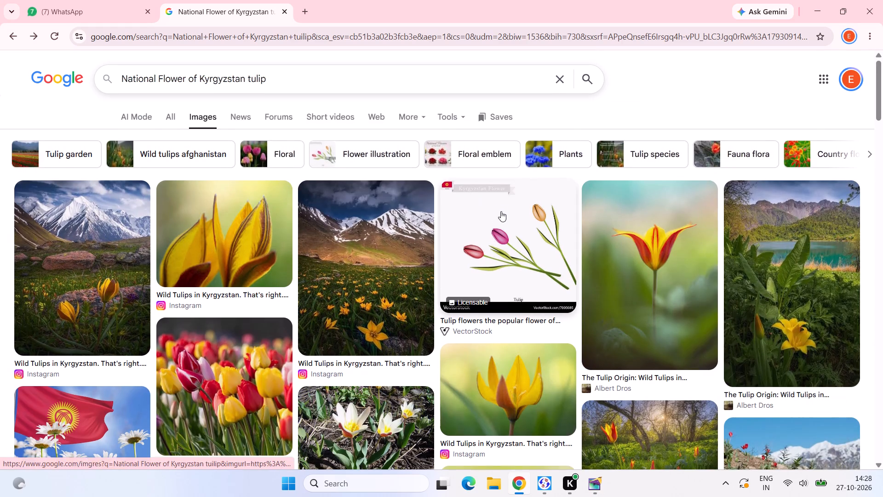
scroll(502, 211, "down", 2)
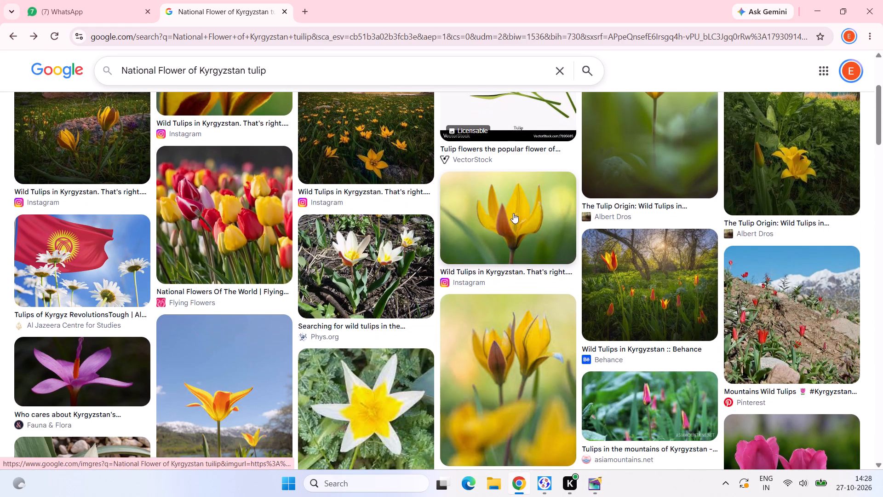
scroll(514, 213, "down", 3)
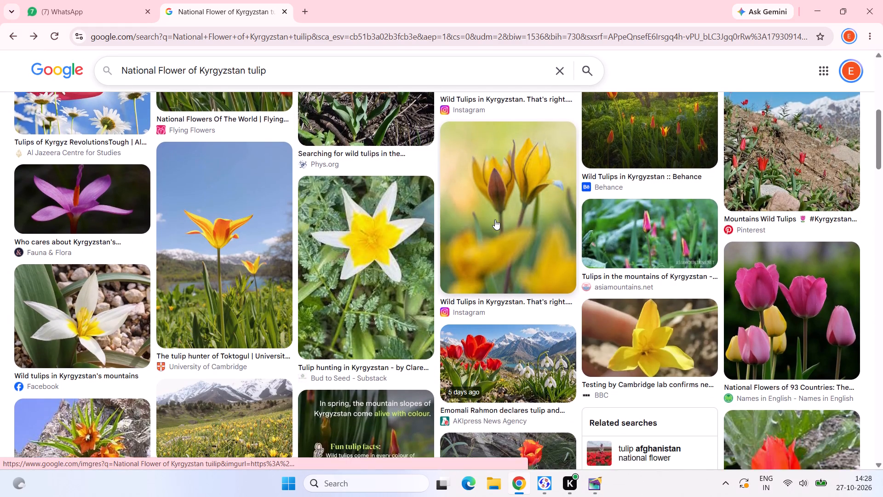
scroll(495, 220, "down", 5)
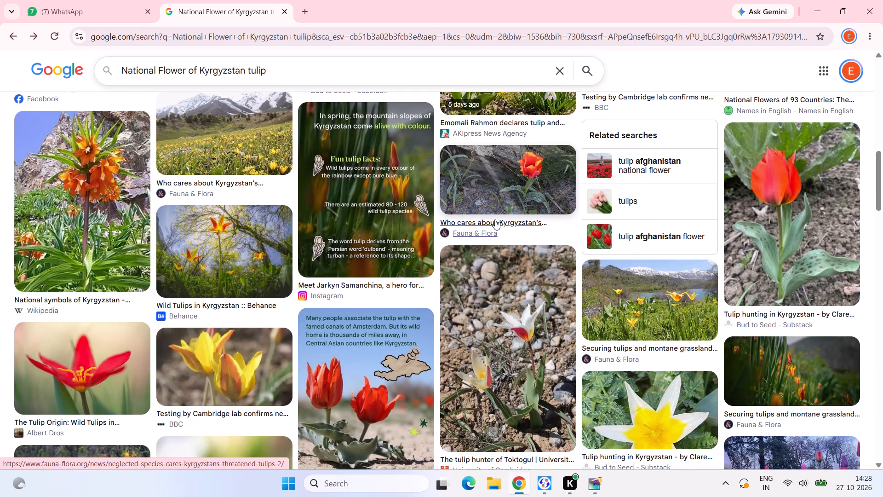
scroll(495, 220, "down", 5)
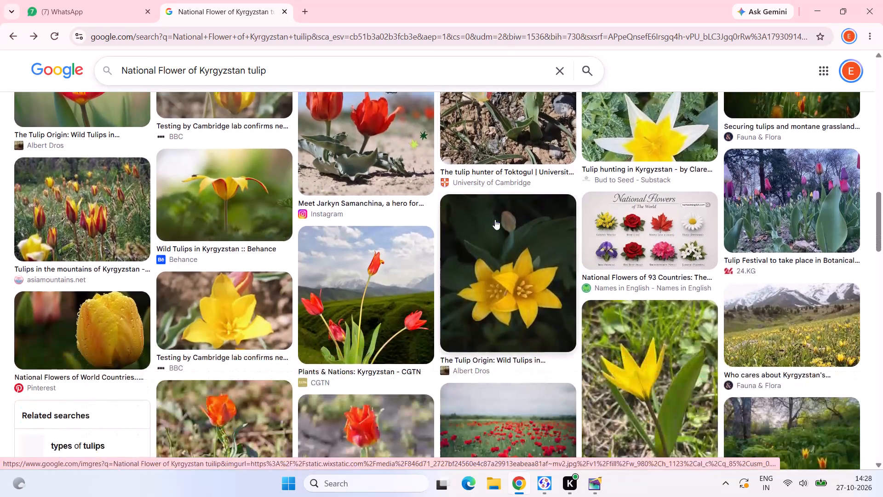
scroll(495, 220, "down", 2)
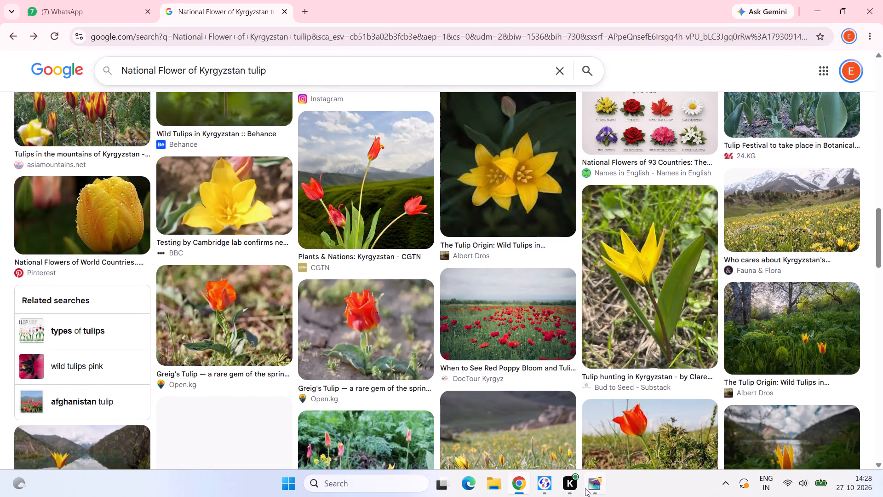
left_click(603, 490)
left_click(516, 483)
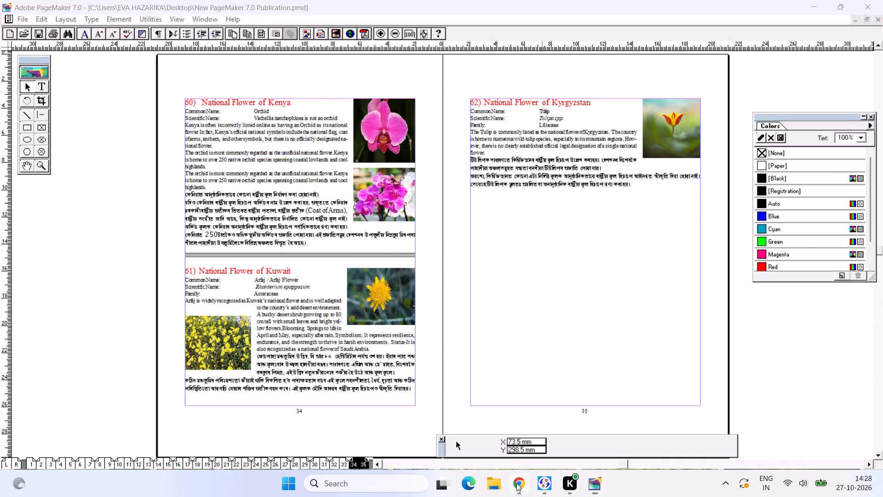
scroll(694, 391, "down", 2)
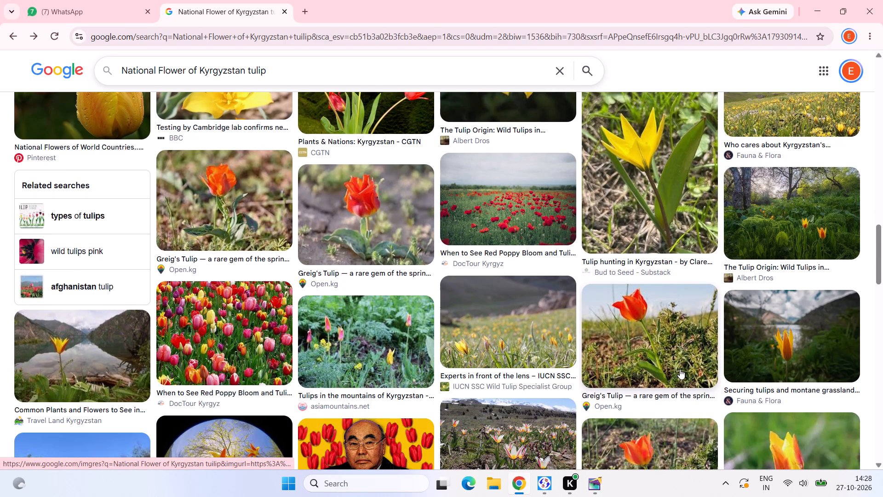
scroll(680, 369, "down", 4)
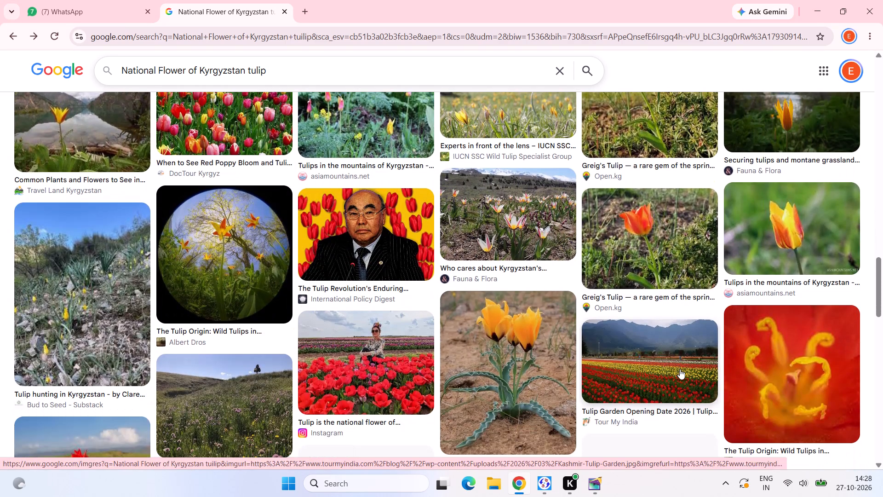
scroll(680, 369, "down", 6)
scroll(680, 369, "up", 5)
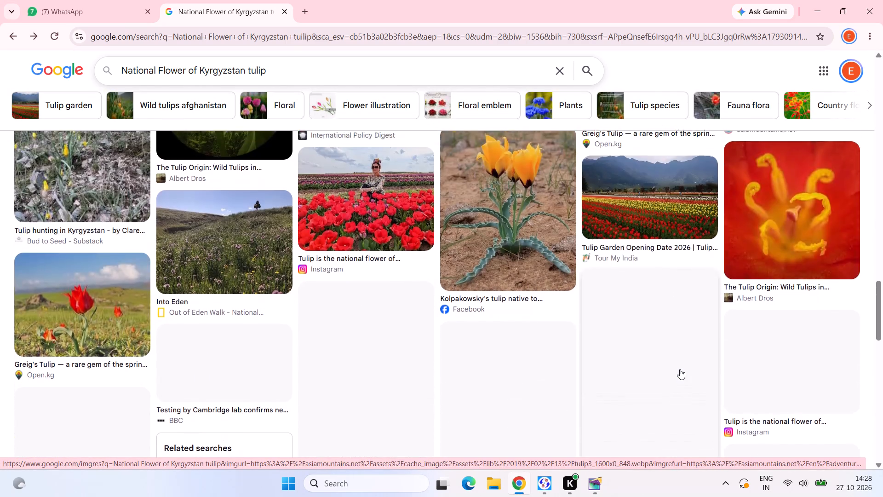
scroll(680, 369, "up", 4)
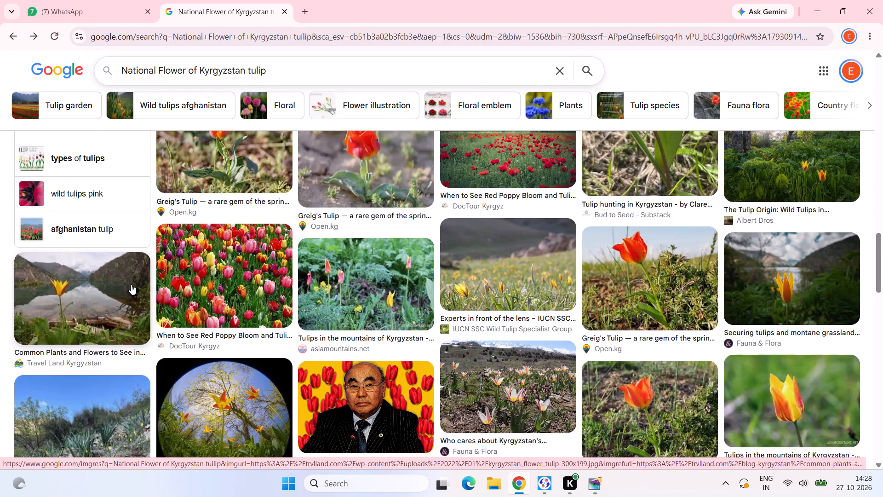
Copy the University of Cambridge image "The tulip hunter of Toktogul" from the related pictures and return to PageMaker.
left_click(131, 284)
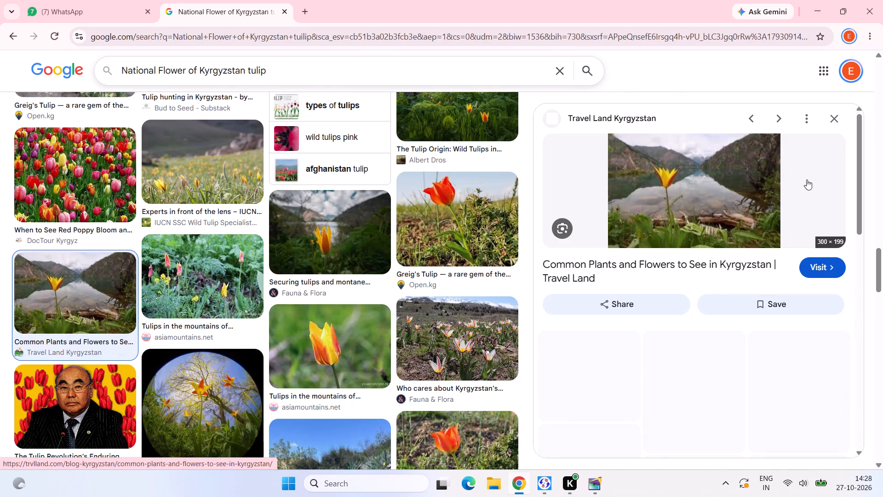
scroll(646, 280, "up", 2)
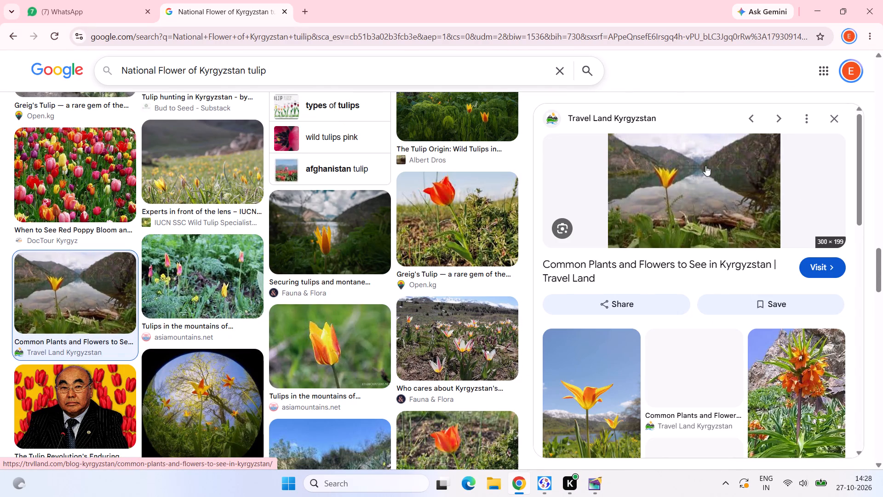
left_click(596, 364)
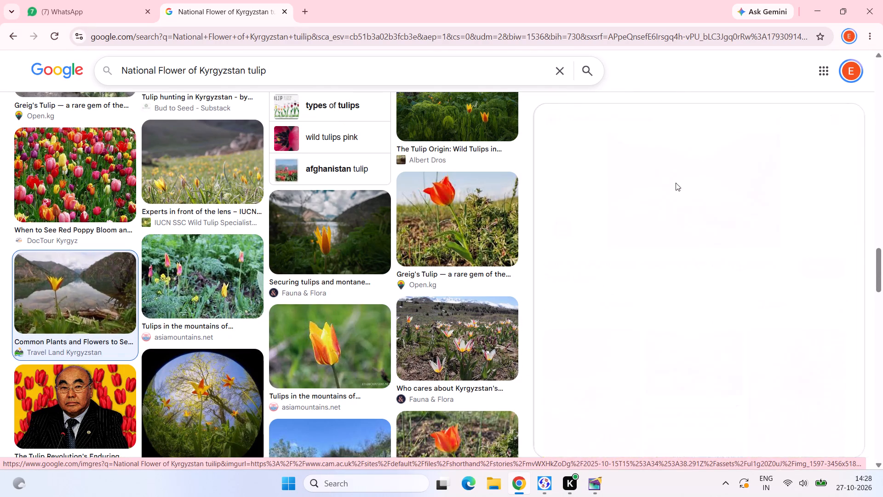
right_click(687, 208)
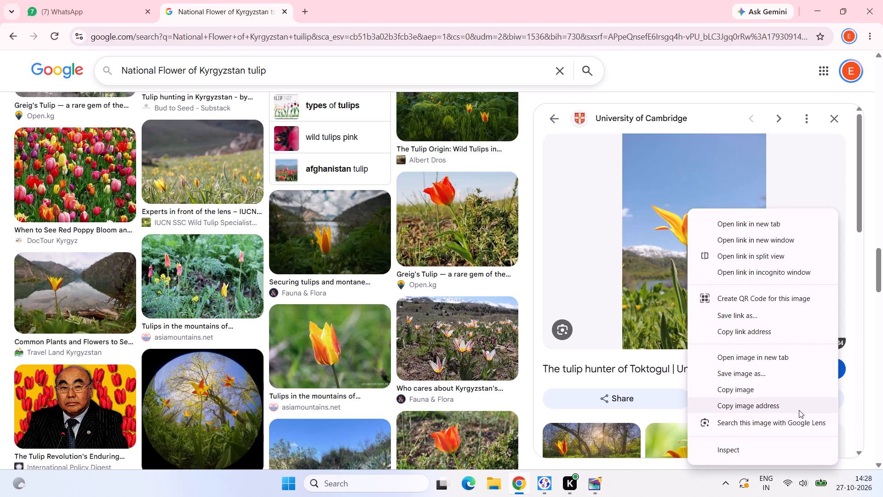
left_click(795, 390)
left_click(598, 477)
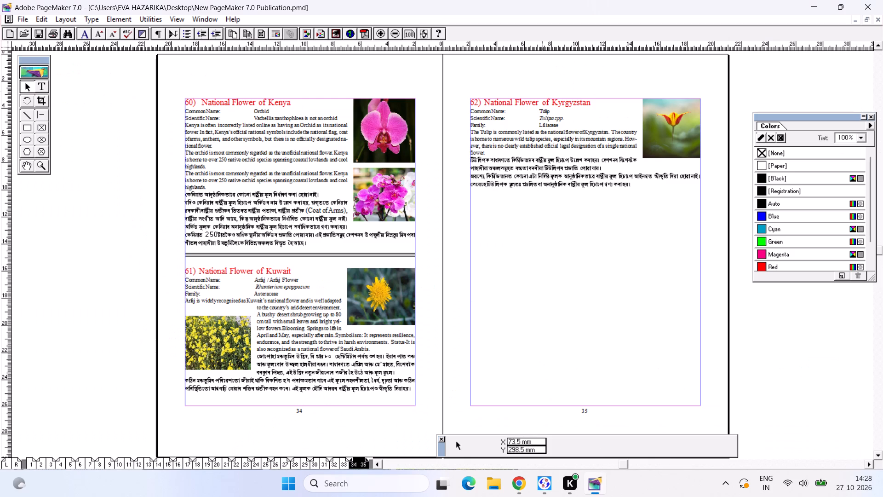
Paste the copied tulip picture, shrink it to about 41 by 42 mm and place it at the Kyrgyzstan article's left margin.
key("ctrl+v")
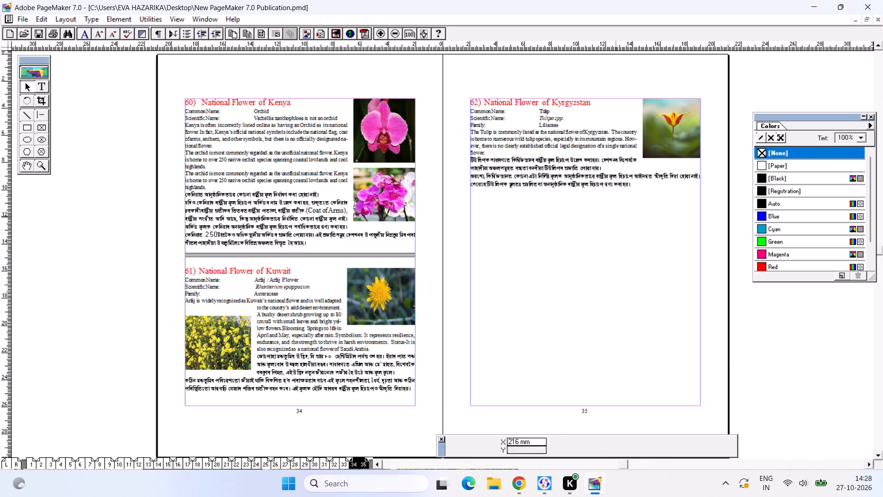
left_click_drag(464, 236, 527, 239)
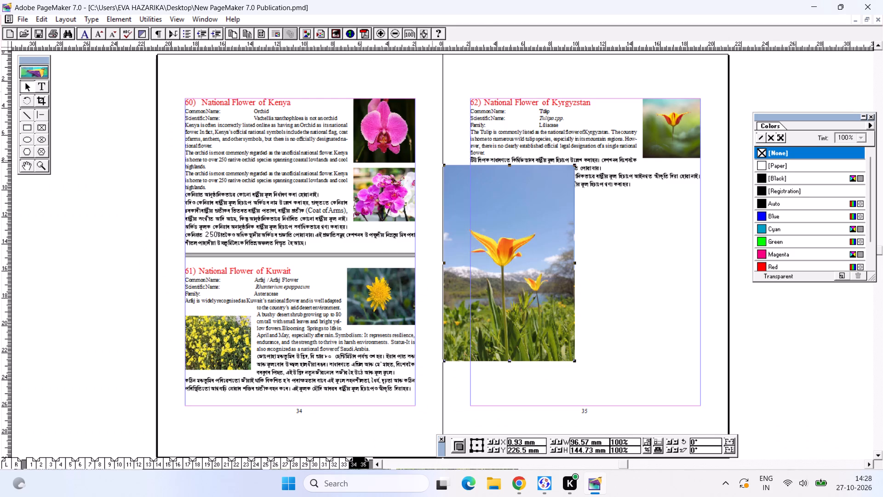
left_click_drag(442, 164, 501, 286)
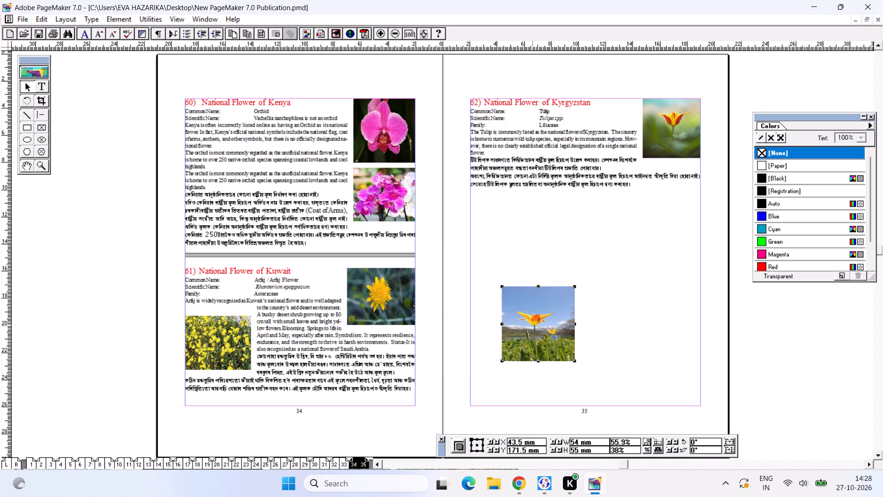
left_click_drag(532, 324, 506, 162)
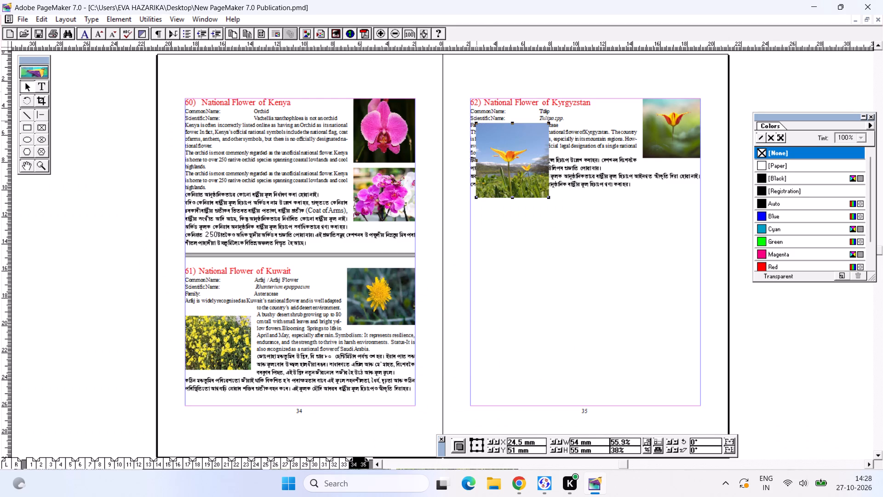
left_click_drag(476, 120, 481, 137)
left_click_drag(511, 176, 497, 166)
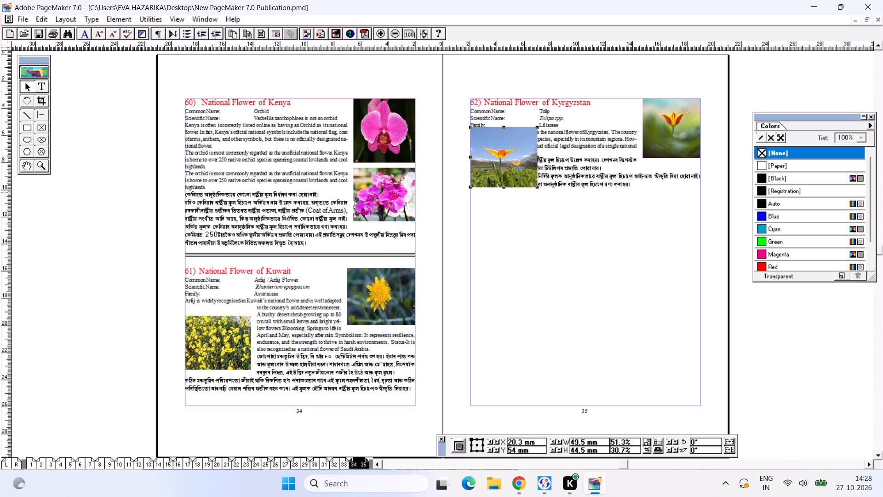
left_click_drag(535, 186, 525, 184)
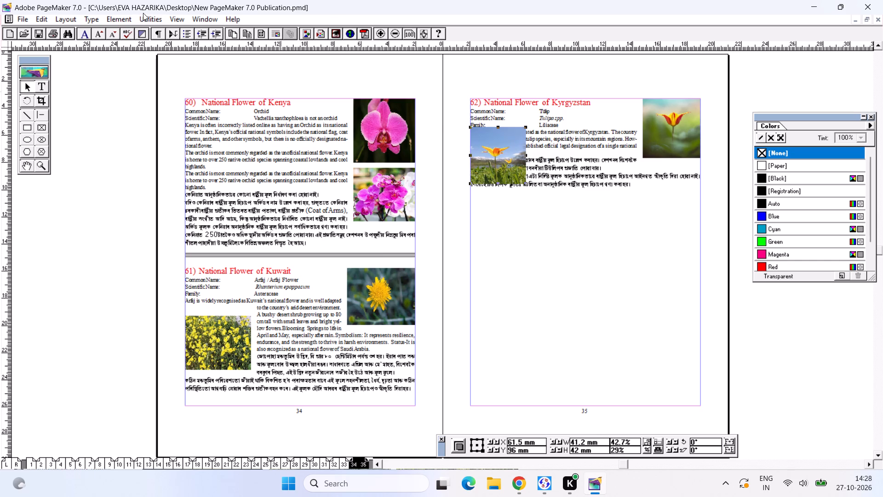
Apply rectangular text wrap to the second tulip picture and lower it beneath the article's Family line.
left_click(139, 17)
left_click(148, 116)
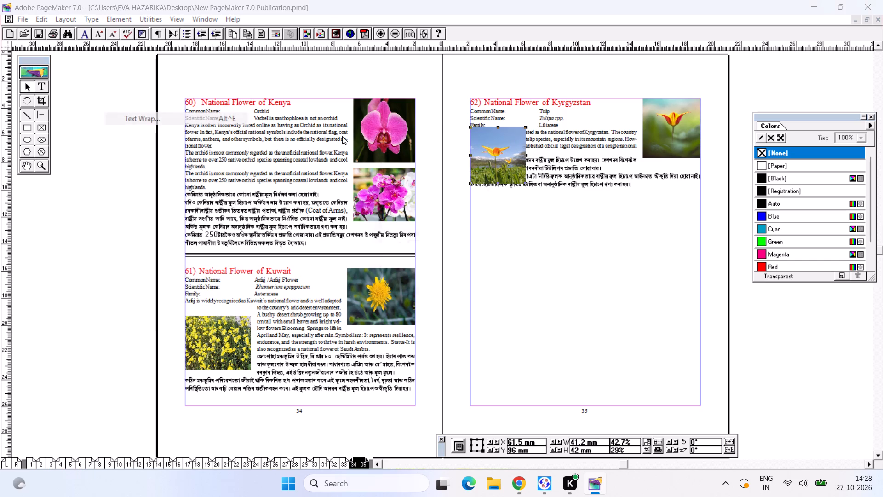
left_click(424, 172)
left_click(483, 166)
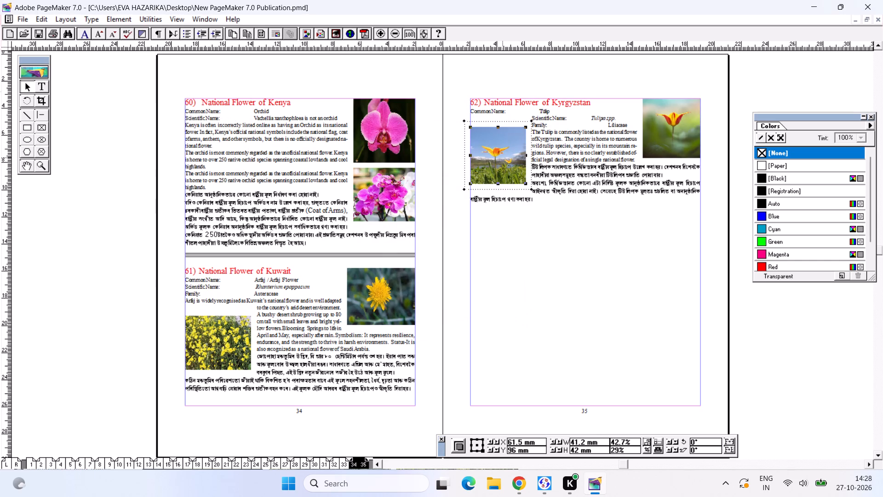
left_click_drag(502, 157, 502, 171)
left_click(502, 169)
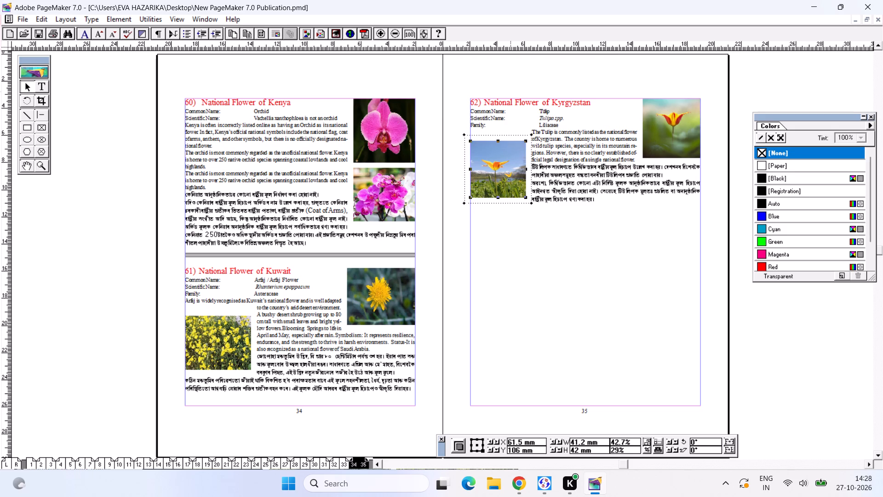
left_click(572, 192)
left_click(539, 265)
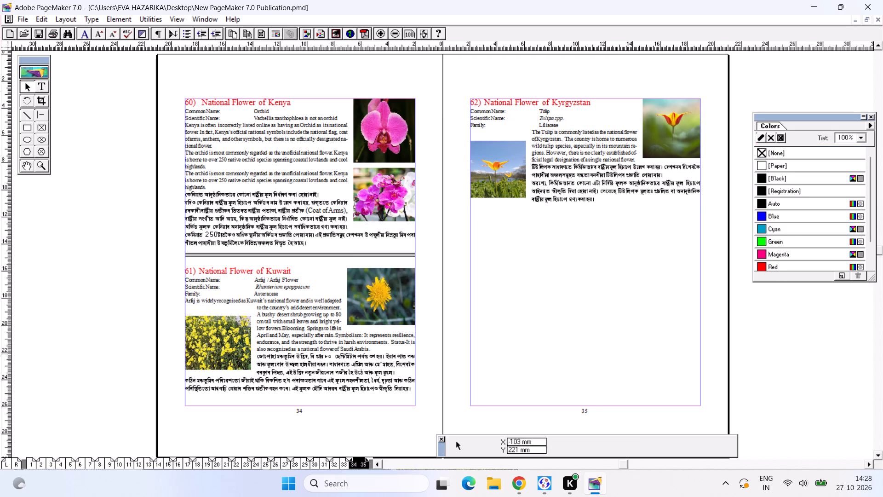
Copy the Laos flower text from the national flowers (2) document and paste it into the New PageMaker Publication spread.
key("ctrl+Tab")
left_click(635, 158, "ctrl")
key("ctrl+a")
key("ctrl+c")
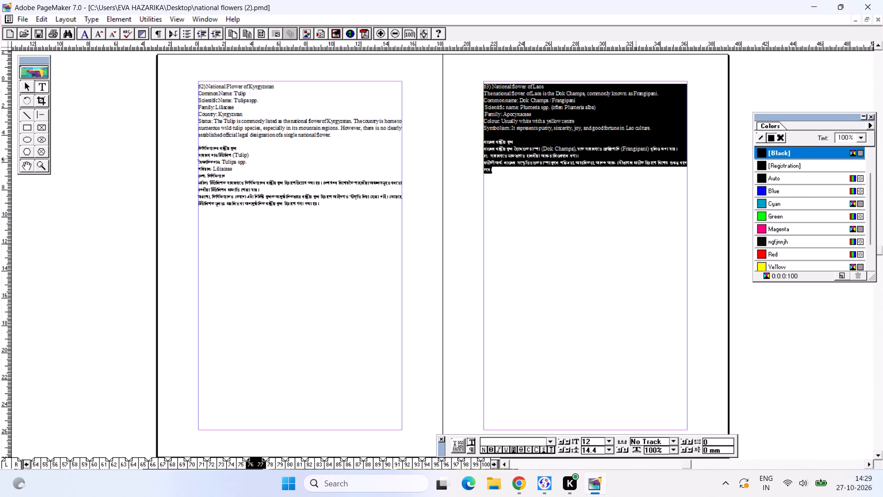
key("ctrl+Tab")
key("ctrl+v")
Move the second tulip picture to the foot of page 35 and the pasted Laos text down below the Kyrgyzstan article.
left_click_drag(490, 153, 557, 322)
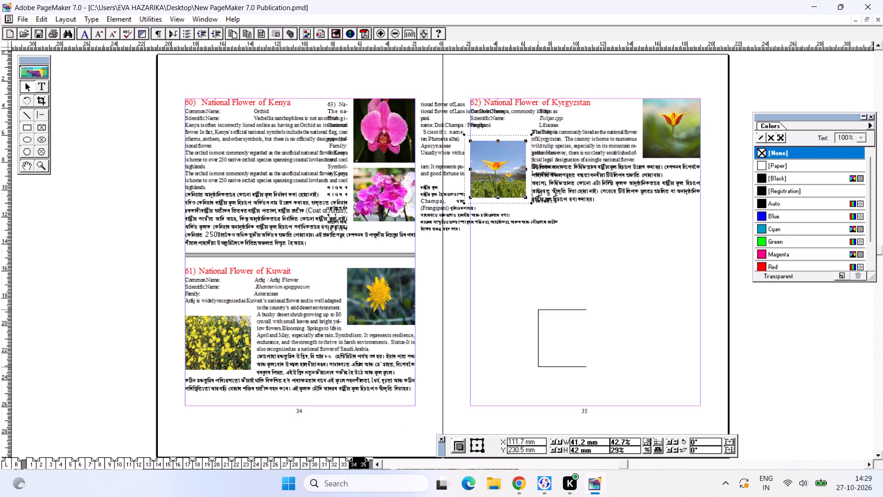
left_click_drag(557, 322, 597, 363)
left_click(614, 336)
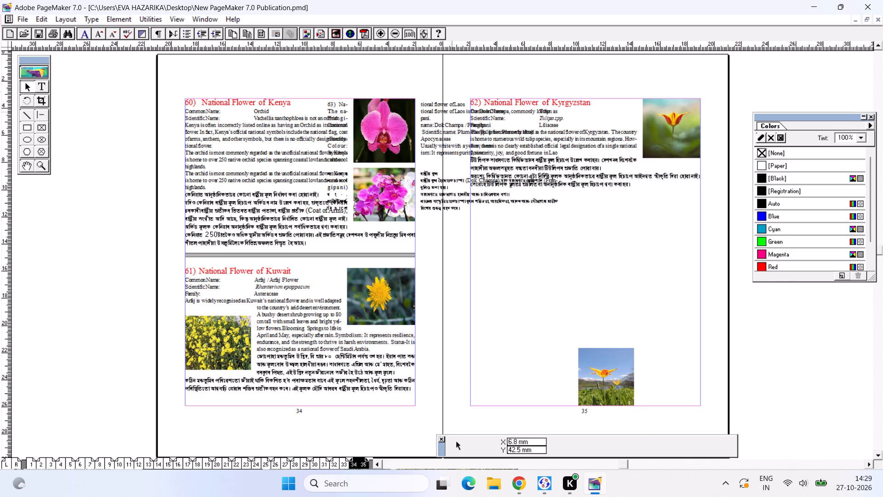
left_click(452, 111)
left_click_drag(452, 111, 523, 312)
Return the second tulip picture to the left margin of the Kyrgyzstan article, below the Family line.
left_click_drag(614, 378, 558, 204)
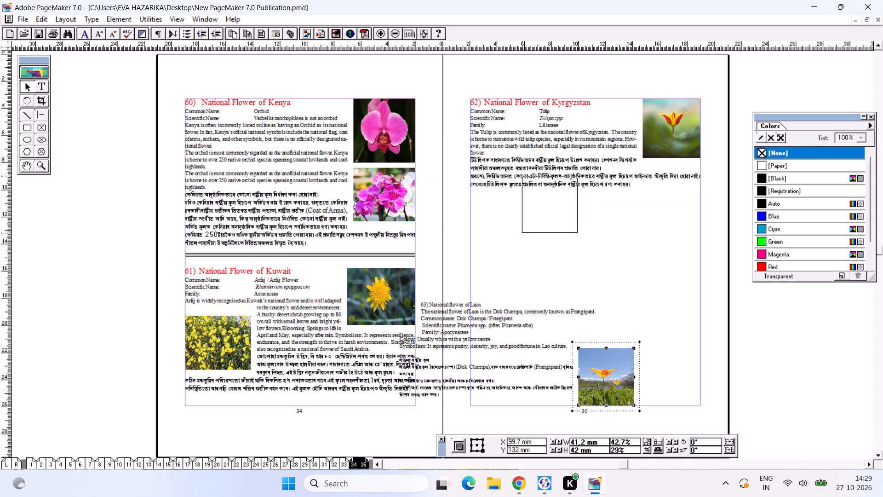
left_click_drag(558, 204, 505, 157)
left_click_drag(507, 158, 510, 178)
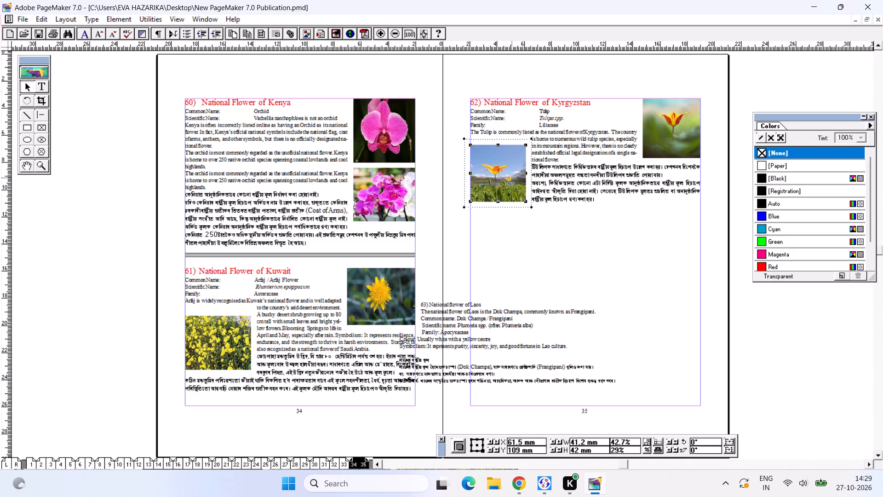
left_click(510, 178)
Move the Laos text block between page 35's side margins, beneath the Kyrgyzstan article.
left_click(468, 331)
left_click_drag(503, 336, 574, 290)
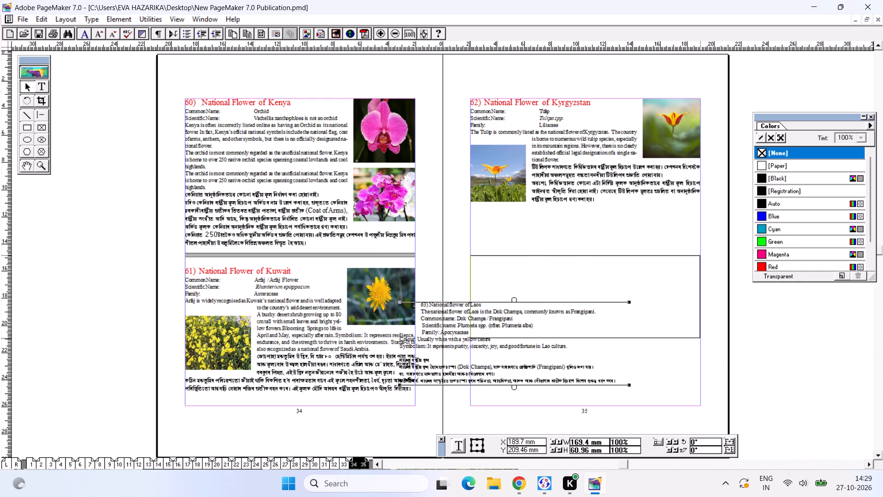
left_click_drag(574, 290, 574, 289)
left_click(581, 296)
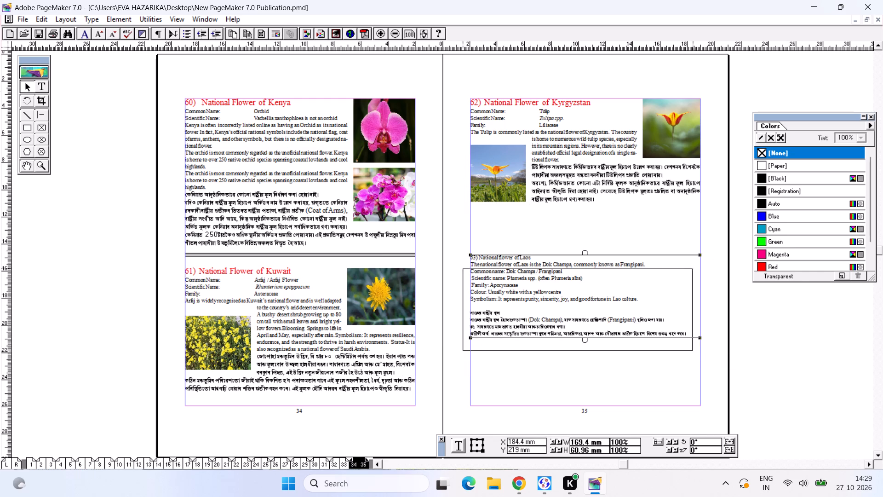
Fine-tune the second tulip picture slightly lower along the left margin so the Kyrgyzstan text wraps evenly around it.
left_click(585, 179)
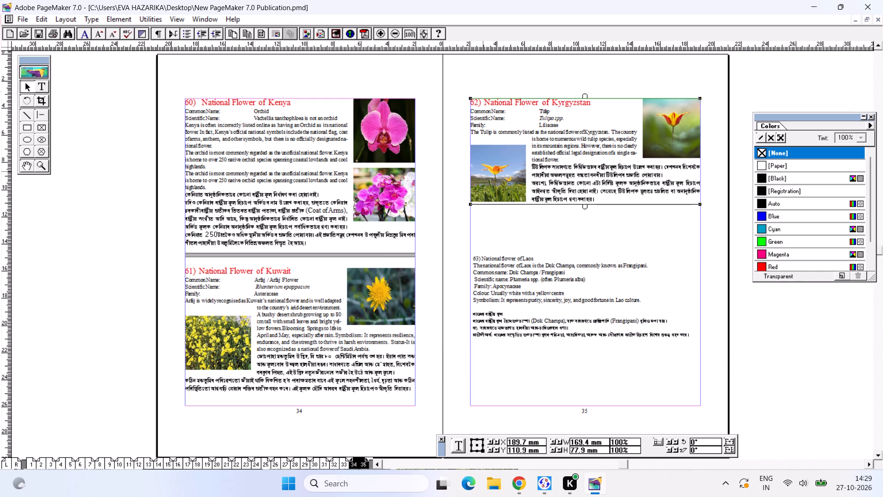
left_click_drag(485, 171, 495, 172)
left_click_drag(495, 172, 488, 177)
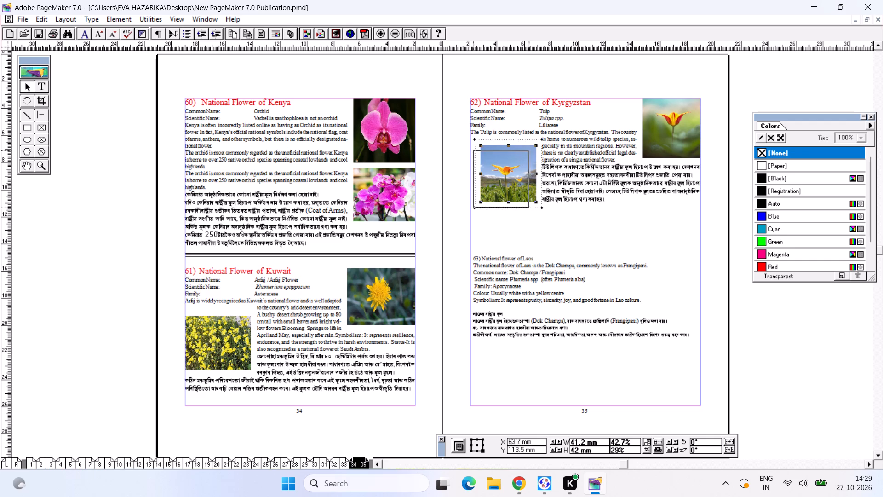
left_click_drag(488, 177, 485, 179)
left_click(576, 170)
left_click_drag(501, 185, 505, 180)
left_click(596, 179)
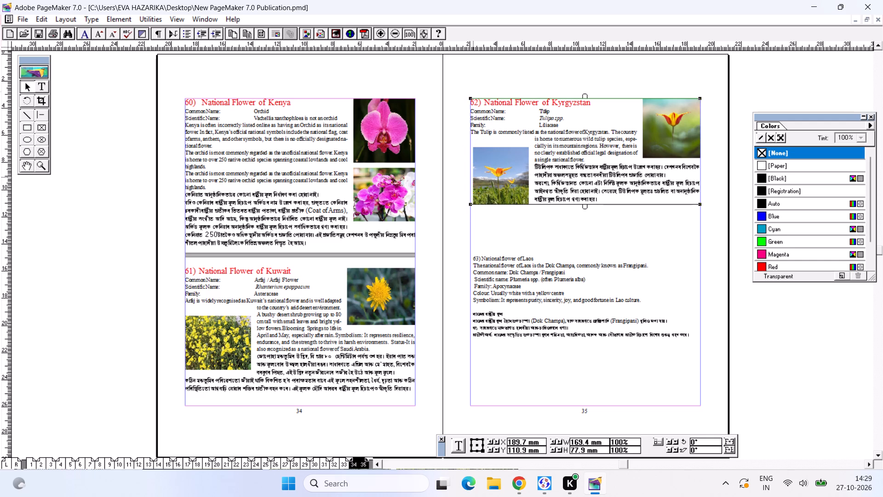
left_click(499, 177)
left_click(497, 178)
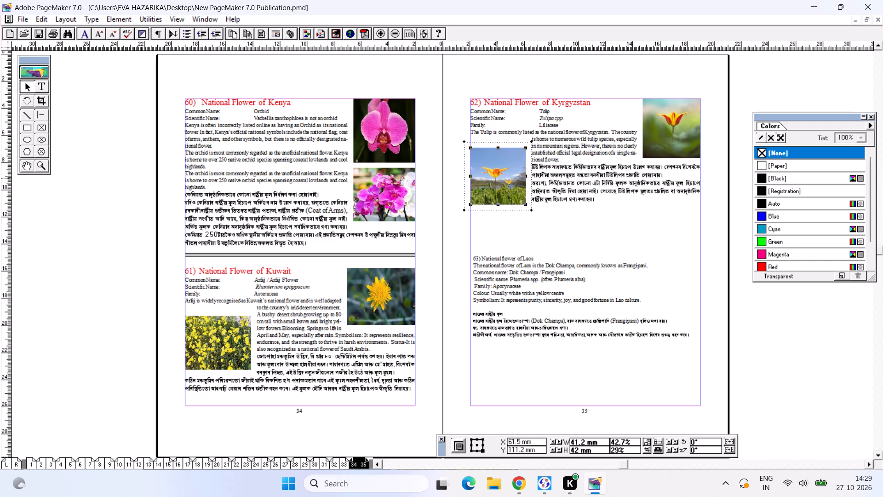
left_click(570, 176)
left_click(494, 315)
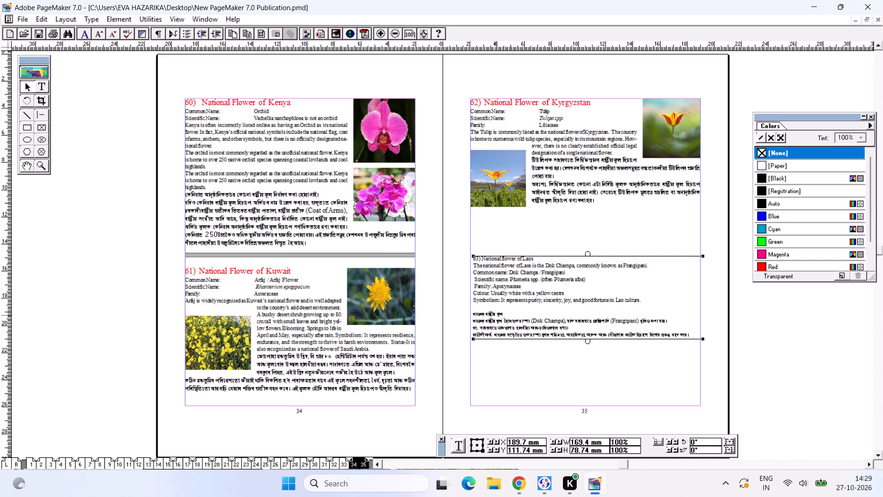
Align the Laos text block precisely with page 35's left and right margin guides.
key("ctrl+2")
left_click_drag(378, 240, 364, 254, "alt")
left_click_drag(378, 255, 374, 254)
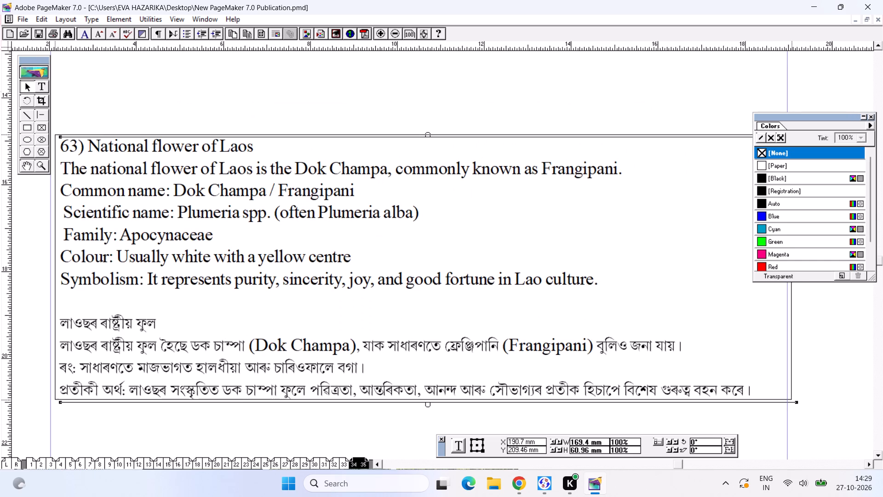
left_click_drag(374, 254, 372, 251)
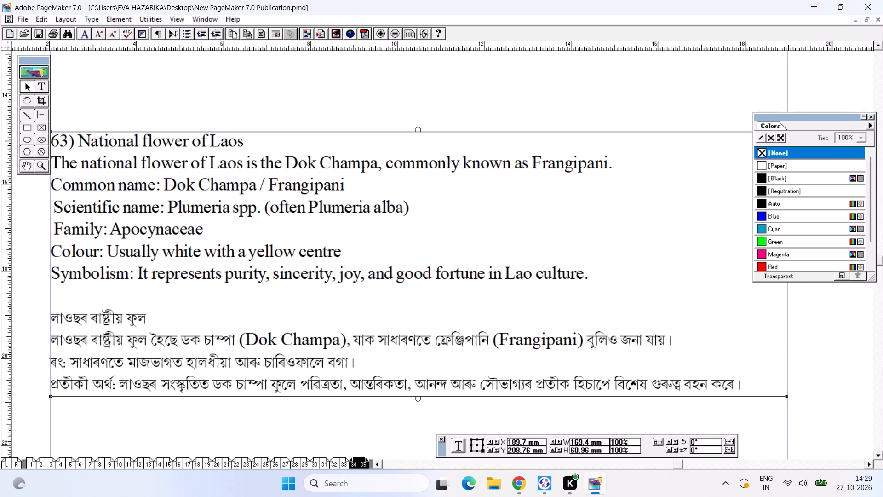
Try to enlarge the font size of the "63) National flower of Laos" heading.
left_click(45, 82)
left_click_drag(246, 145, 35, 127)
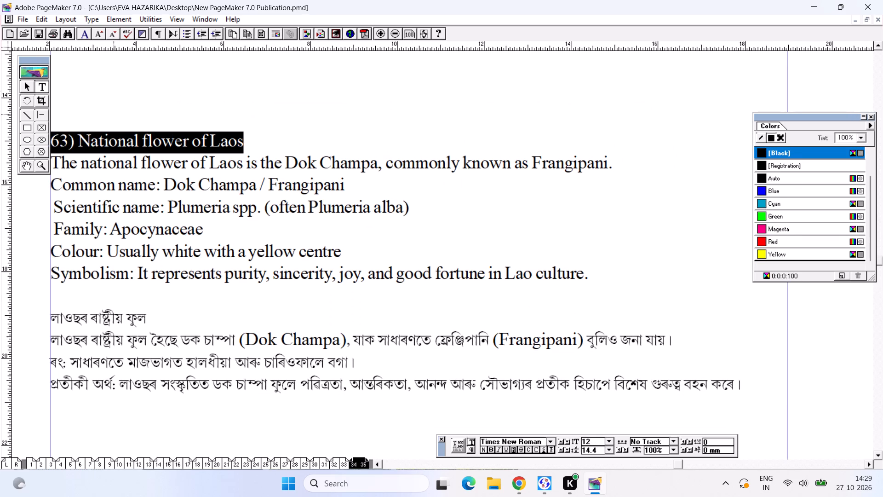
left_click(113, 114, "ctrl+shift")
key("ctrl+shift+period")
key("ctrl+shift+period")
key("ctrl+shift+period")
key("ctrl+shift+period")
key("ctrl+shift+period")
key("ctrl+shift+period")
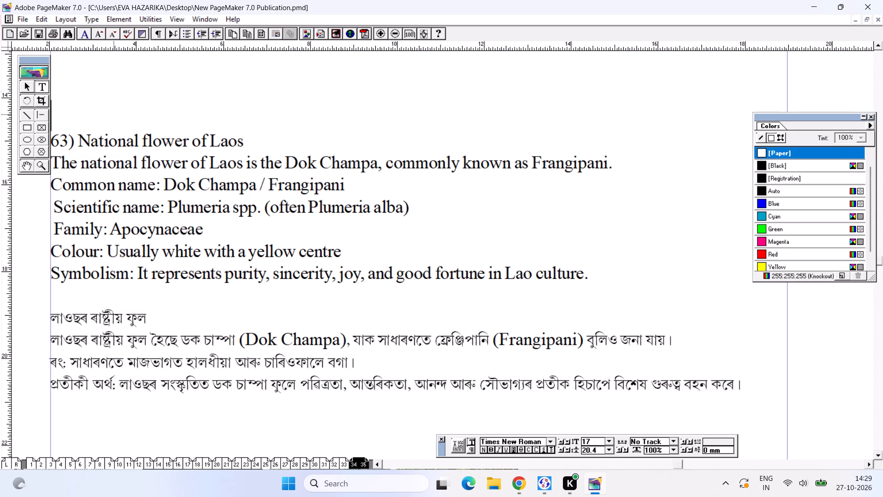
Enlarge the "63) National flower of Laos" heading to 18 points and colour it Red.
left_click_drag(267, 139, 161, 136)
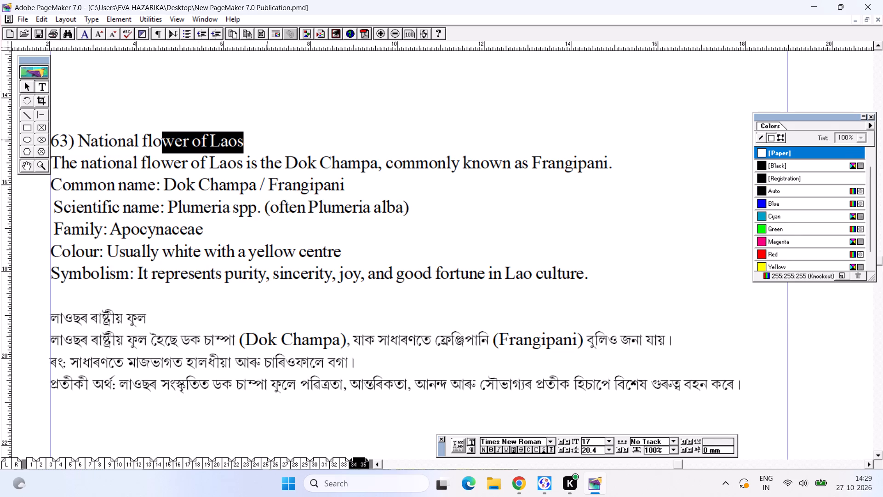
left_click_drag(161, 136, 20, 118)
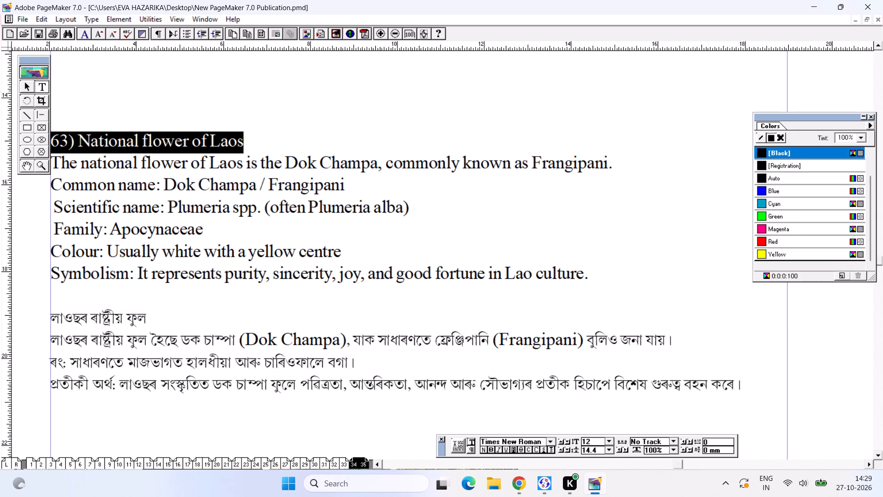
key("ctrl+shift+period")
key("ctrl+shift+period")
key("ctrl+shift+period")
key("ctrl+shift+period")
key("ctrl+shift+period")
key("ctrl+shift+period")
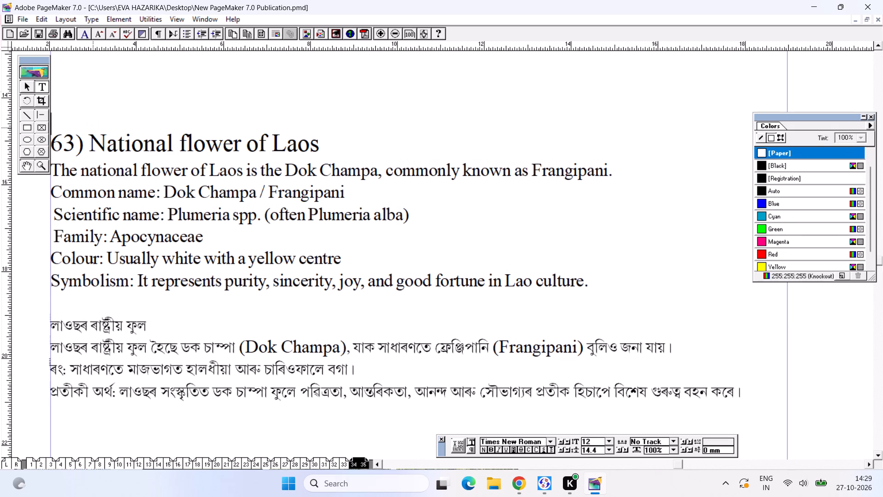
left_click(333, 120)
left_click(328, 146)
left_click_drag(328, 146, 321, 143)
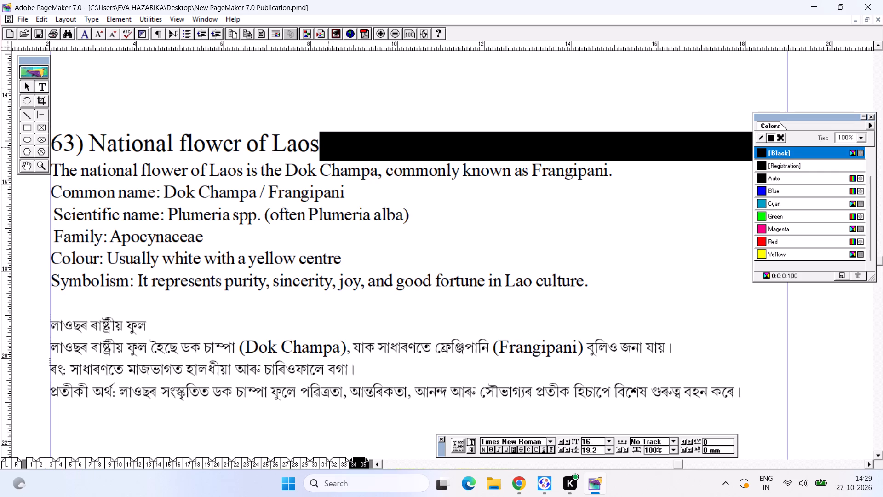
left_click_drag(321, 143, 176, 111)
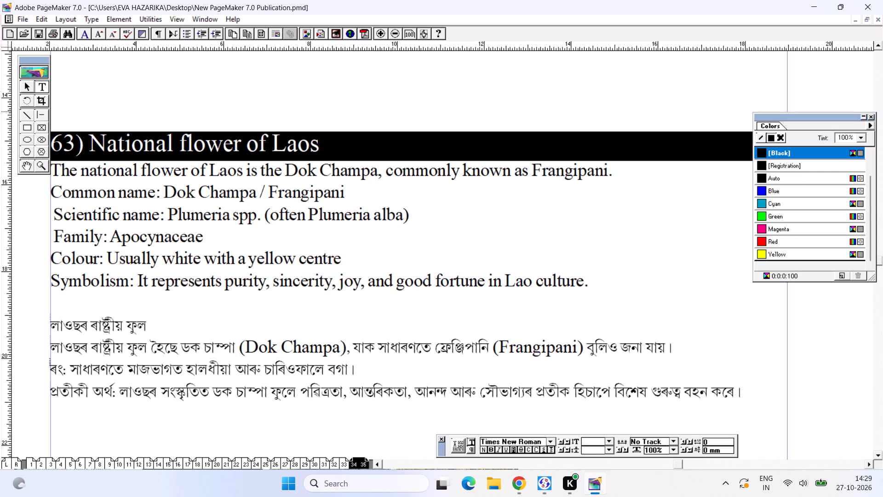
key("ctrl+shift+period")
key("ctrl+shift+period")
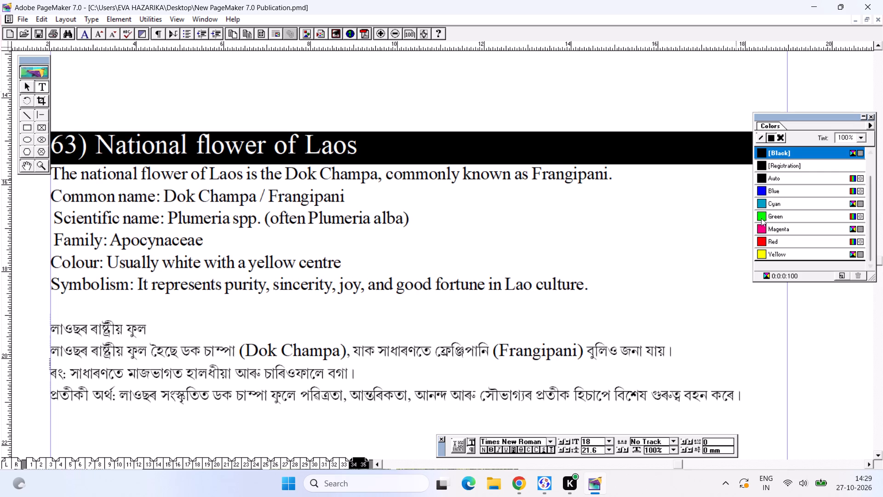
left_click(767, 239)
Delete the introductory sentence "The national flower of Laos is the Dok Champa, commonly known as Frangipani." together with its line.
left_click_drag(277, 211, 320, 220, "alt")
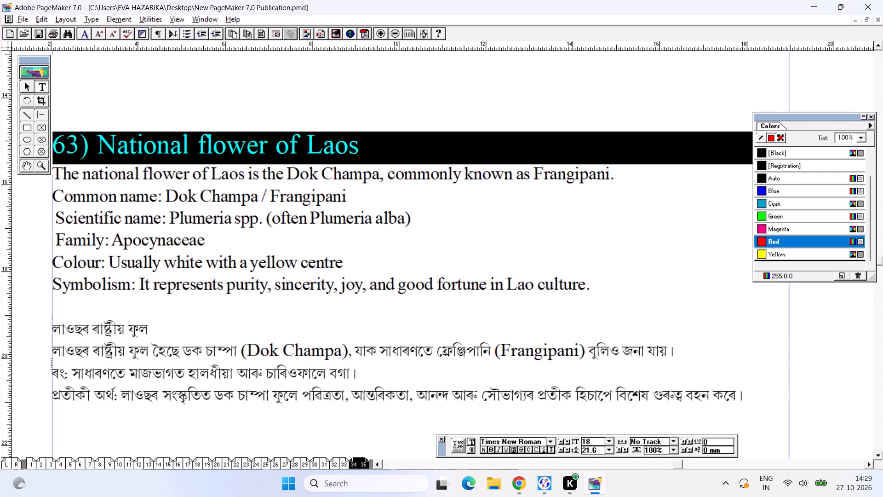
left_click_drag(320, 220, 330, 221, "alt")
left_click(286, 196)
left_click_drag(236, 204, 214, 200, "alt")
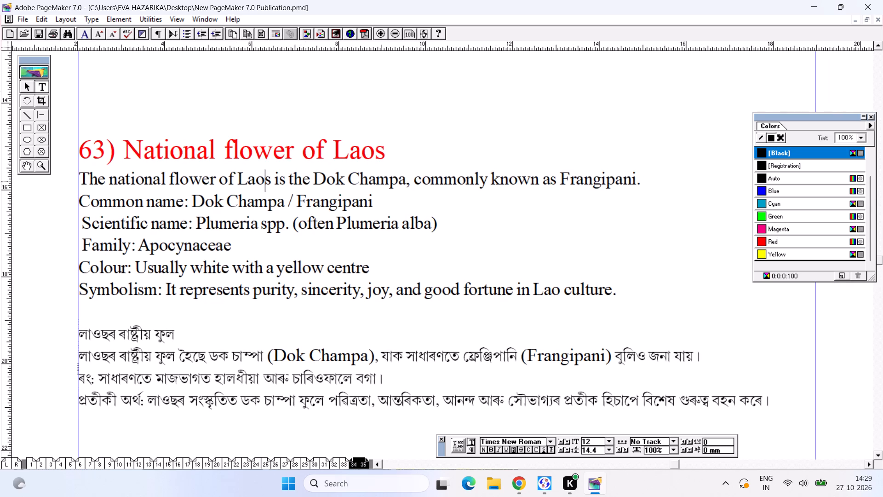
left_click_drag(86, 181, 688, 220)
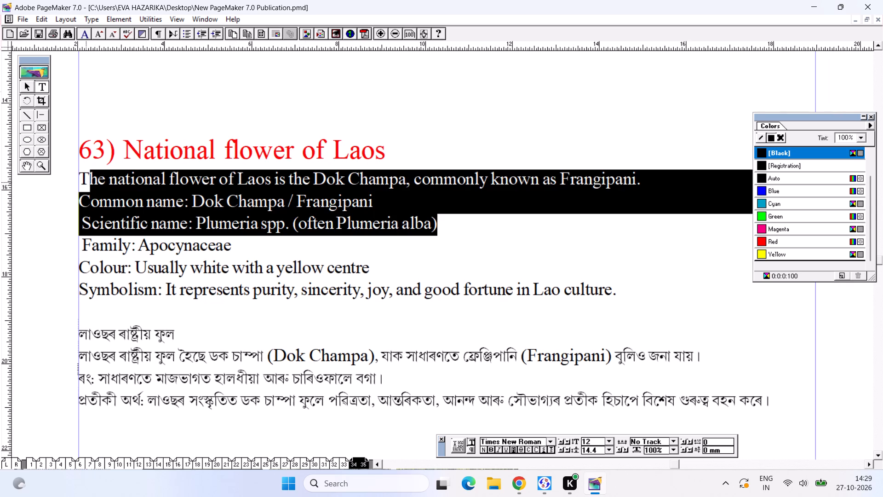
left_click(659, 201)
left_click_drag(648, 183, 46, 173)
key("BackSpace")
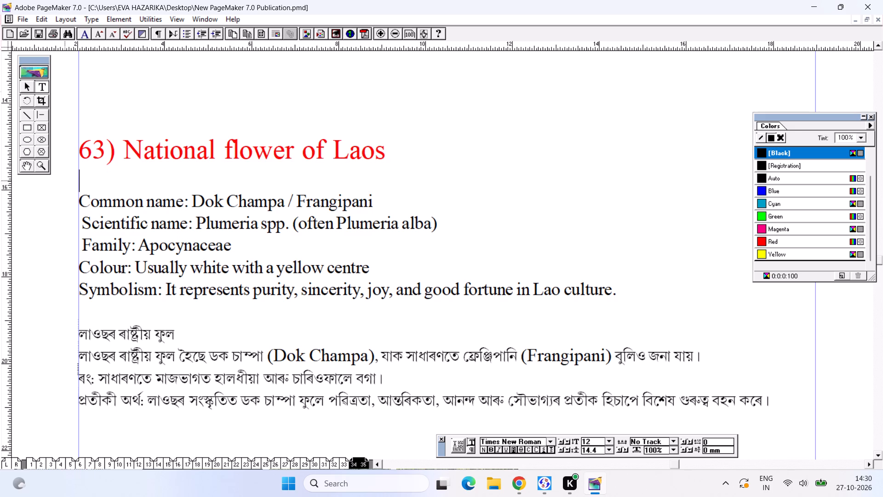
key("BackSpace")
Insert two tabs before "Dok Champa / Frangipani" to separate it from the Common name label.
left_click(191, 178)
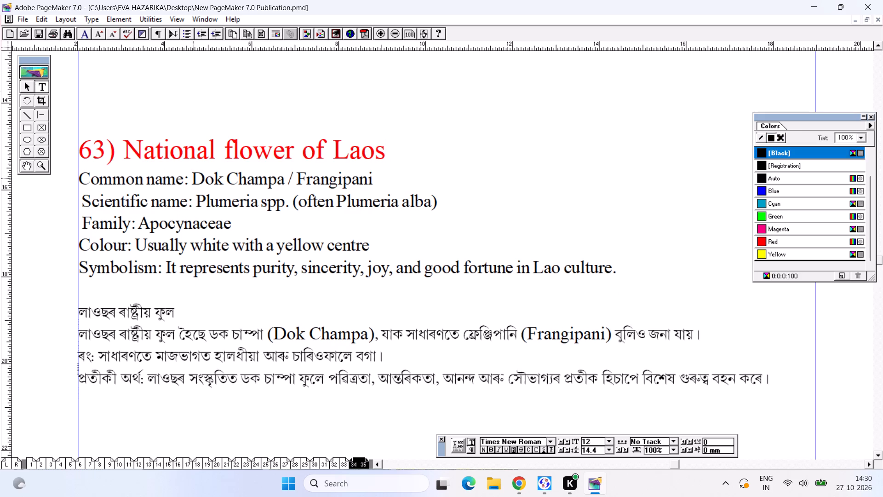
key("Tab")
key("Tab")
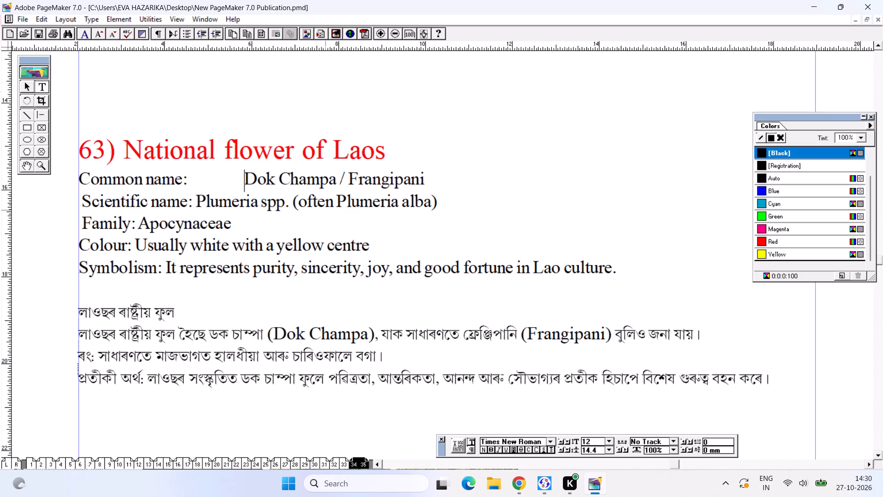
Trim the Laos scientific name to "Plumeria spp" and tab it into line with the common name value.
left_click_drag(289, 201, 449, 208)
key("BackSpace")
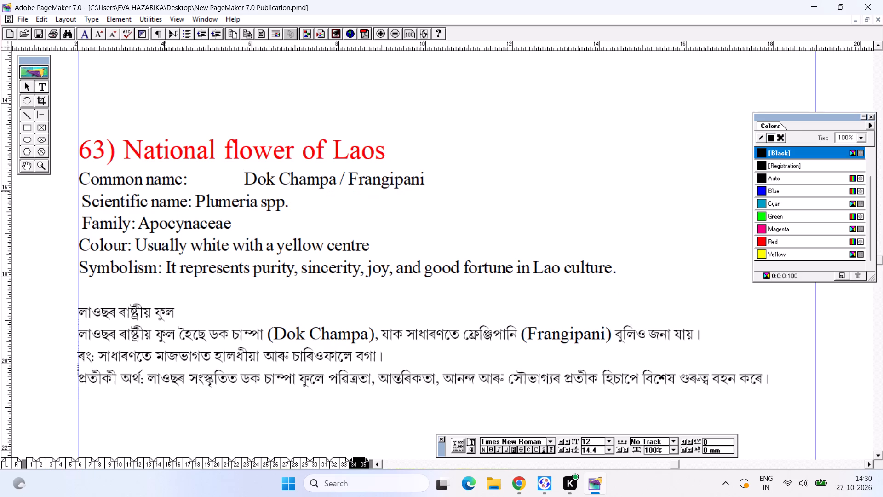
key("BackSpace")
left_click(195, 202)
key("Tab")
key("Tab")
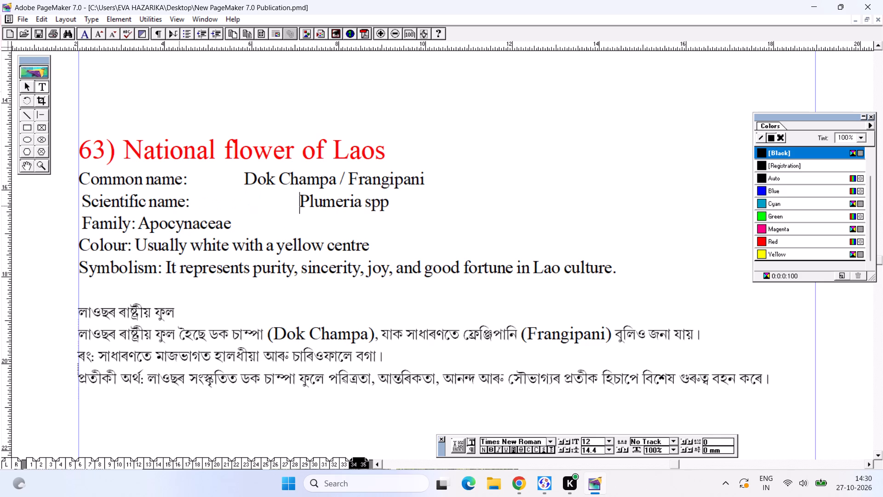
key("BackSpace")
Italicise "Plumeria spp" in the Laos article and save the publication.
left_click_drag(237, 202, 373, 209)
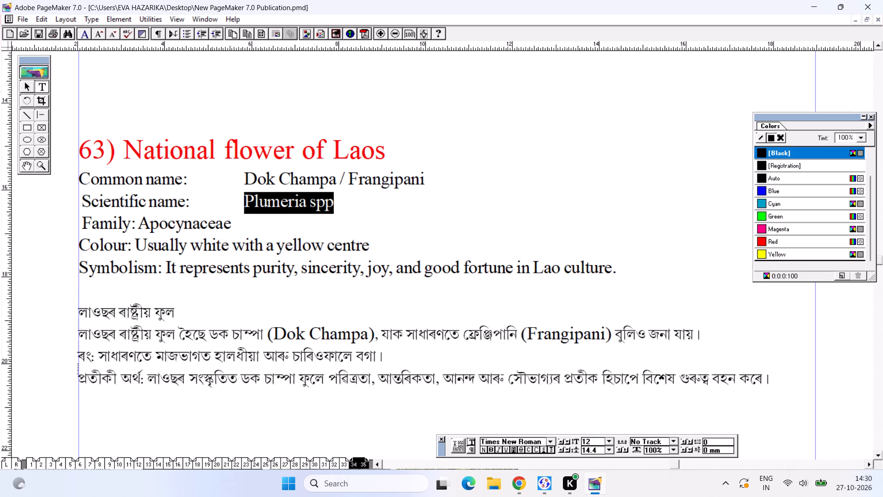
key("ctrl+shift+i")
key("ctrl+s")
key("ctrl+s")
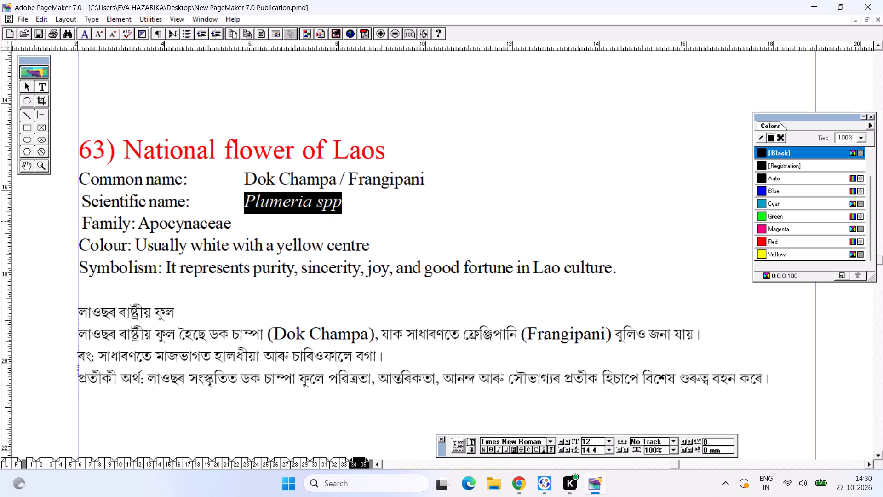
Insert three tabs before each of the Family and Colour values to align them with the values above.
left_click(137, 223)
key("Tab")
key("Tab")
key("Tab")
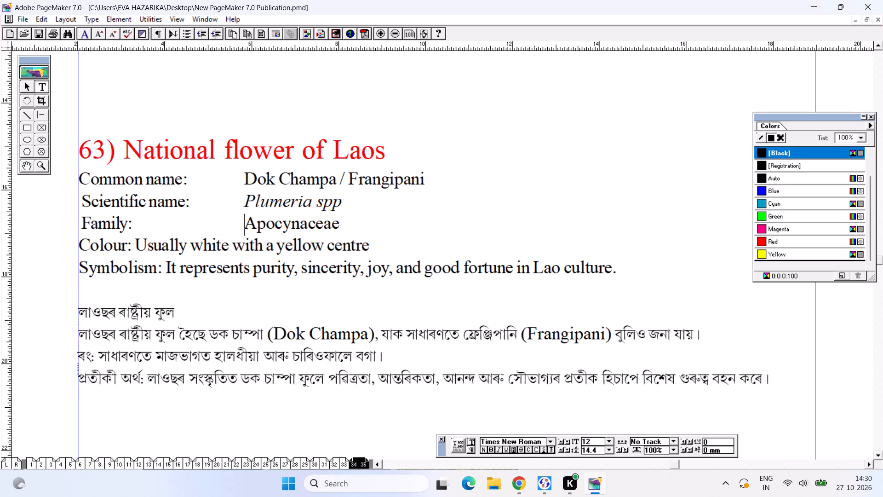
left_click(133, 250)
key("Tab")
key("Tab")
key("Tab")
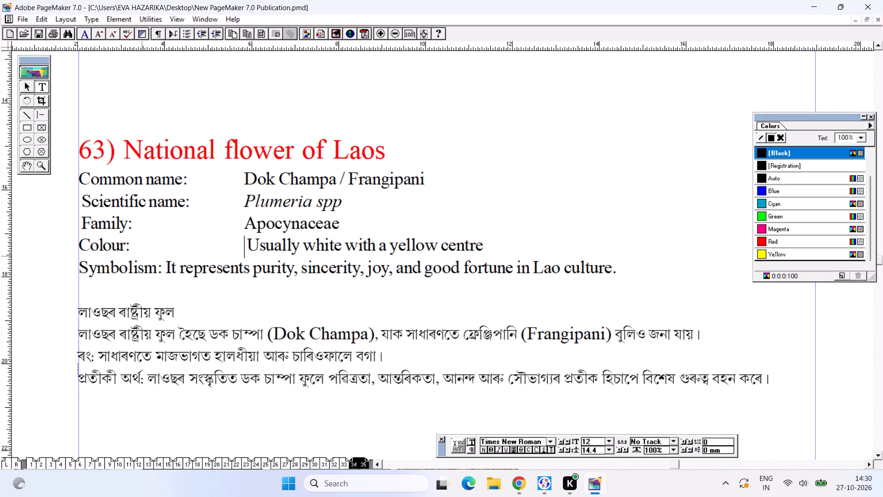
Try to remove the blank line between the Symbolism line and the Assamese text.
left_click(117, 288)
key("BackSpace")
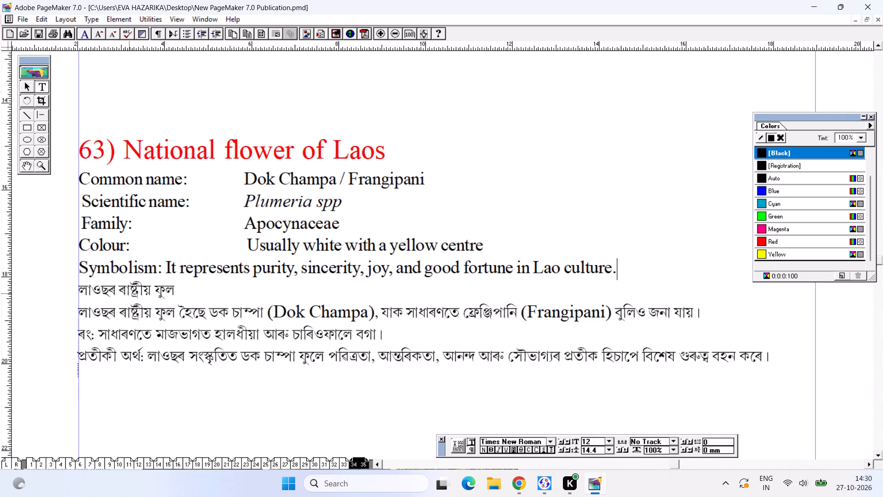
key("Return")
Enlarge the Assamese Laos heading and the Assamese words before "(Dok Champa)" and "(Frangipani)" to 14 points.
left_click(77, 311)
left_click_drag(78, 311, 696, 413)
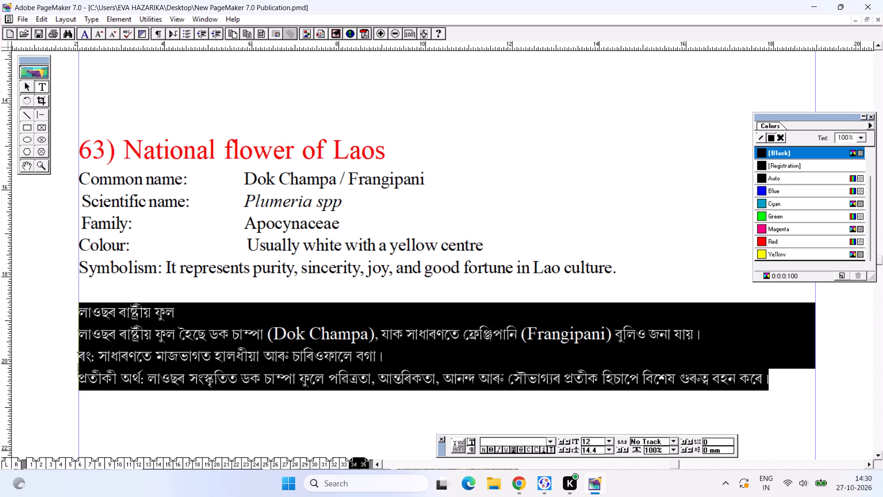
left_click(267, 337, "shift")
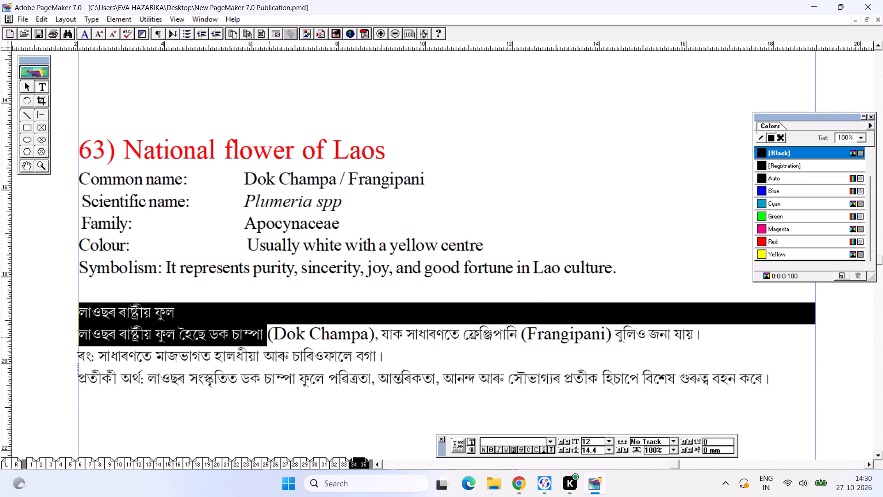
key("ctrl+shift+period")
key("ctrl+shift+period")
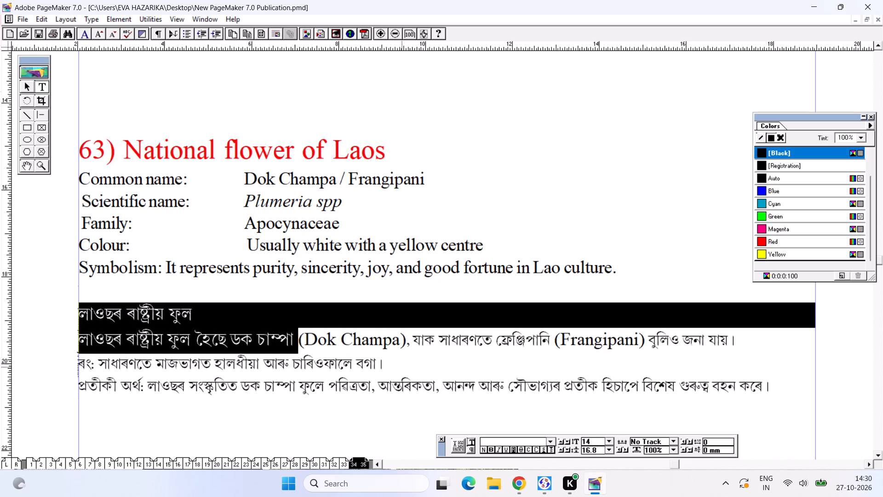
left_click_drag(414, 341, 547, 348)
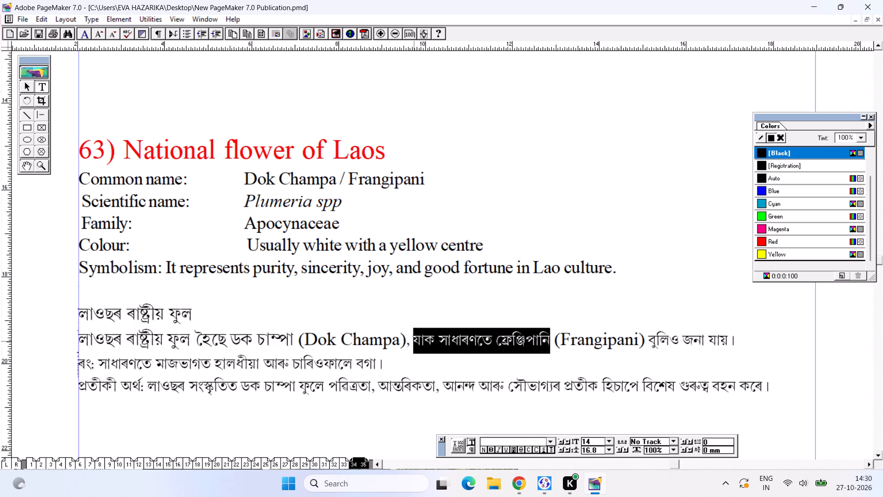
left_click_drag(547, 348, 548, 346)
key("ctrl+shift+period")
key("ctrl+shift+period")
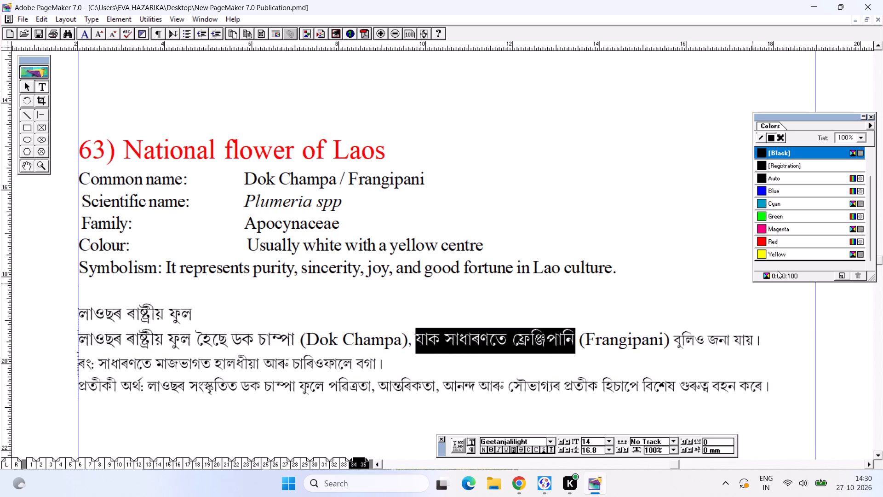
Enlarge the remaining Assamese Laos text after "(Frangipani)" to 14 points and save the publication.
left_click_drag(678, 339, 792, 405)
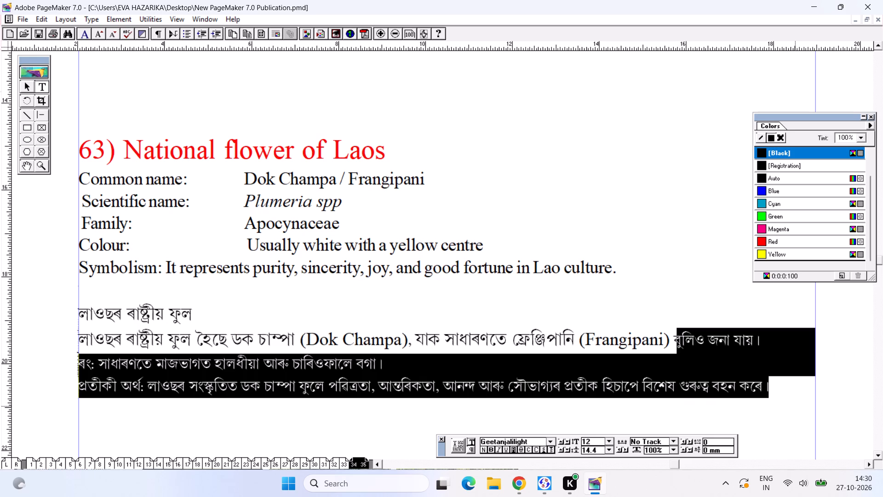
key("ctrl+shift+period")
key("ctrl+shift+period")
key("ctrl+s")
key("ctrl+s")
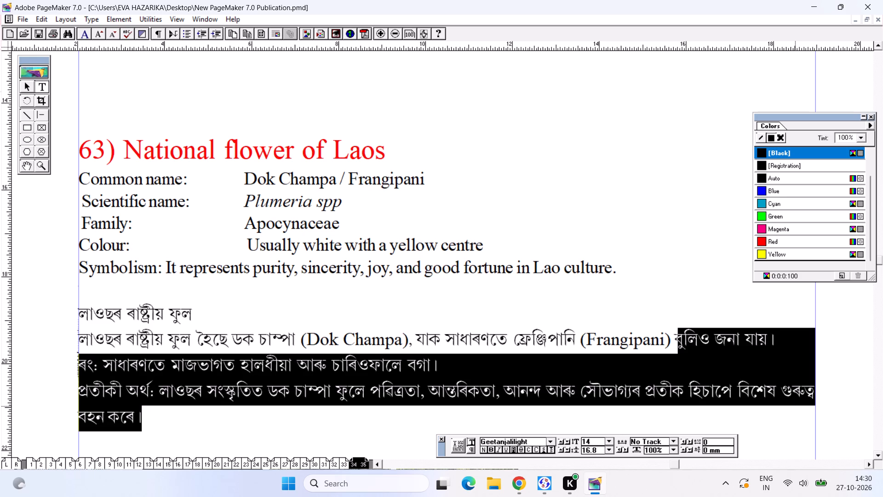
key("ctrl+0")
key("ctrl+s")
key("ctrl+s")
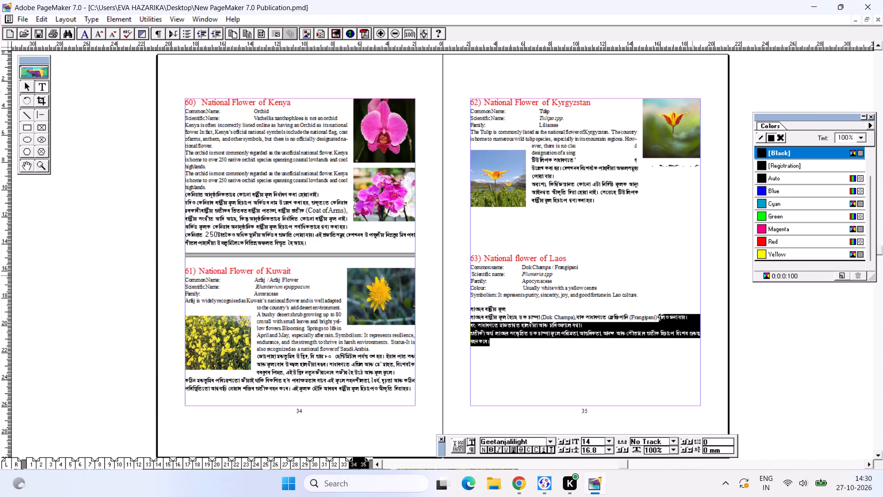
Reposition the second tulip picture slightly higher along the left margin of the Kyrgyzstan article.
left_click(553, 260)
left_click(41, 79)
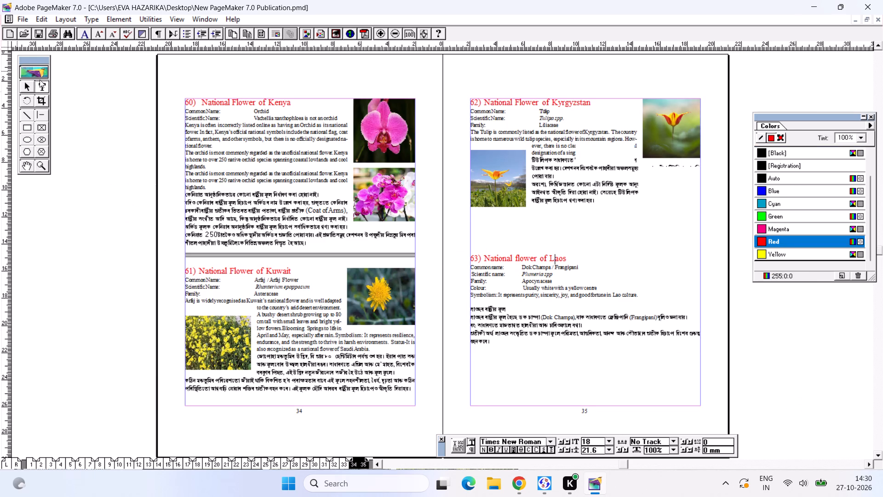
left_click(26, 81)
left_click(586, 172)
left_click(585, 249)
left_click(566, 195)
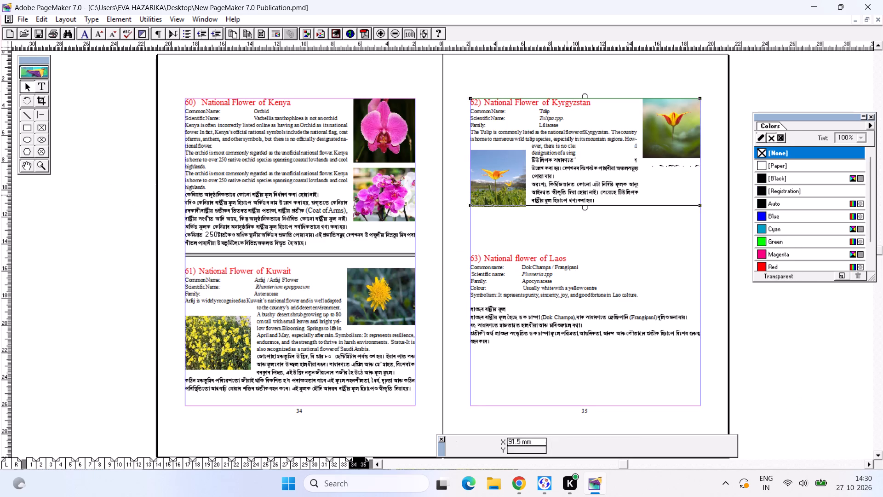
left_click_drag(517, 186, 517, 193)
left_click(514, 193)
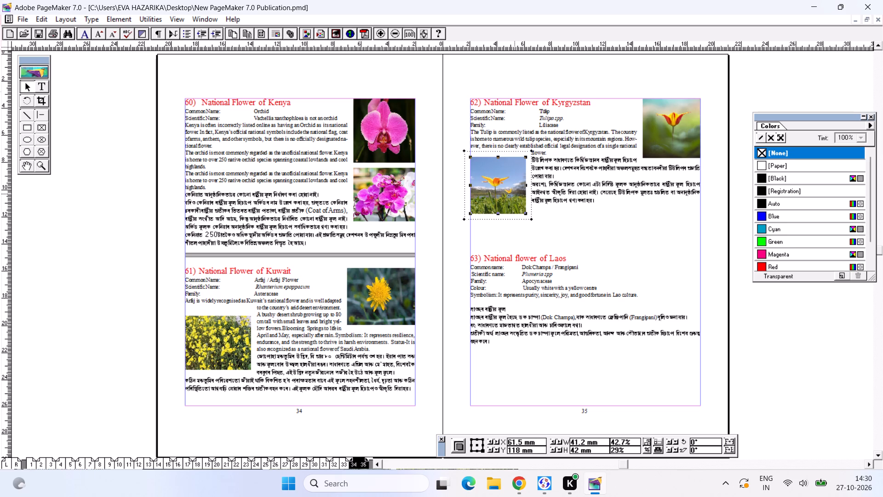
left_click_drag(506, 193, 507, 186)
Lower the Kyrgyzstan text block slightly and shift the first tulip picture down to about Y 79.5 mm to match.
left_click(587, 181)
left_click_drag(587, 181, 587, 185)
left_click(671, 144)
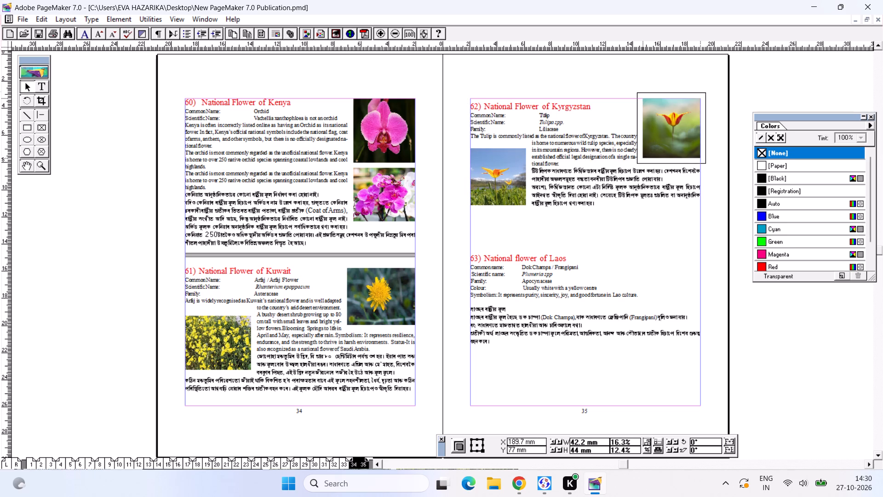
left_click(582, 163)
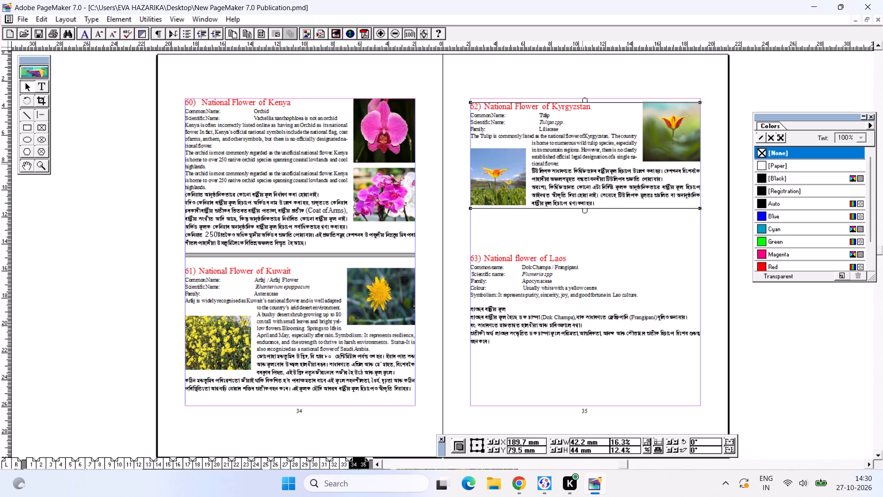
Move the Laos text block up slightly on page 35, to about Y 213 mm.
double_click(529, 304)
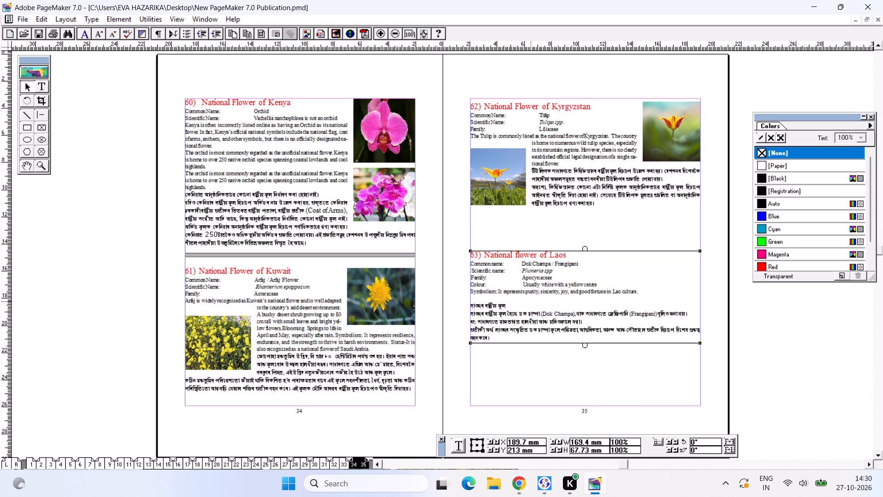
Copy "National flower of Laos" from the article heading and search Google Images for it in Chrome.
left_click(40, 88)
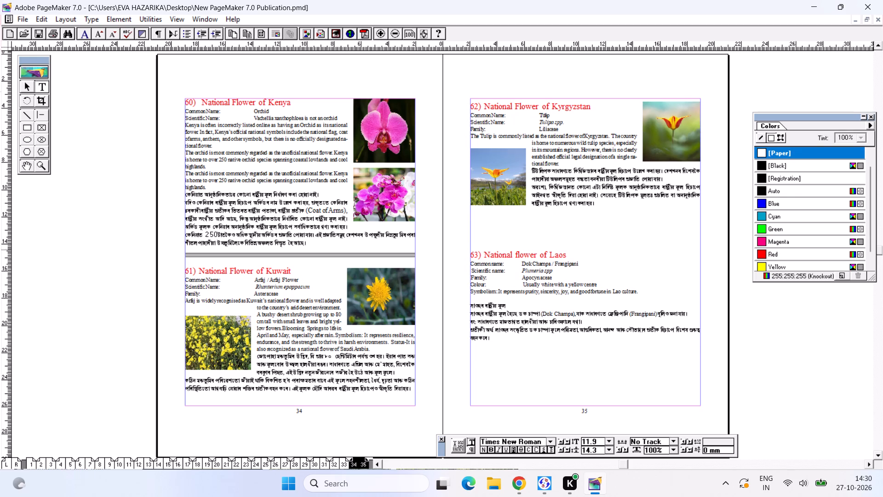
left_click_drag(566, 249, 582, 253)
left_click(513, 252)
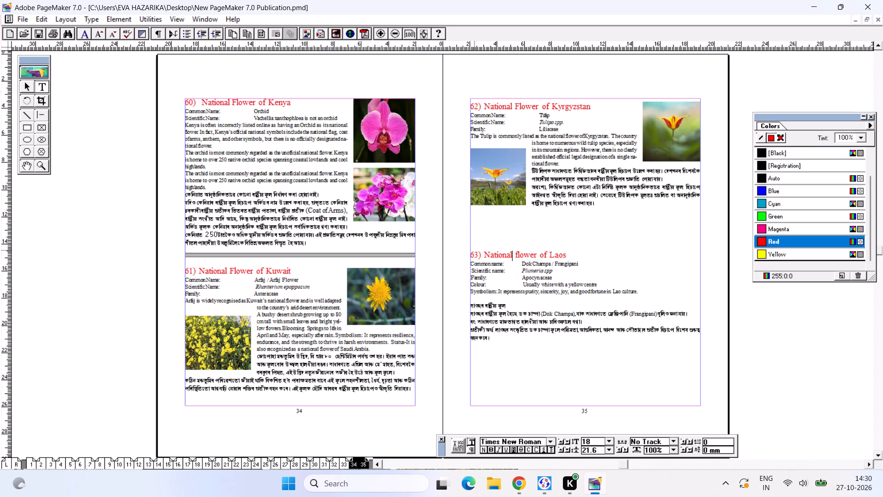
left_click_drag(485, 252, 581, 251)
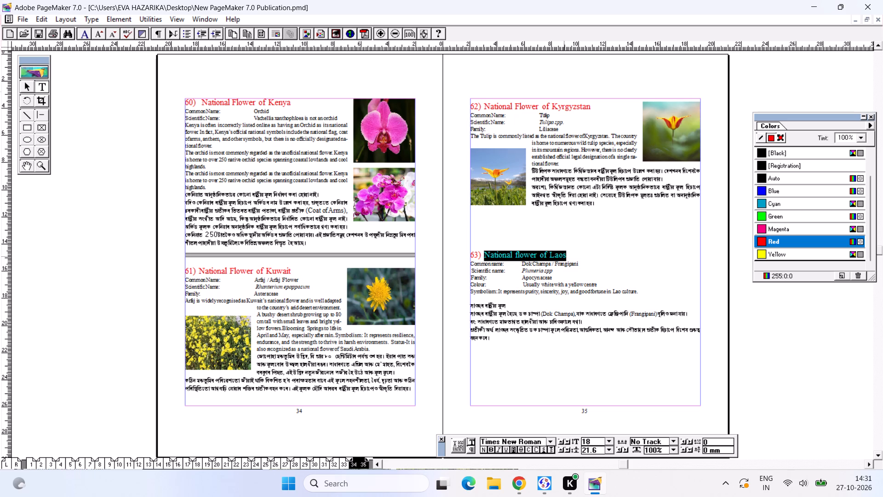
key("ctrl+c")
key("ctrl+c")
key("ctrl+c")
left_click(519, 482)
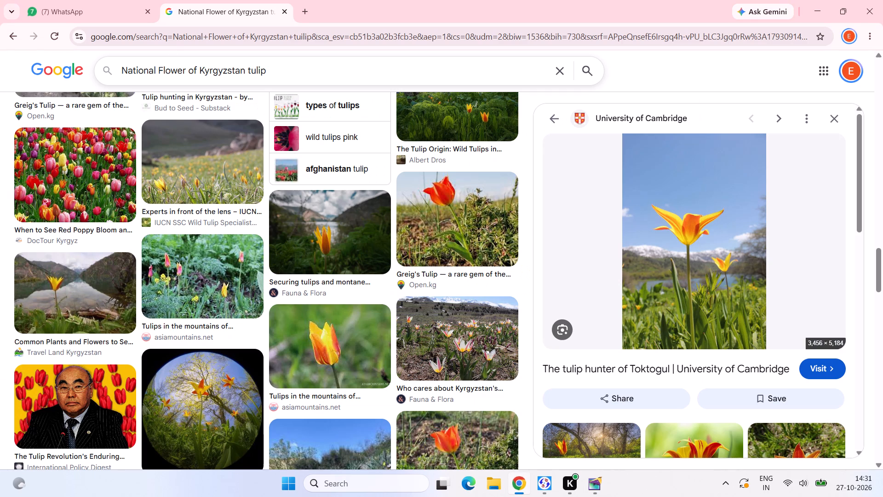
left_click_drag(328, 63, 0, 41)
key("ctrl+v")
key("Return")
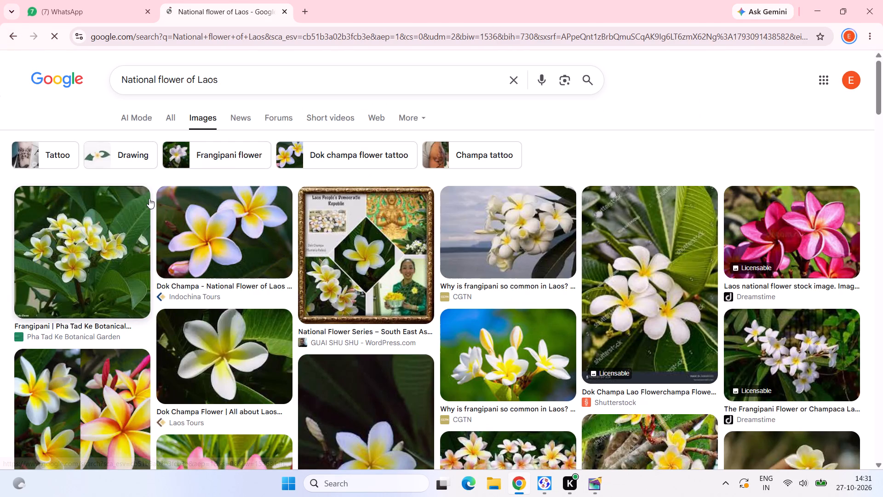
Open the Laos Tours picture of the white and yellow Dok Champa flower and copy the image.
left_click(217, 344)
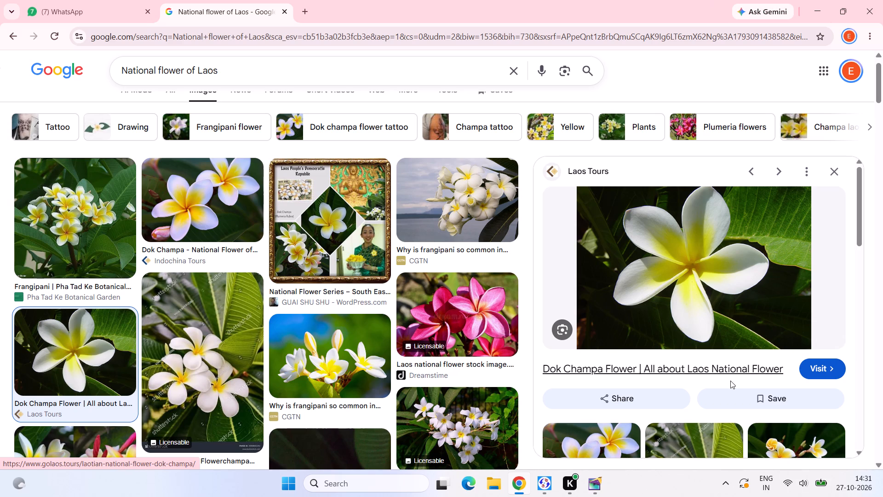
right_click(705, 246)
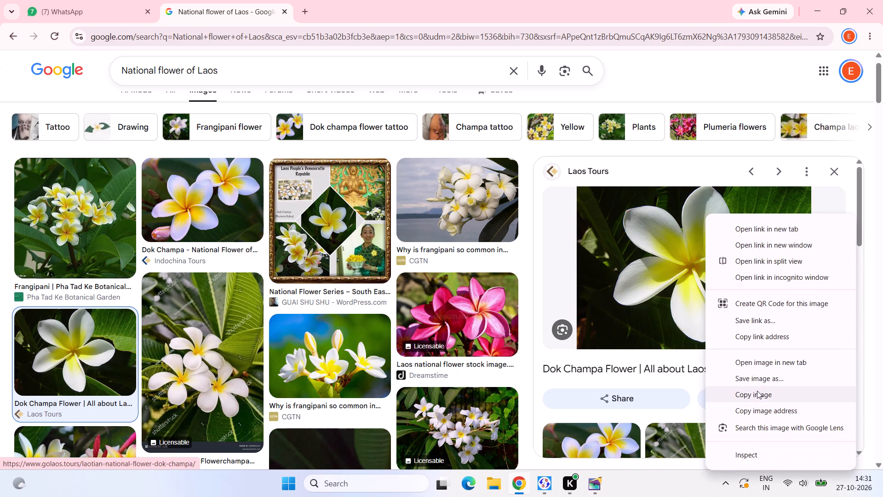
left_click(757, 391)
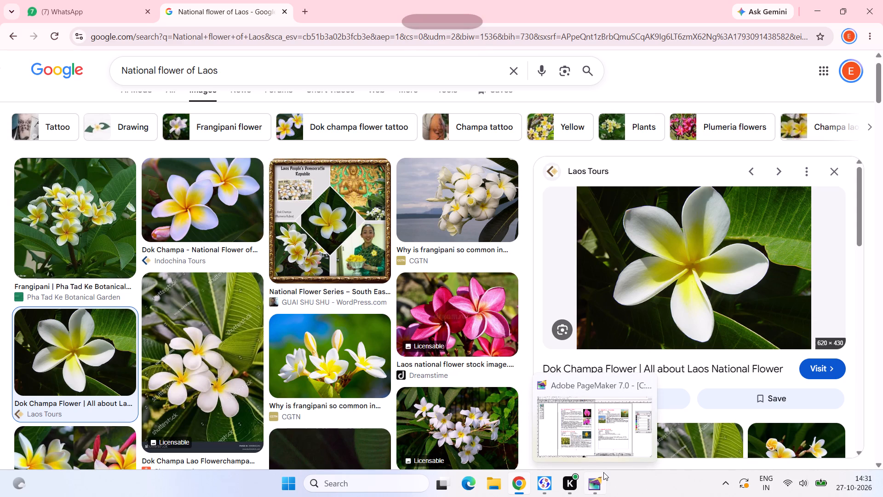
right_click(704, 252)
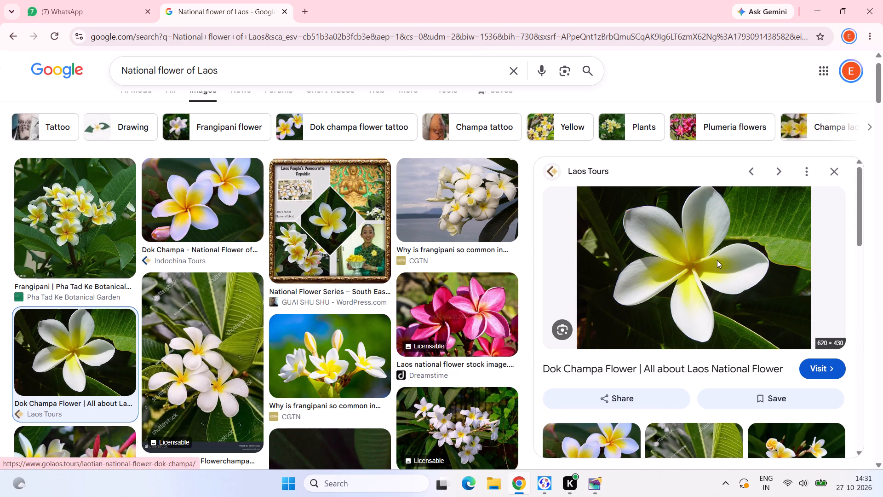
left_click(749, 390)
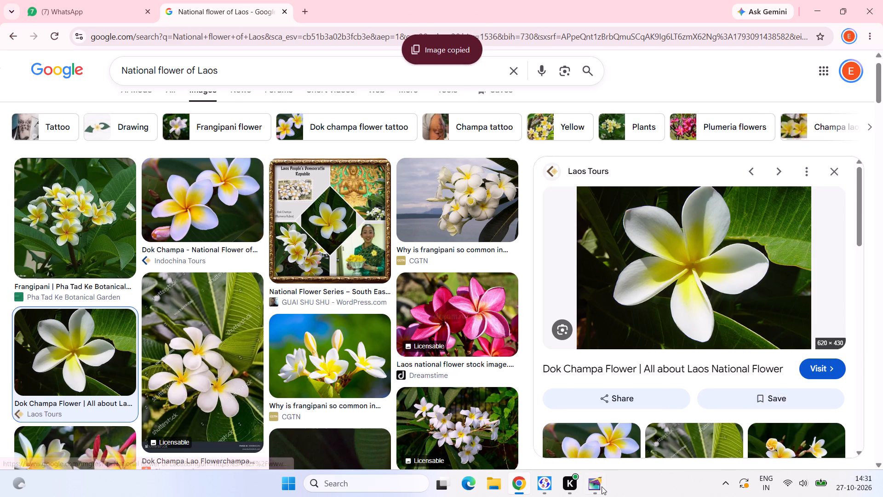
Switch back to PageMaker and activate the Pointer tool for placing the copied Dok Champa picture on page 35.
left_click(601, 486)
left_click(580, 319)
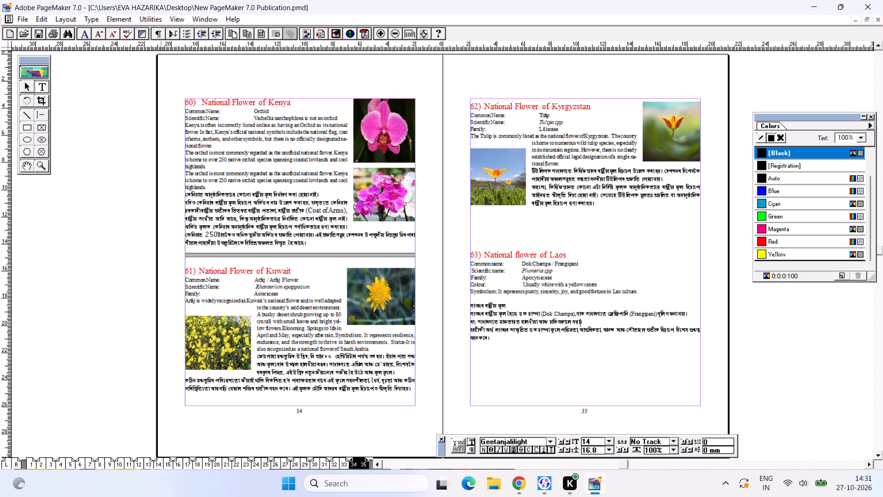
left_click(30, 87)
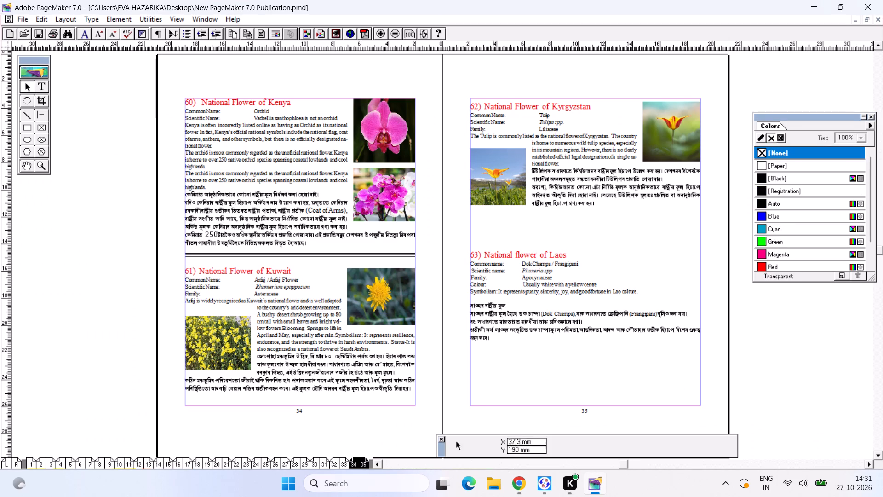
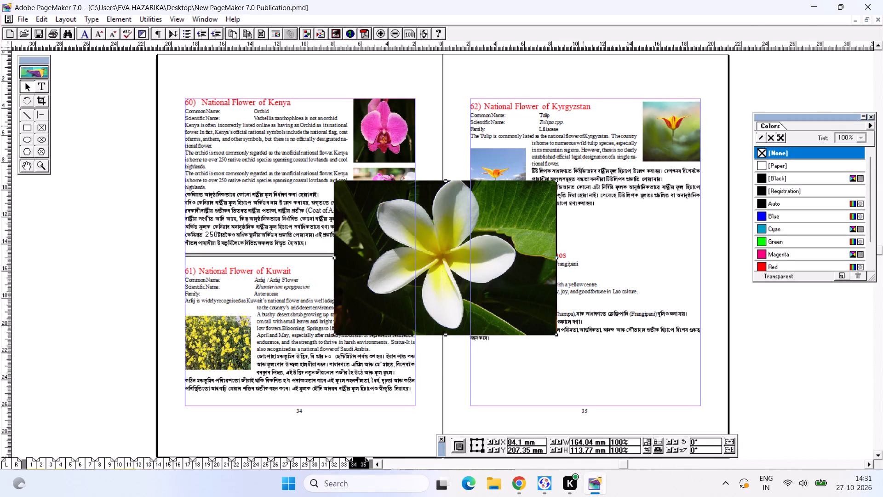
Shrink the pasted Dok Champa picture to about 57 × 38 mm and place it beside the Laos heading at page 35's outer margin.
left_click_drag(533, 252, 623, 266)
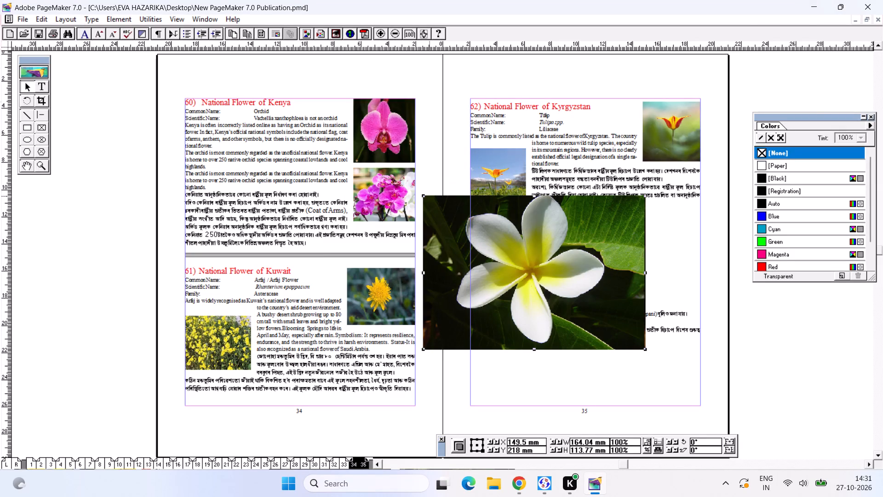
left_click(430, 195)
left_click_drag(421, 195, 568, 298)
left_click_drag(615, 331, 671, 265)
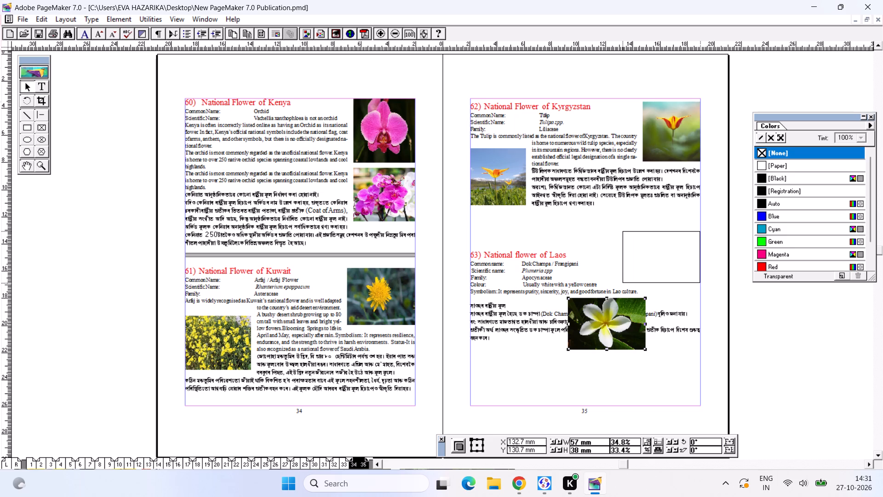
left_click_drag(671, 265, 669, 282)
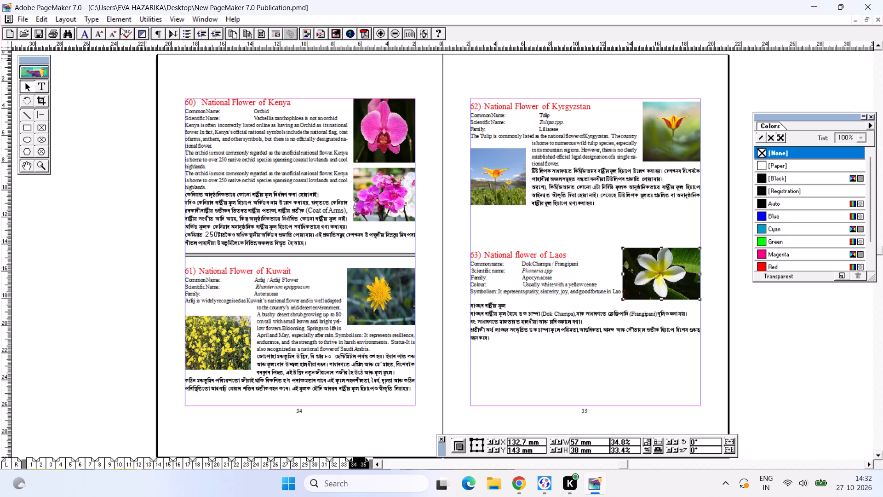
Apply rectangular text wrap to the Dok Champa picture so the Laos text flows around it.
left_click(127, 19)
left_click(144, 117)
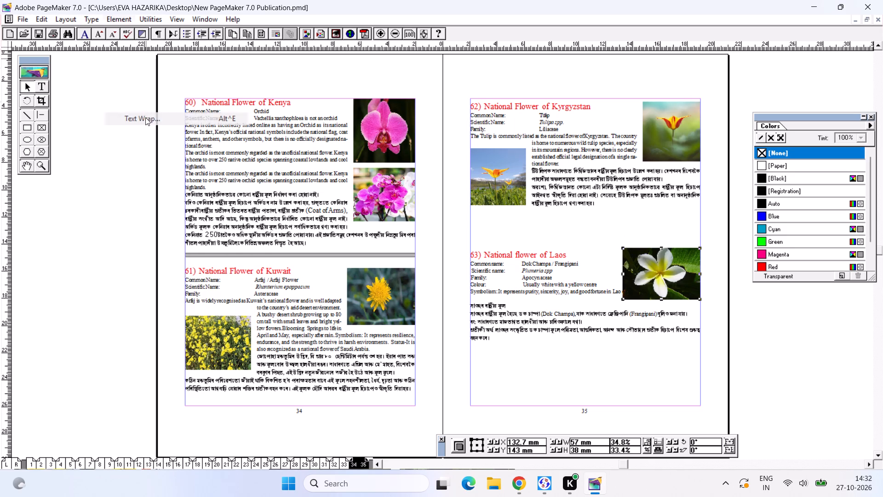
left_click(420, 176)
left_click(472, 161)
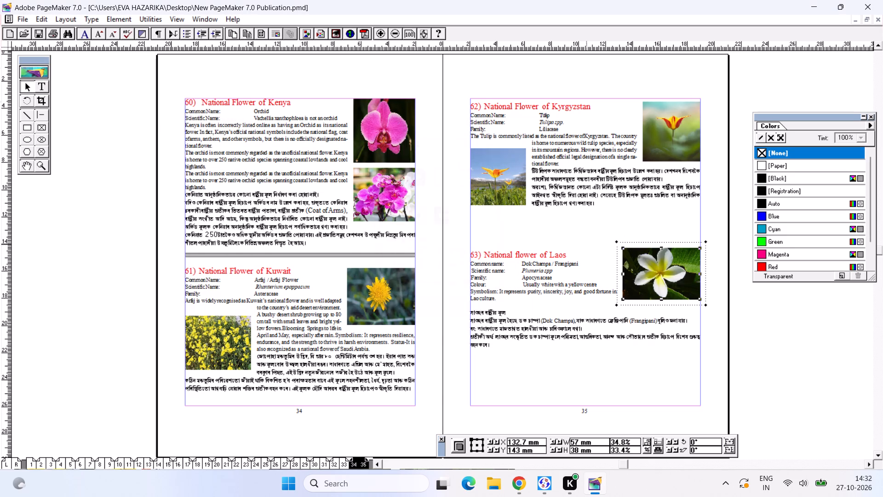
left_click(640, 266)
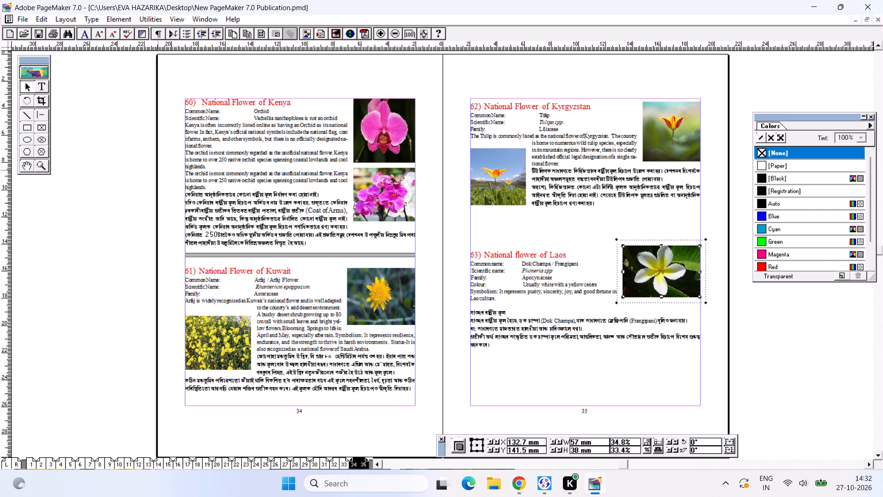
left_click(635, 277)
left_click(553, 282)
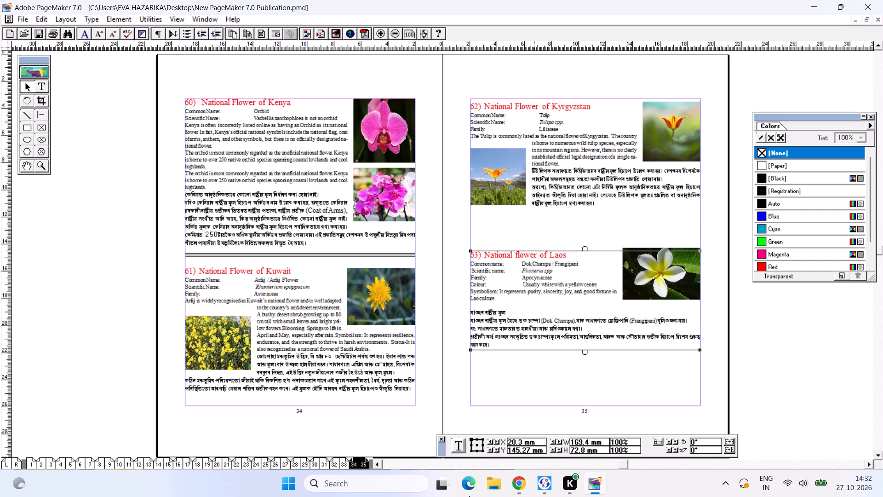
Switch to Chrome and copy the Pha Tad Ke Botanical Garden frangipani picture from the Laos flower image results.
left_click(522, 481)
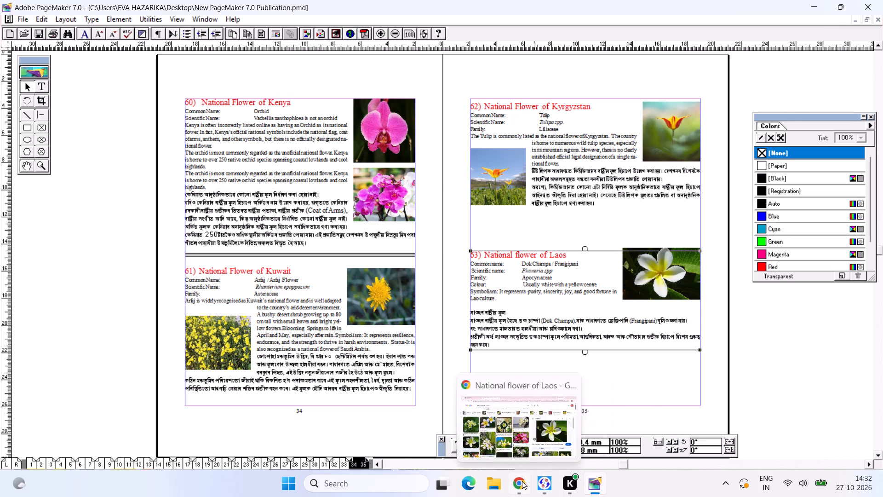
left_click(109, 203)
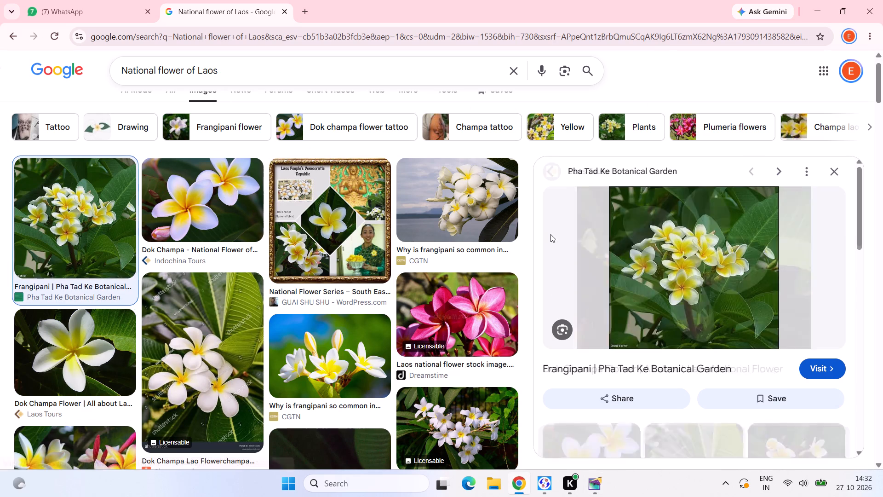
right_click(698, 244)
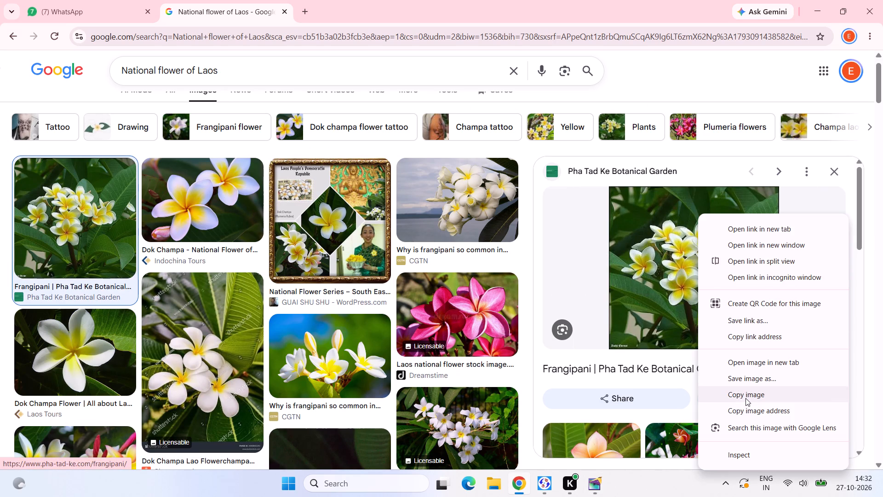
left_click(746, 396)
Paste the frangipani cluster picture into PageMaker, shrink it to about 63.5 × 37.5 mm, and place it at page 35's inner margin over the Laos text.
left_click(595, 485)
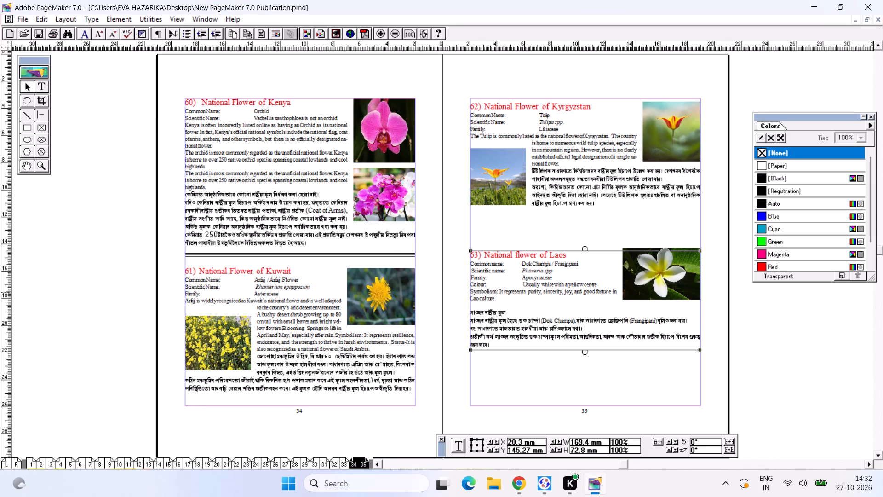
key("ctrl+v")
left_click_drag(455, 229, 489, 246)
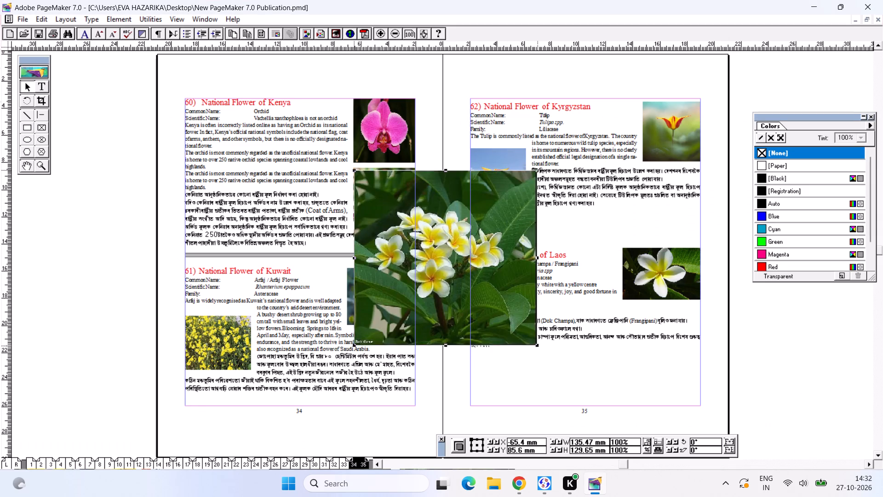
left_click_drag(489, 246, 591, 304)
left_click_drag(493, 247, 585, 361)
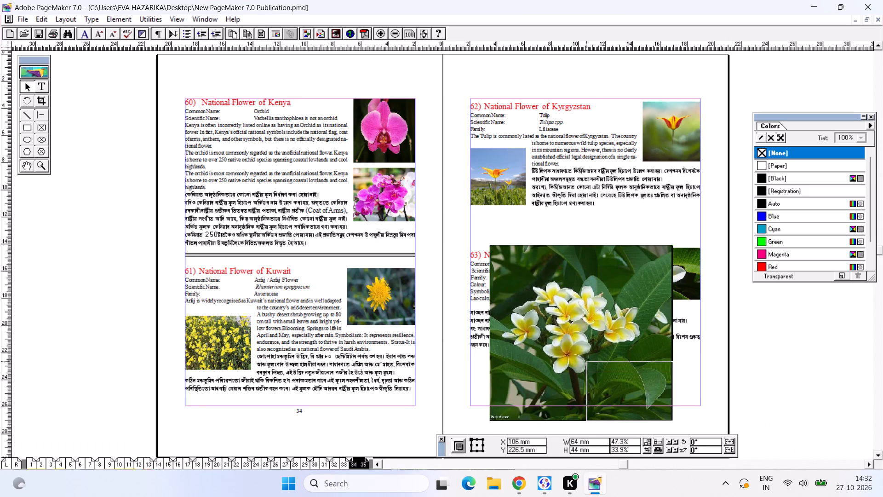
left_click_drag(585, 361, 586, 369)
left_click_drag(602, 404, 490, 319)
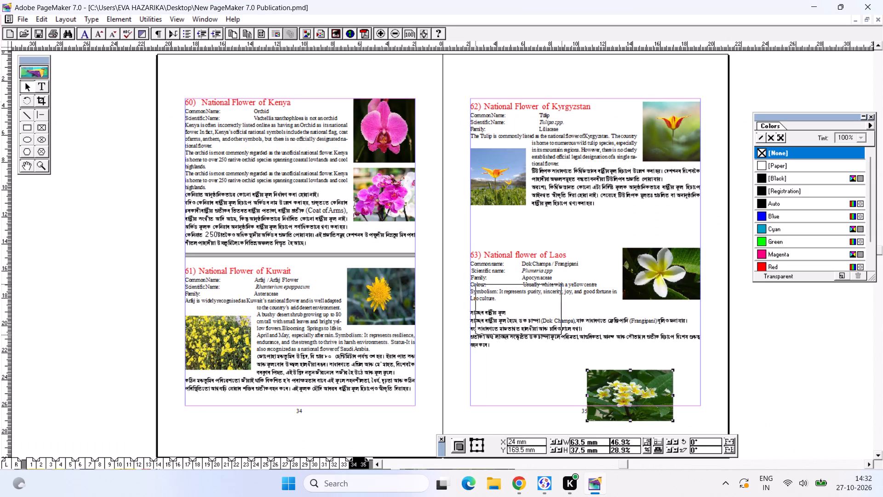
left_click_drag(490, 319, 485, 323)
Apply rectangular text wrap to the frangipani cluster picture in the Laos article.
left_click(107, 15)
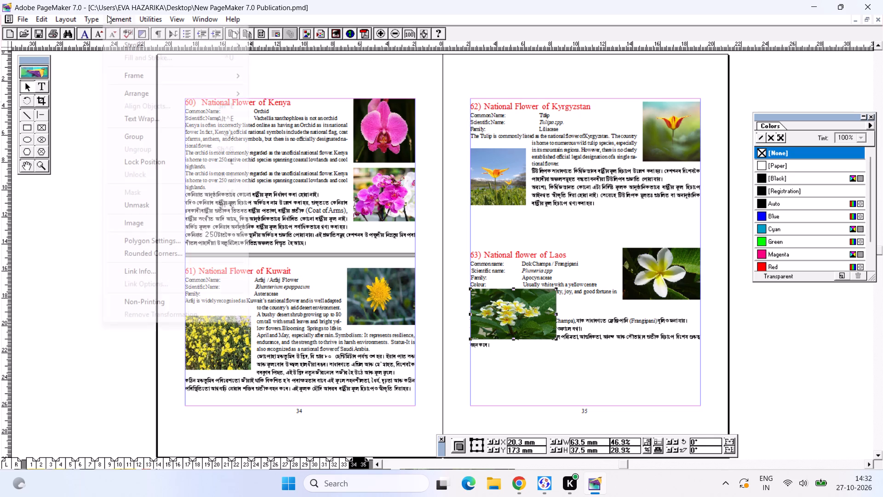
left_click(133, 122)
left_click(428, 179)
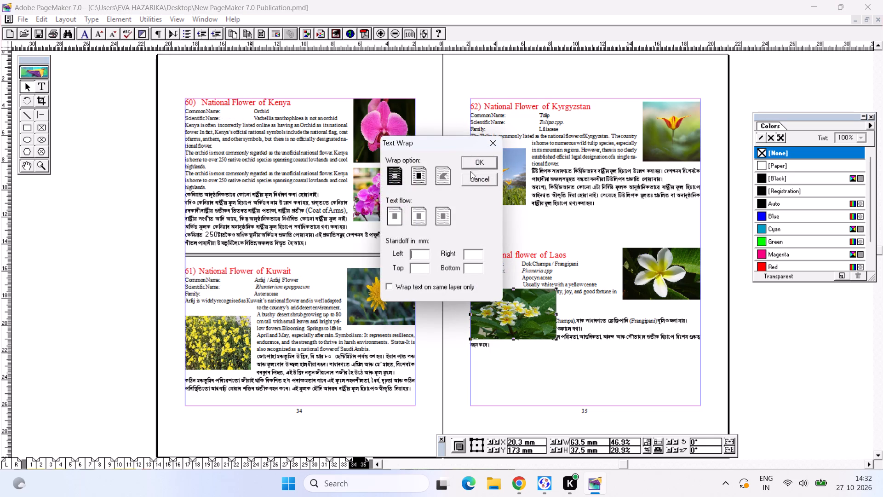
left_click(413, 174)
left_click(494, 161)
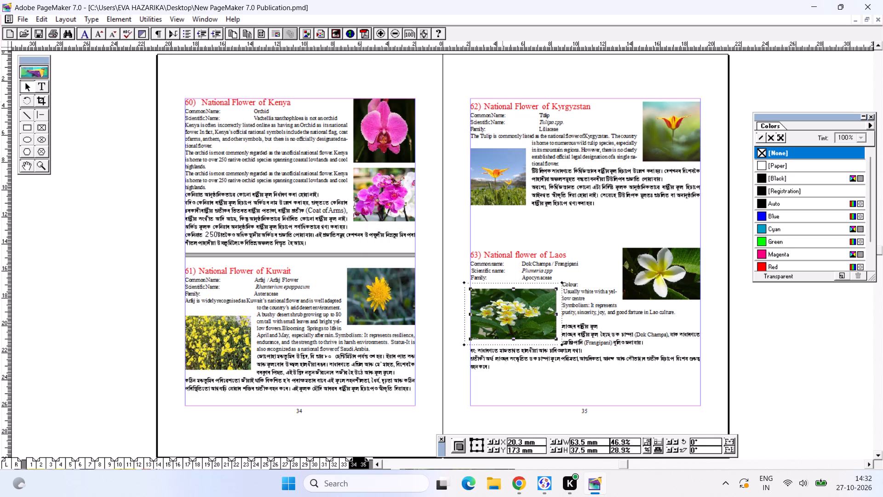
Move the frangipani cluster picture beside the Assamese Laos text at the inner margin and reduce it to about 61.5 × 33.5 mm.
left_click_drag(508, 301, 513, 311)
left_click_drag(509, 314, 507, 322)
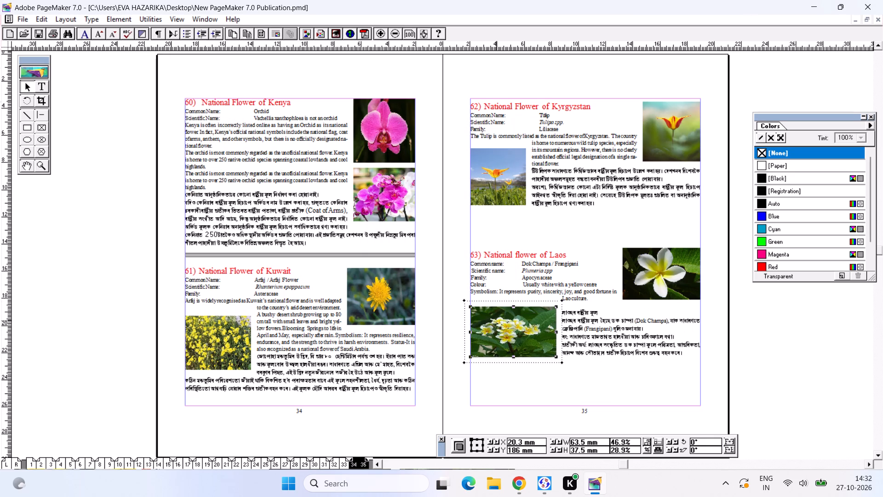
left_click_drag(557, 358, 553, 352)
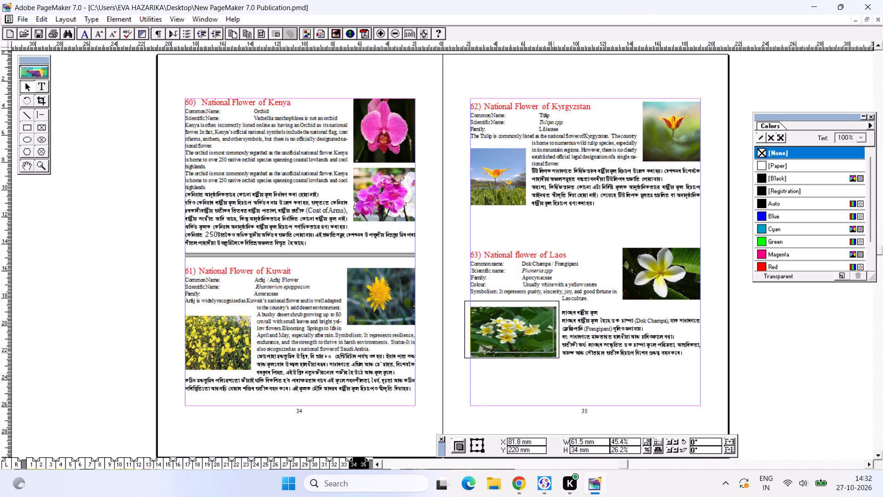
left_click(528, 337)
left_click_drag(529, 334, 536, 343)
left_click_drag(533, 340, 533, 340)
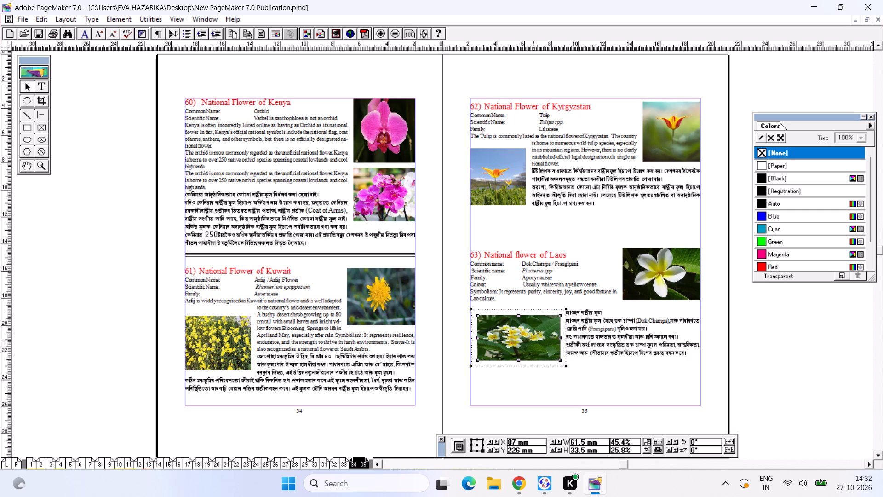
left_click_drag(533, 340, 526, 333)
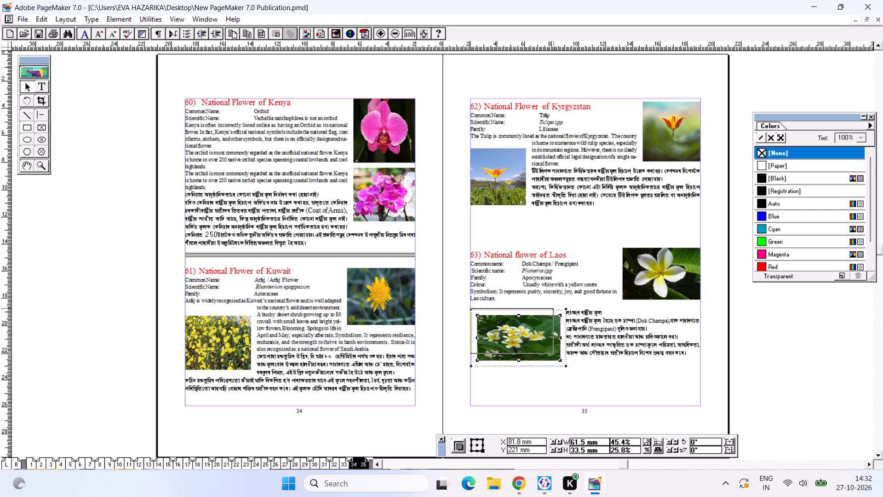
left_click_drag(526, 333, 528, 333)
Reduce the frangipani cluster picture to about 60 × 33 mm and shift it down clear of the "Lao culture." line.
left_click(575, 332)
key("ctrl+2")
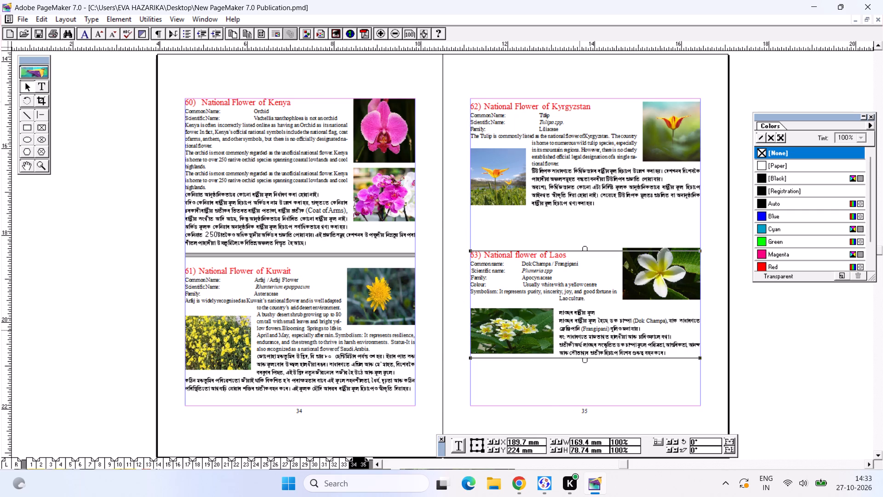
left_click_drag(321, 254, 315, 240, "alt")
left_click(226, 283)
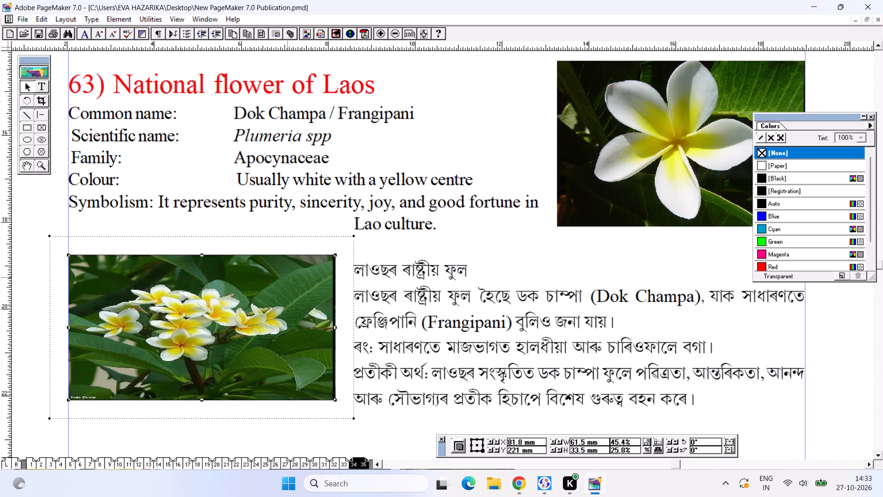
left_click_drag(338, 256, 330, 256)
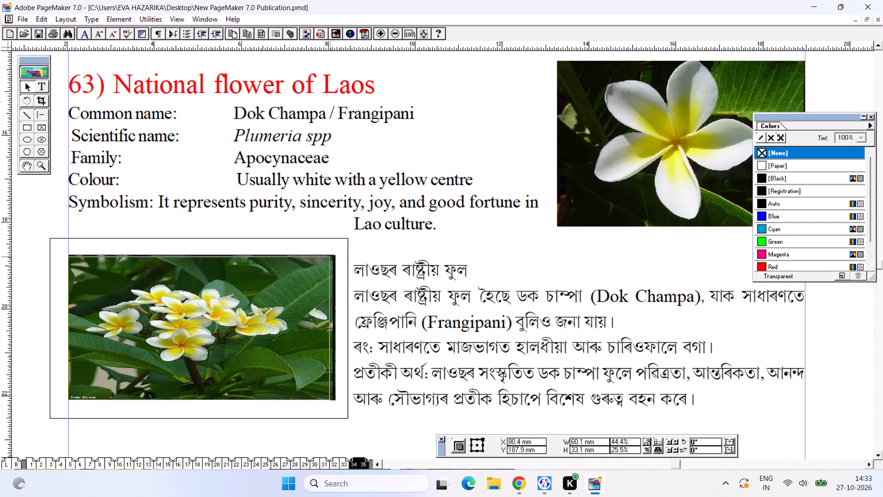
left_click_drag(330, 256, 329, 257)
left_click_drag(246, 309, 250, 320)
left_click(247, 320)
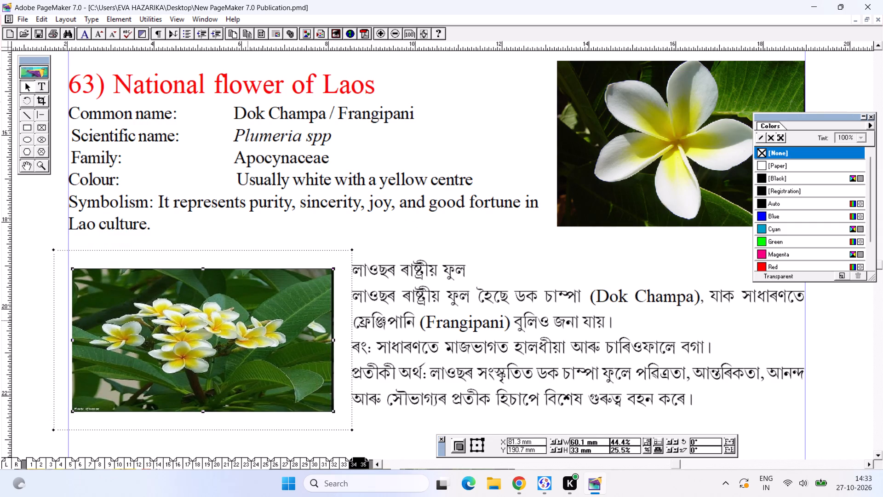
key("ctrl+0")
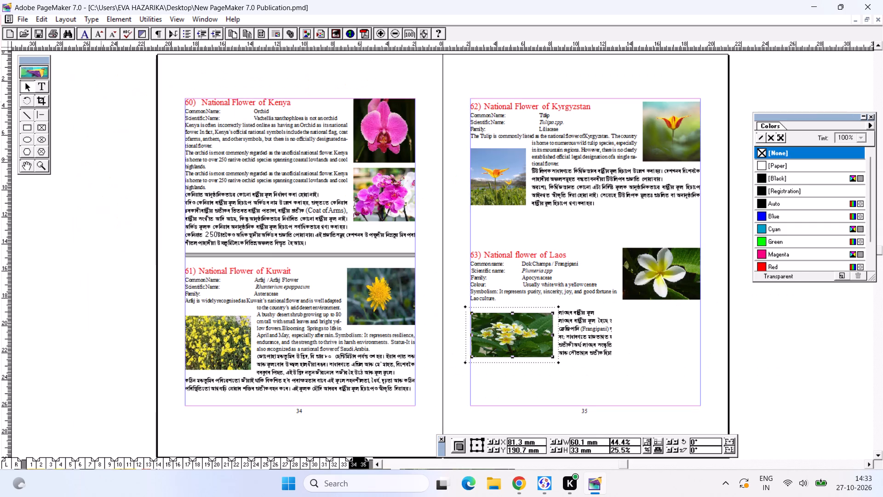
Move the frangipani cluster picture below the Dok Champa picture at the outer margin and resize it to about 57.7 × 37.5 mm.
left_click_drag(499, 329, 651, 332)
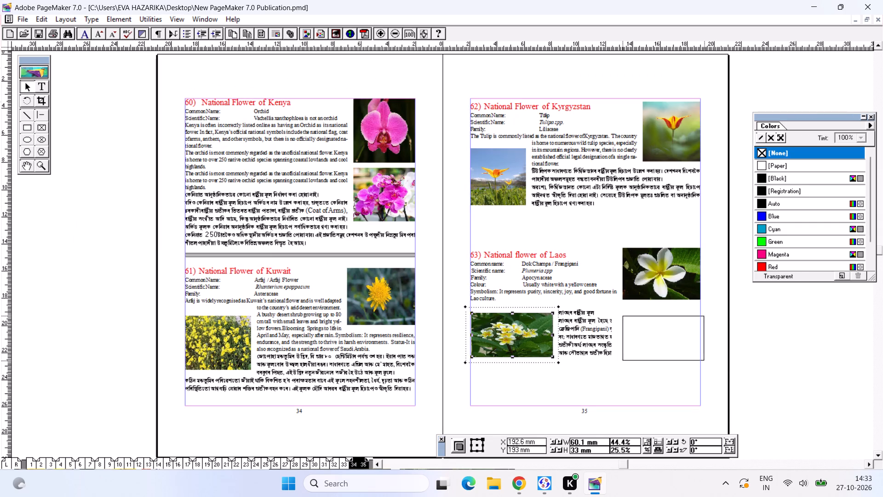
left_click_drag(651, 332, 647, 330)
left_click_drag(617, 361, 621, 365)
left_click(645, 346)
Nudge the Laos text block down to about Y 225.5 mm and the frangipani cluster picture up slightly.
left_click(535, 334)
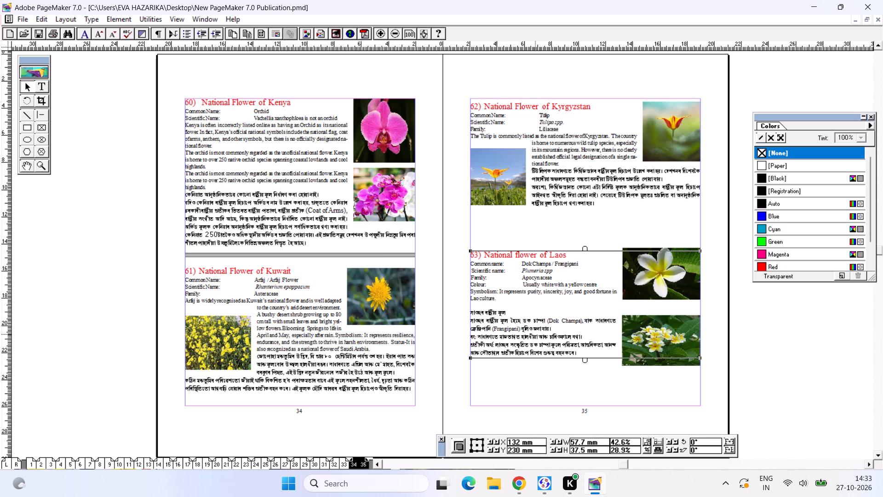
left_click(674, 339)
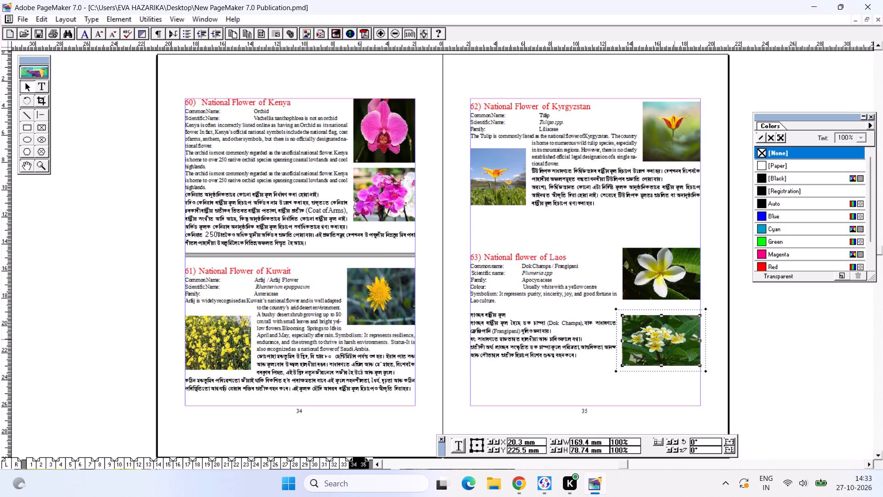
Narrow the Laos text block to about 110 mm wide so it ends beside the two flower pictures.
left_click(539, 331)
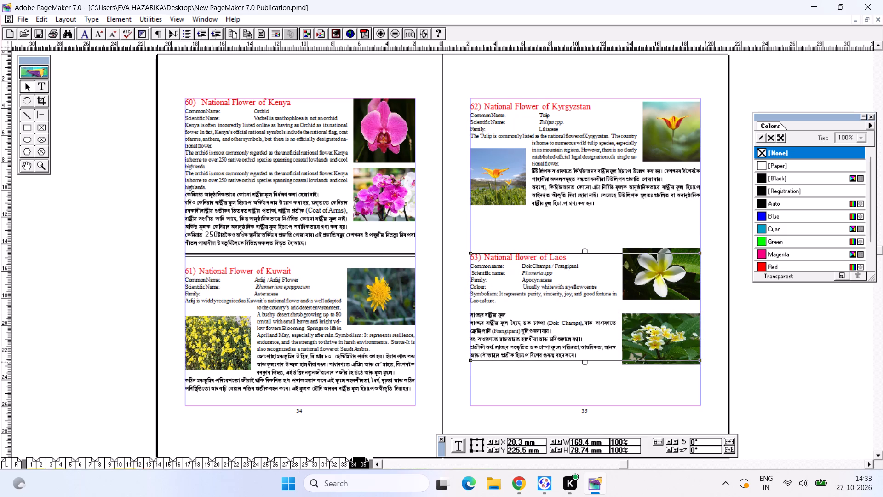
left_click_drag(700, 362, 619, 361)
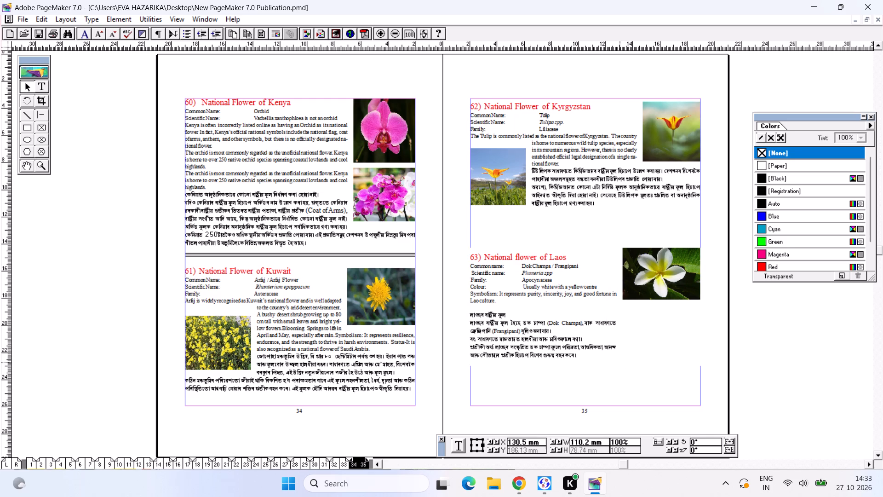
left_click(532, 336)
Nudge the single-flower Dok Champa picture down slightly, closer to the frangipani cluster picture.
left_click(670, 338)
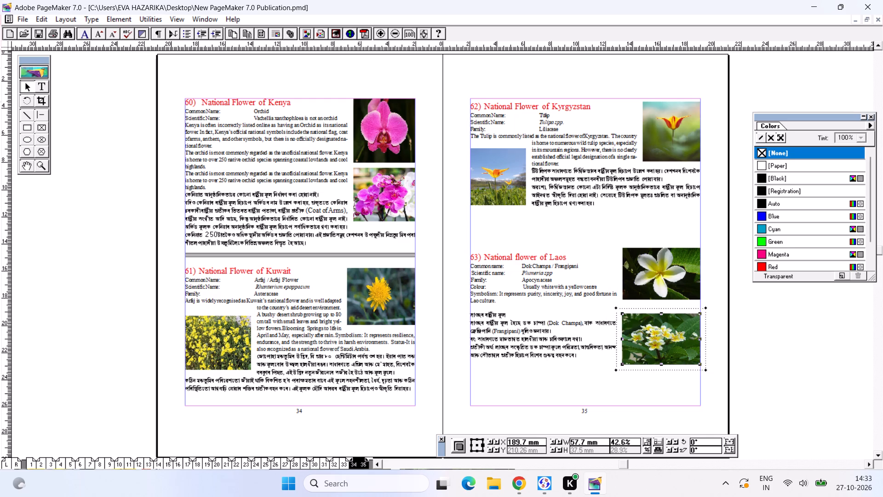
double_click(658, 267)
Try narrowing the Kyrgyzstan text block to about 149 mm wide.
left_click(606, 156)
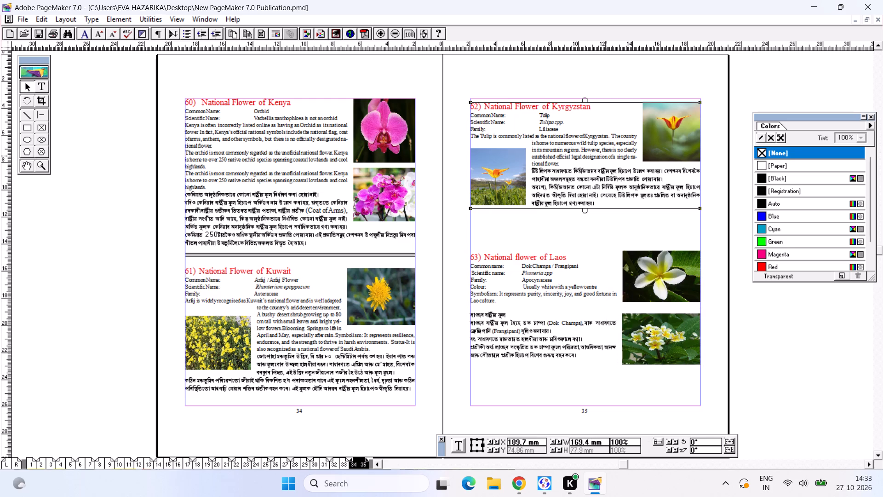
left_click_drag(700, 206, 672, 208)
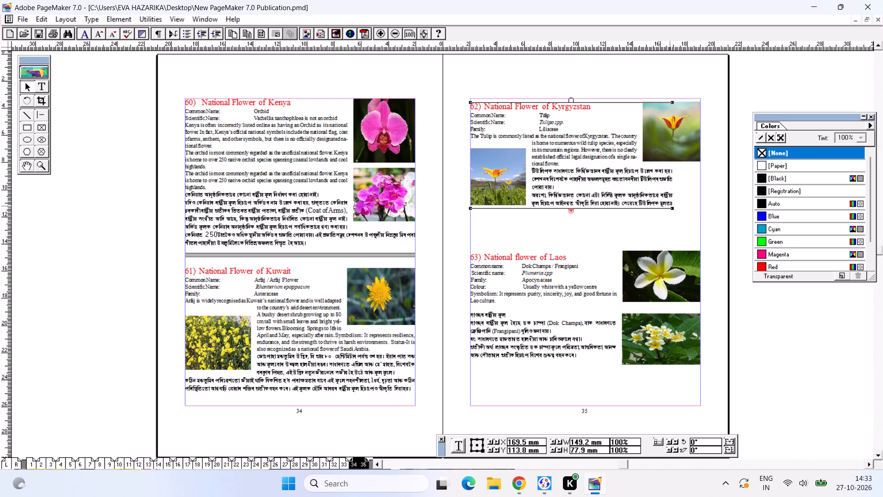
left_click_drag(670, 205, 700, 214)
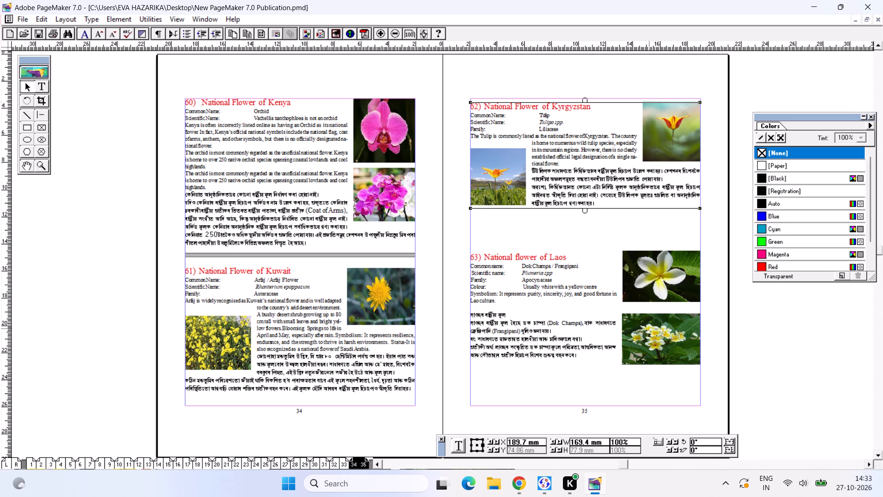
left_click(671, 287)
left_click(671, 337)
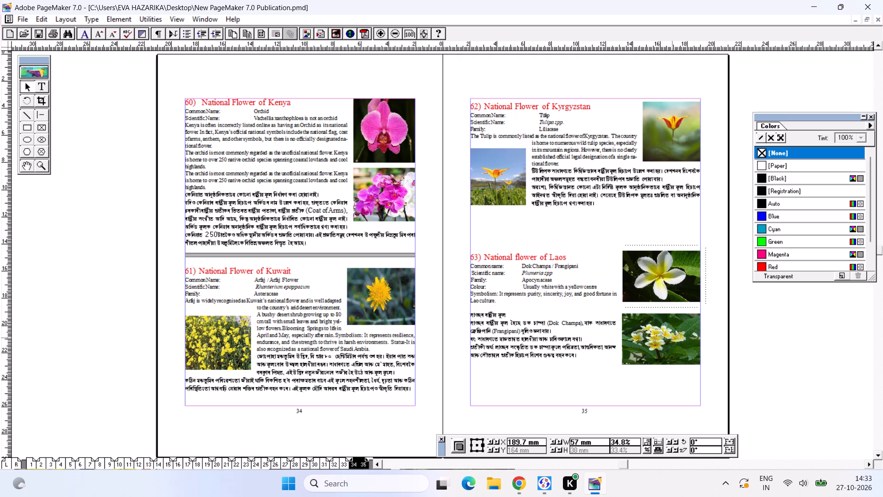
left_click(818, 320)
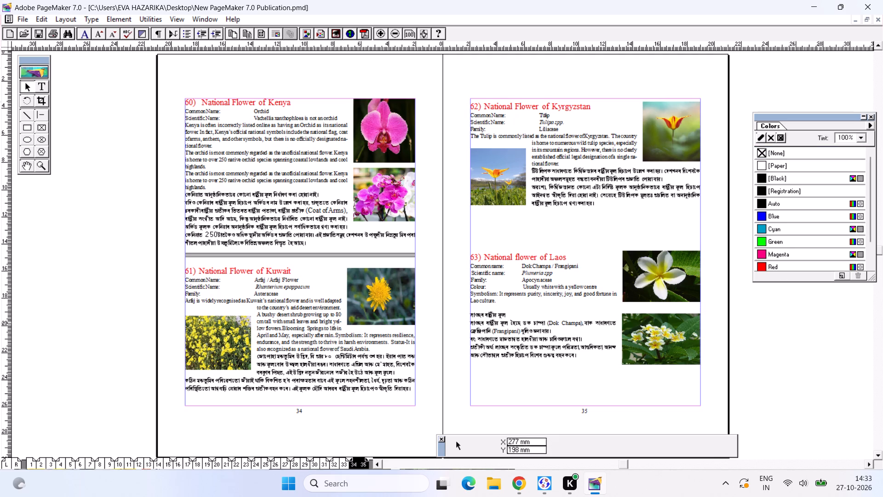
Draw two margin-to-margin horizontal lines about 169.4 mm long between the Kyrgyzstan and Laos articles, at about Y 128 and 132.5 mm.
left_click(40, 116)
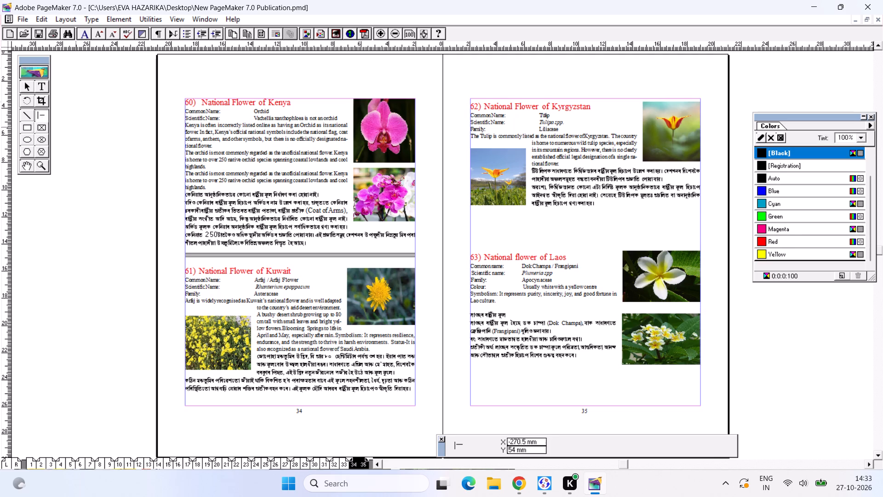
left_click_drag(470, 227, 749, 257)
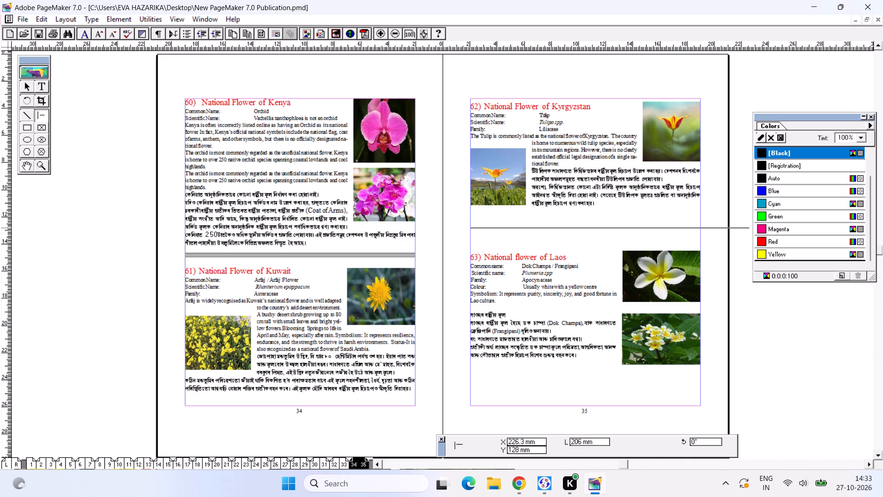
left_click_drag(749, 257, 700, 264)
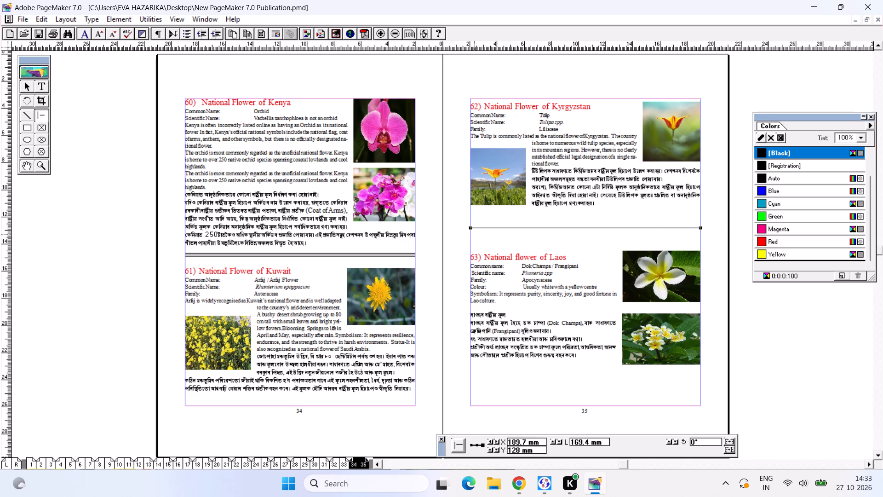
left_click(470, 232)
left_click_drag(470, 232, 688, 252)
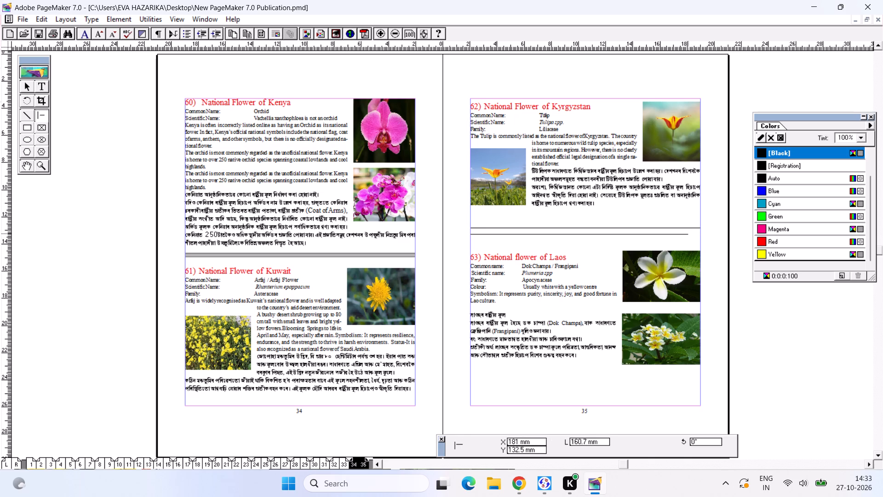
left_click_drag(688, 252, 700, 260)
Add a third horizontal line at about Y 129.5 mm between the two divider lines and extend it to the outer margin, about 169.4 mm long.
key("ctrl+2")
left_click_drag(388, 185, 216, 188, "alt")
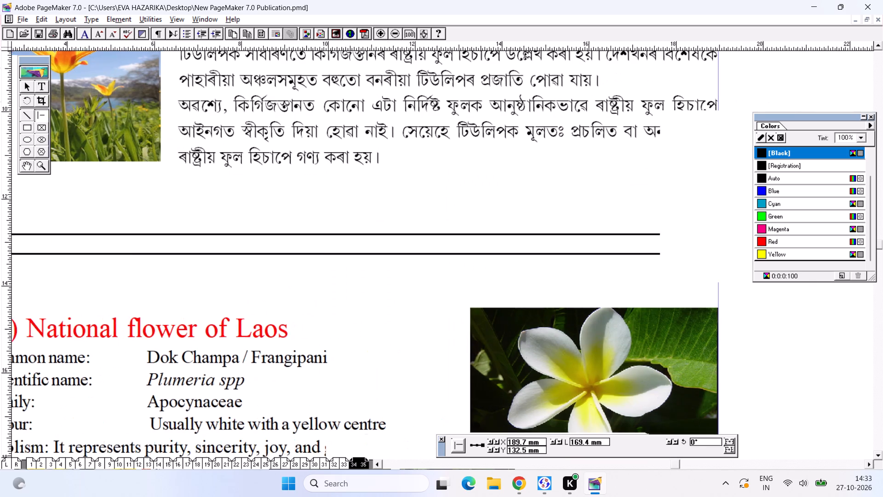
left_click_drag(240, 193, 297, 206, "alt")
left_click_drag(258, 197, 302, 208, "alt")
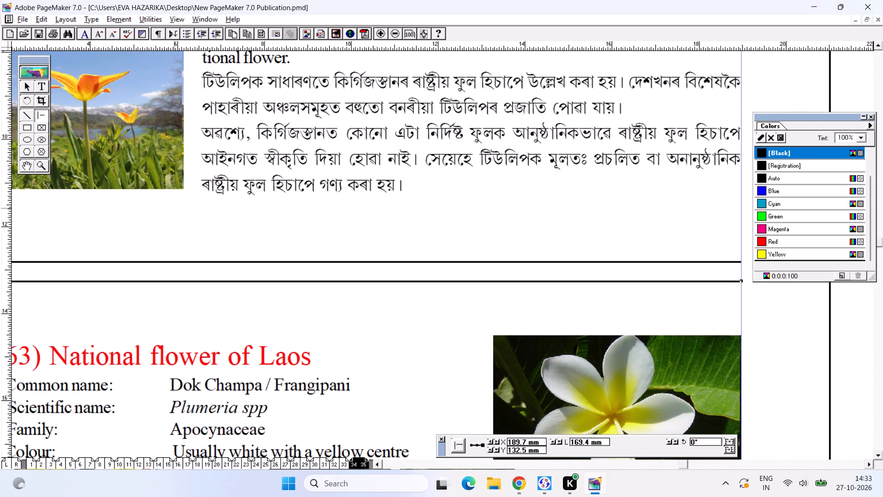
left_click_drag(175, 208, 195, 209, "alt")
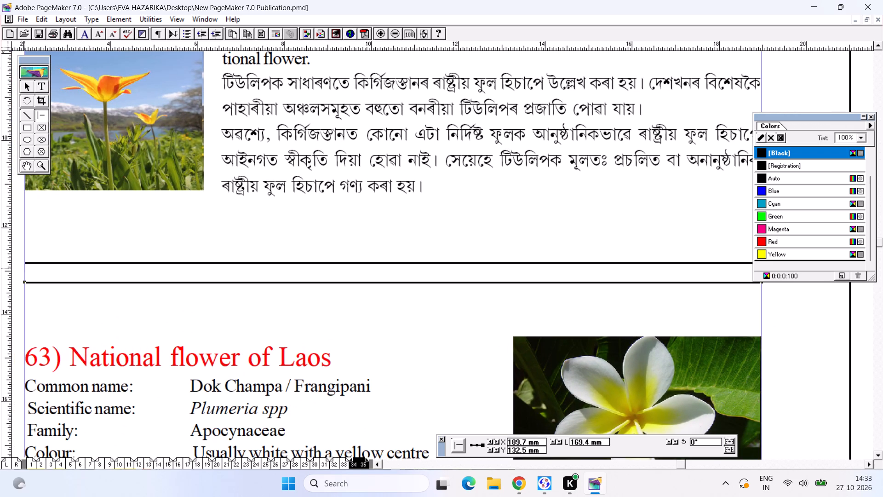
left_click_drag(24, 268, 735, 339)
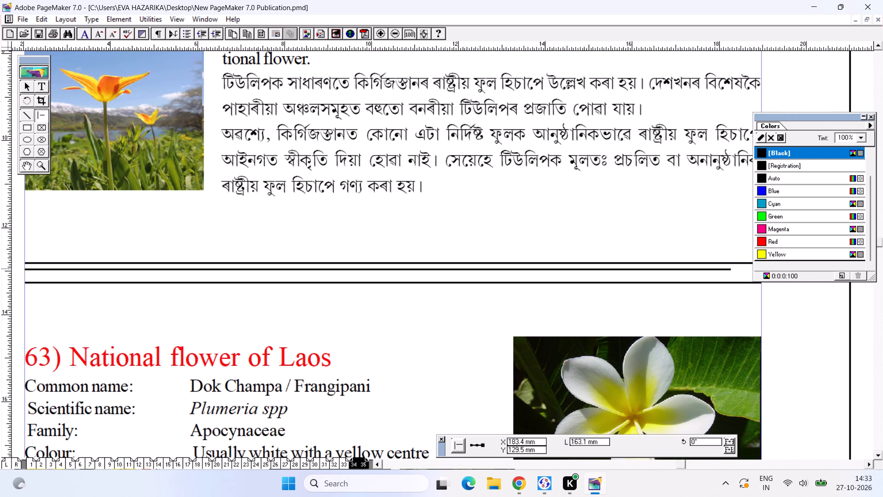
left_click_drag(735, 339, 756, 344)
left_click_drag(611, 311, 555, 311, "alt")
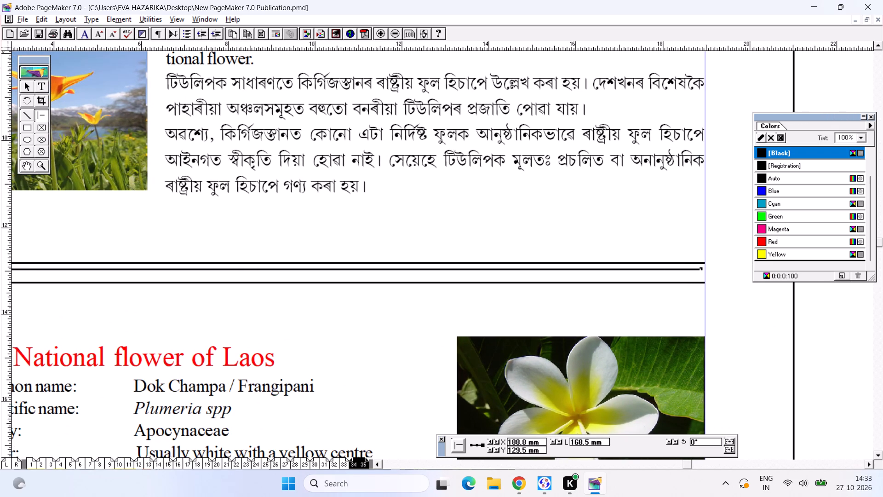
left_click(10, 87)
left_click(23, 86)
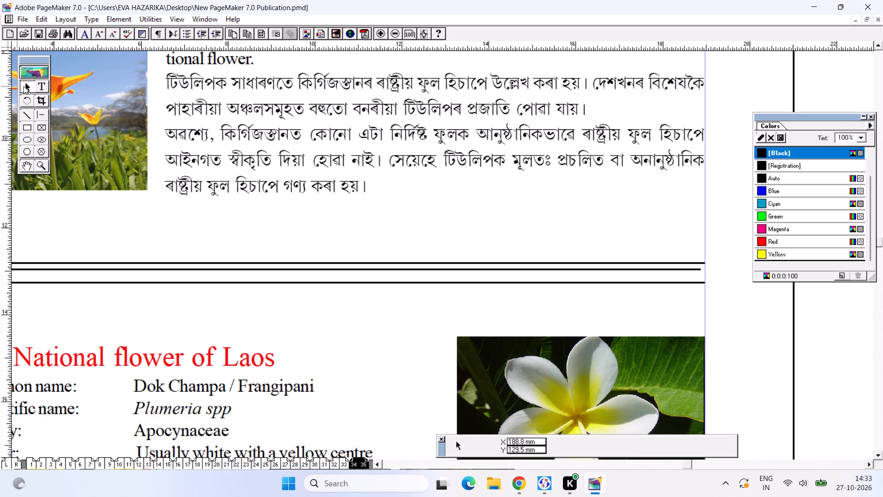
left_click(681, 270)
left_click(702, 270, "shift")
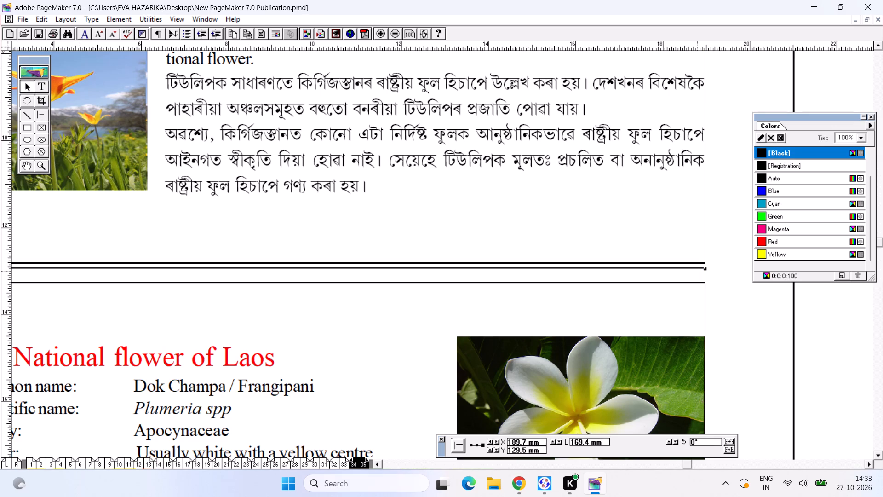
Move the lowest divider line up to about Y 130.25 mm, close beneath the middle line.
left_click_drag(514, 282, 516, 277)
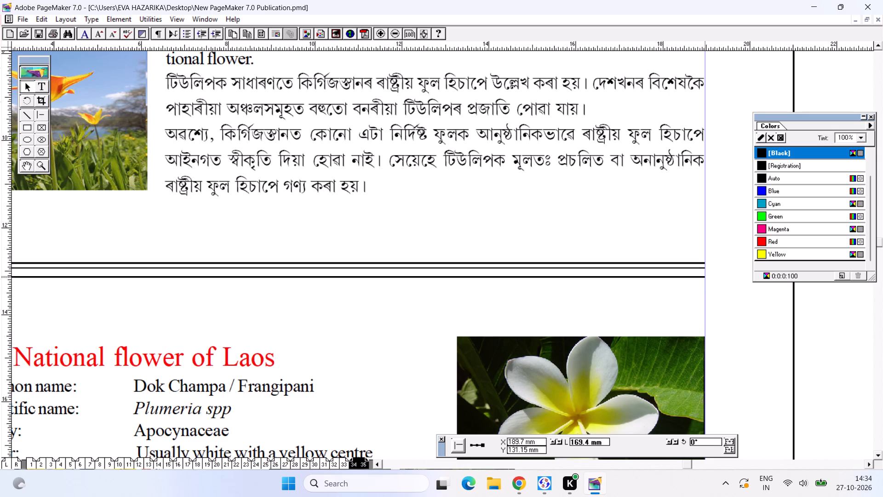
left_click_drag(516, 277, 516, 273)
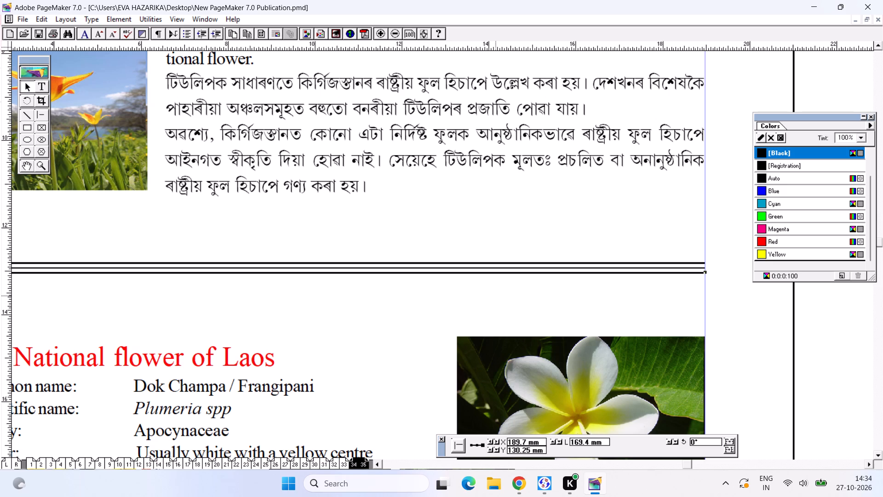
double_click(495, 295)
Save the publication.
key("ctrl+0")
key("ctrl+s")
key("ctrl+s")
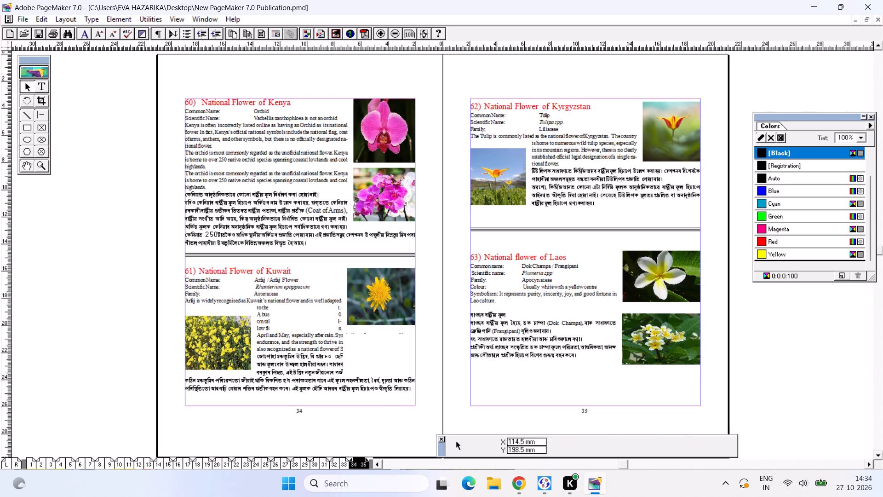
key("ctrl+s")
left_click(548, 295)
key("ctrl+s")
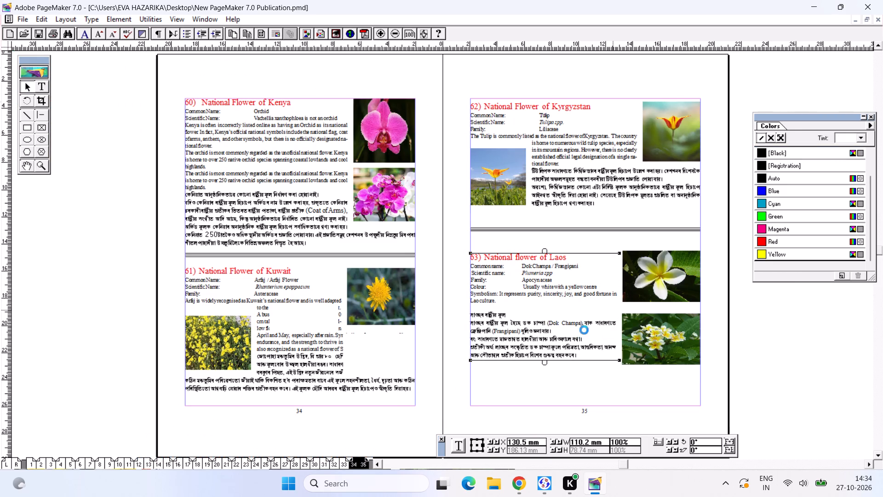
Insert two new pages, 36 and 37, after page 35.
right_click(359, 460)
left_click(386, 438)
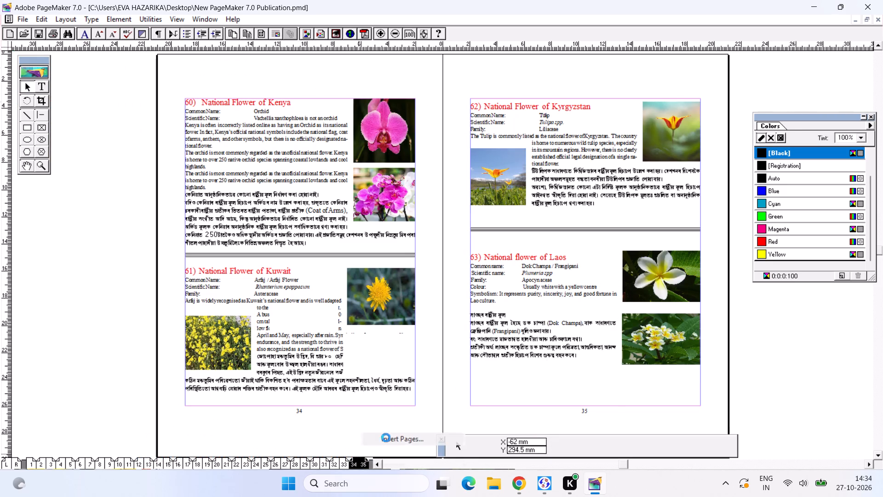
key("Return")
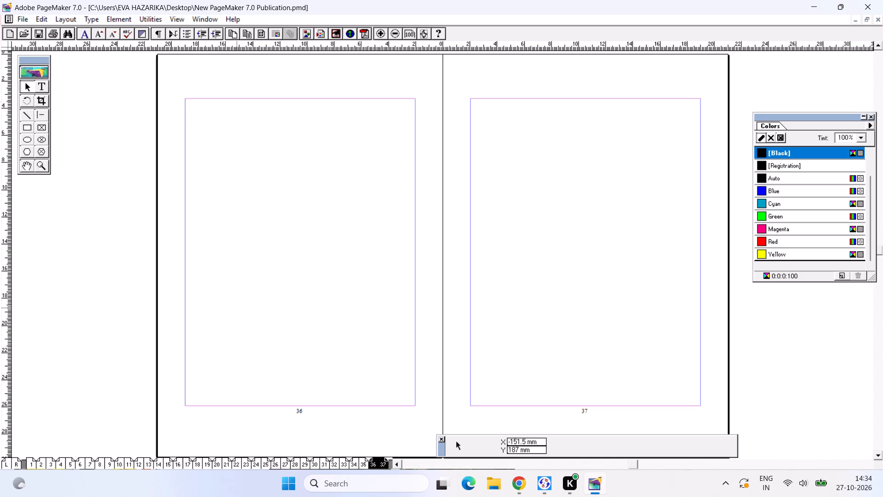
Copy the full Latvia article text from page 78 of national flowers (2).pmd and paste it onto the new spread.
key("ctrl+Tab")
left_click(273, 462)
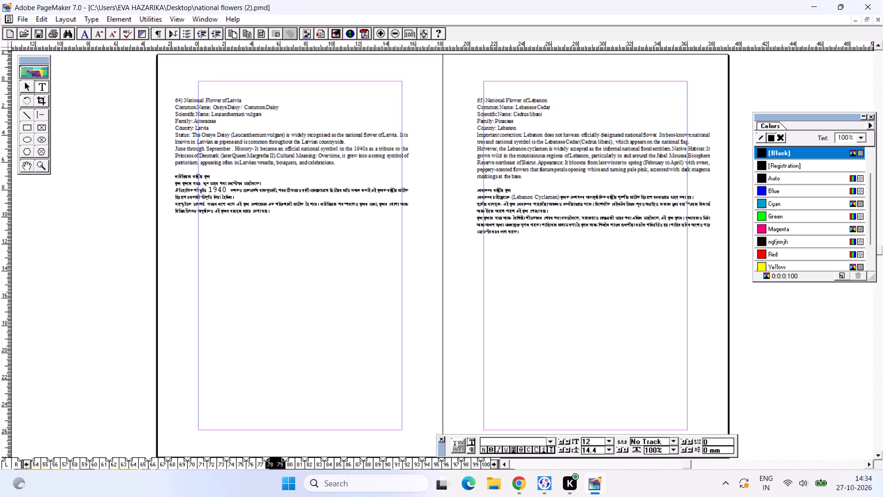
left_click(216, 123)
key("ctrl+a")
key("ctrl+c")
key("ctrl+Tab")
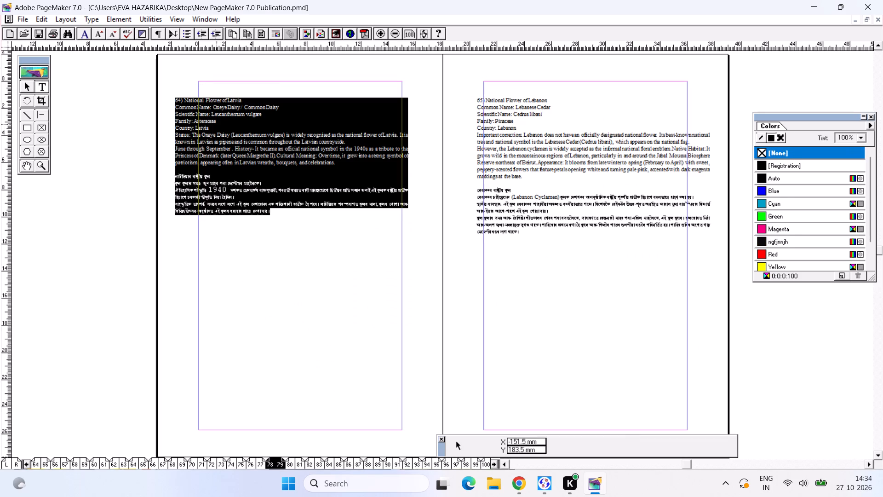
key("ctrl+c")
key("ctrl+v")
key("ctrl+v")
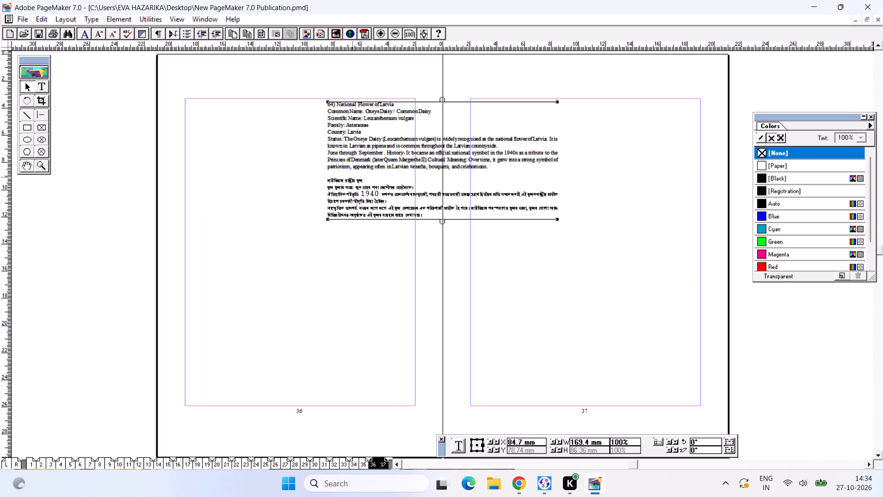
Move one pasted Latvia text block onto page 36 and delete the duplicate block.
left_click_drag(352, 176, 312, 196)
left_click_drag(348, 195, 285, 231)
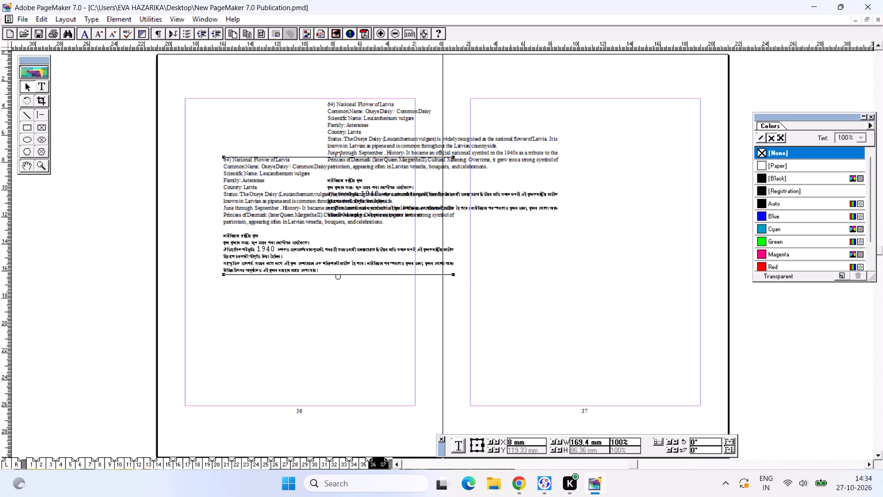
left_click(415, 137)
left_click(386, 121)
key("BackSpace")
Align the Latvia text block to the top and side margins of page 36, starting at their upper-left corner.
left_click(210, 212)
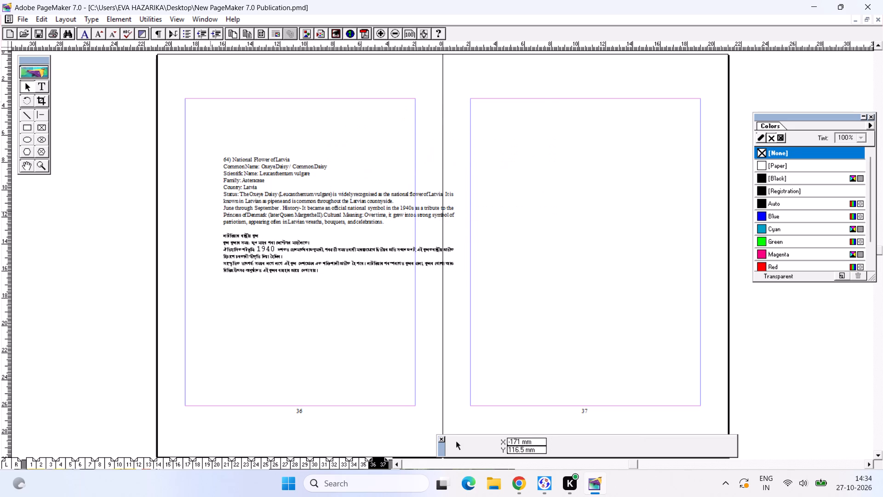
left_click_drag(264, 212, 228, 153)
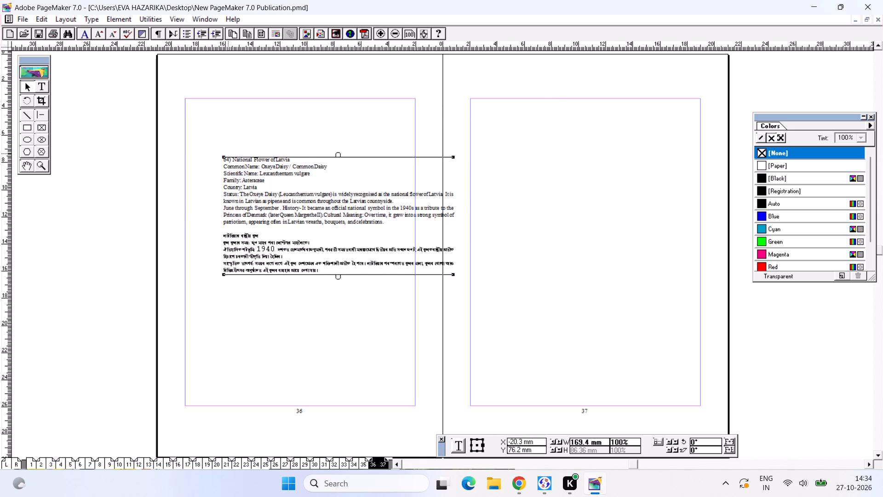
Format the heading "64) National Flower of Latvia" at 18 pt in red.
key("ctrl+2")
left_click_drag(350, 217, 338, 241, "alt")
left_click(338, 243, "alt")
left_click_drag(284, 202, 290, 202, "alt")
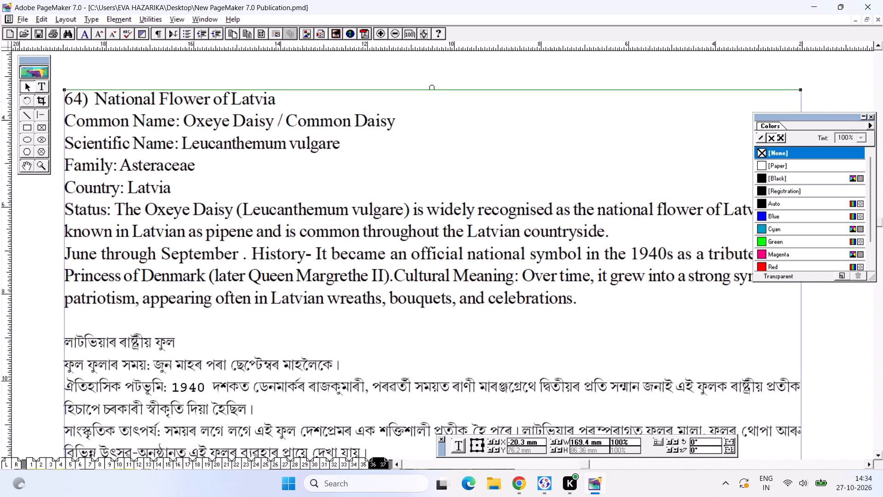
left_click_drag(290, 202, 292, 198, "alt")
left_click(33, 84)
left_click(40, 85)
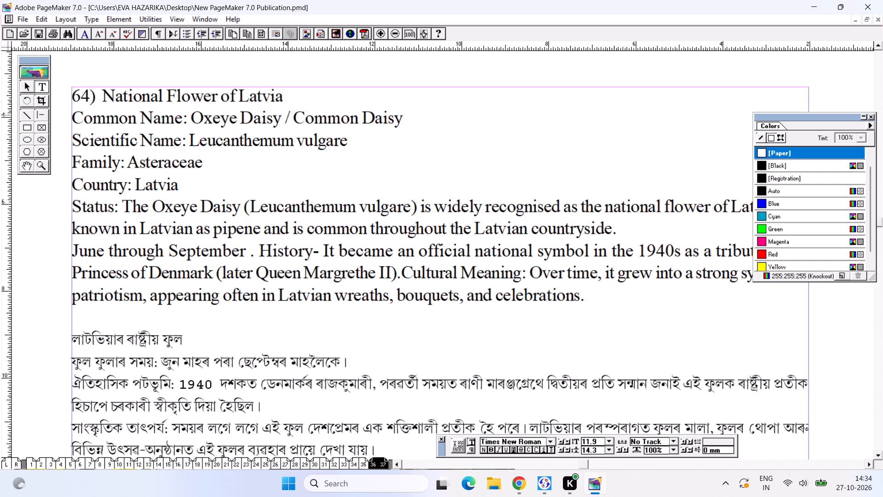
left_click_drag(305, 102, 53, 88)
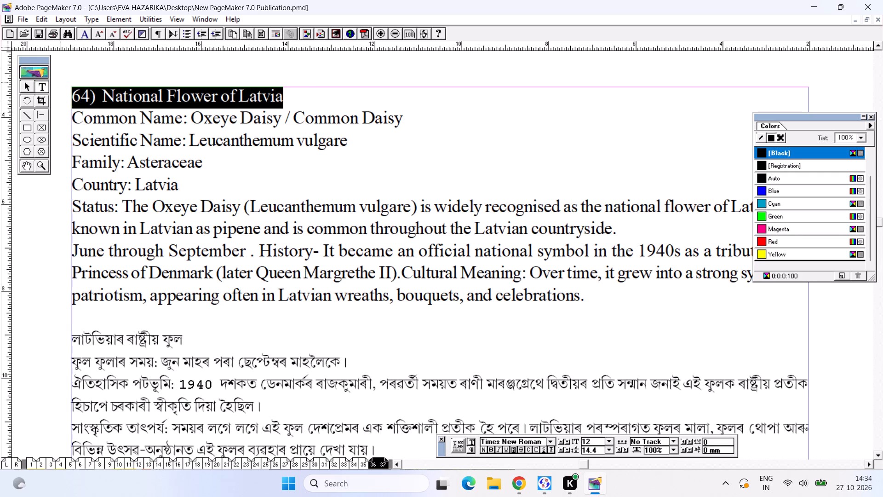
key("ctrl+shift+period")
key("ctrl+shift+period")
key("ctrl+shift+period")
key("ctrl+shift+period")
key("ctrl+shift+period")
key("ctrl+shift+period")
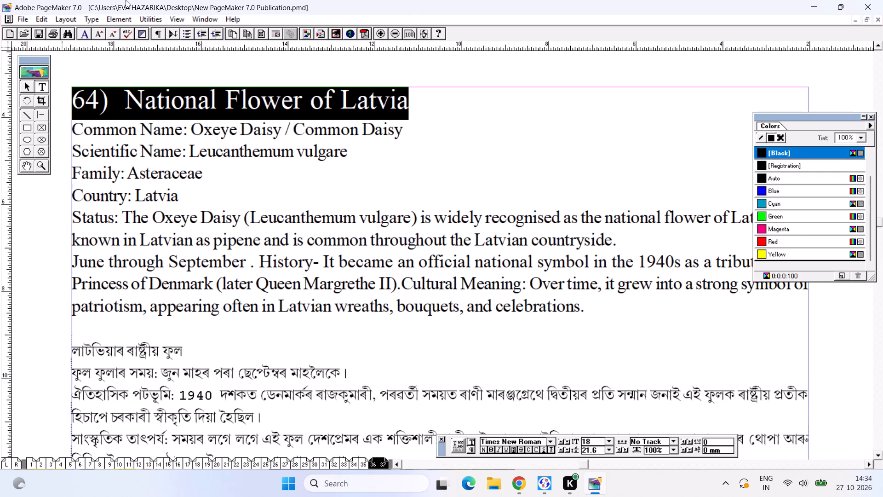
left_click(795, 239)
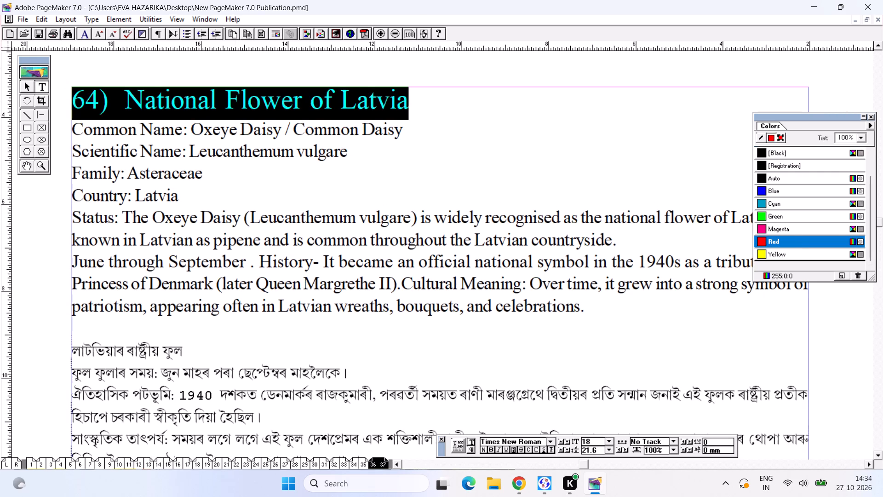
Insert two tabs after each of the Common Name and Scientific Name labels in the Latvia article to line up their values.
left_click(146, 192)
left_click(192, 136)
key("Tab")
key("Tab")
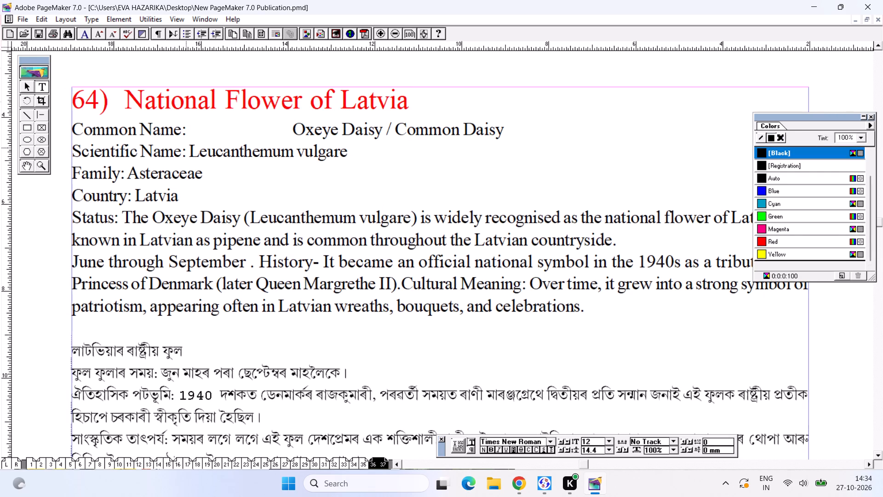
left_click(187, 148)
key("Tab")
key("Tab")
Italicise the scientific name "Leucanthemum vulgare" on the Scientific Name line and save the publication.
left_click_drag(296, 151, 474, 156)
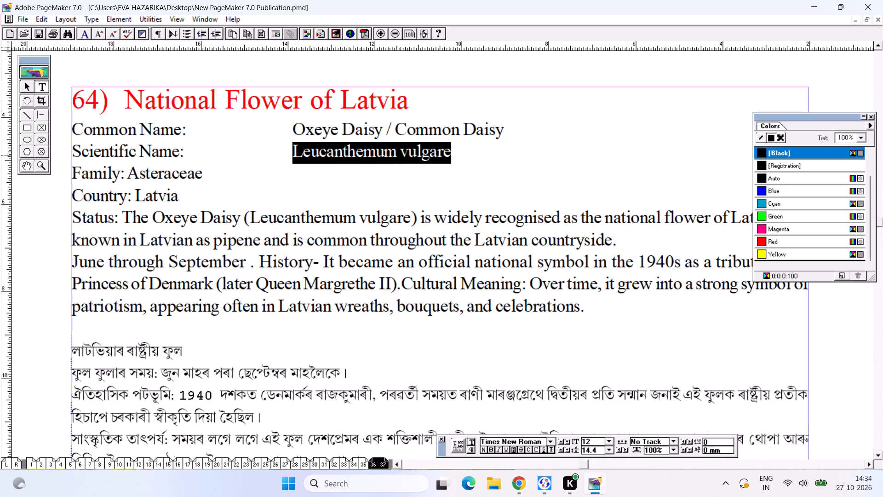
key("ctrl+shift+i")
key("ctrl+s")
key("ctrl+s")
key("ctrl+s")
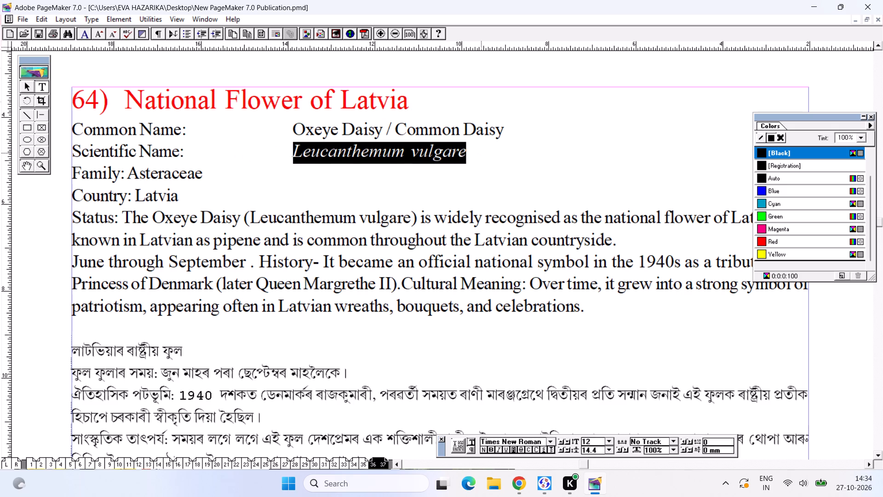
Insert four tabs after the Family label to line up "Asteraceae" with the values above.
left_click(130, 178)
key("Tab")
key("Tab")
key("Tab")
key("Tab")
Delete the Country line and the "Status:" label from the Latvia article.
left_click_drag(183, 200, 62, 191)
key("BackSpace")
key("BackSpace")
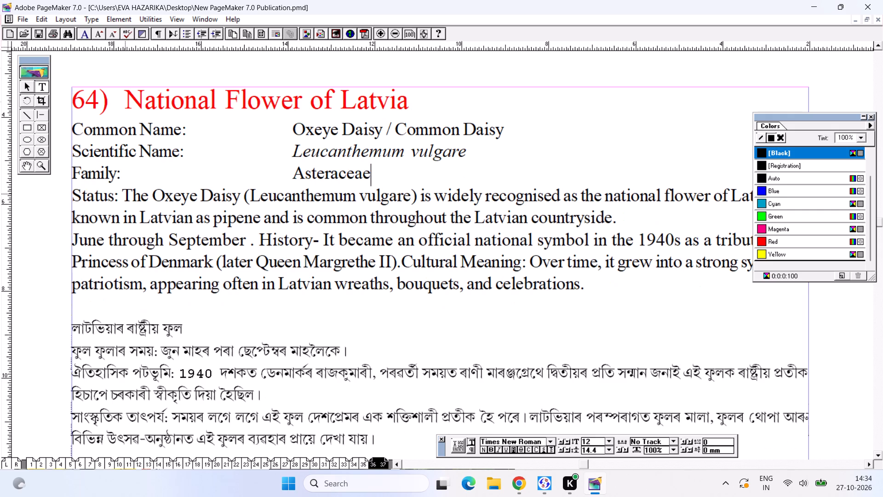
left_click_drag(123, 193, 59, 196)
key("BackSpace")
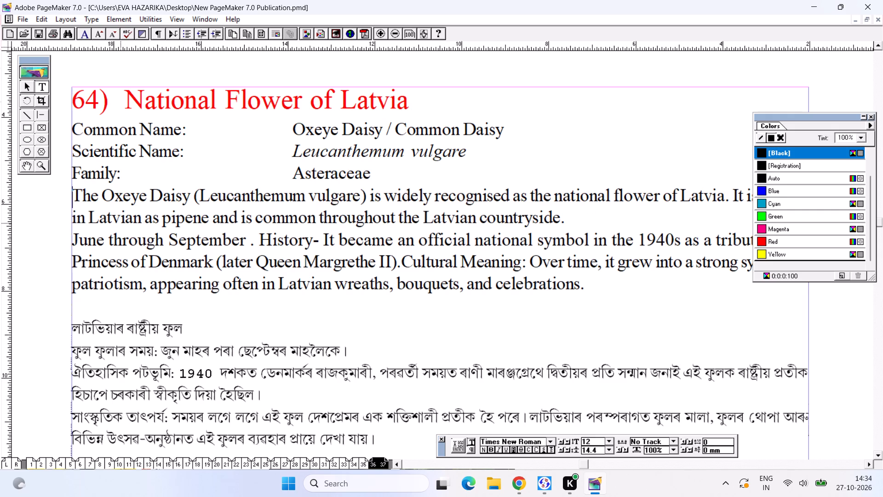
Remove the space before the full stop after "September", delete the "History-" label, and save.
left_click_drag(288, 269, 272, 267, "alt")
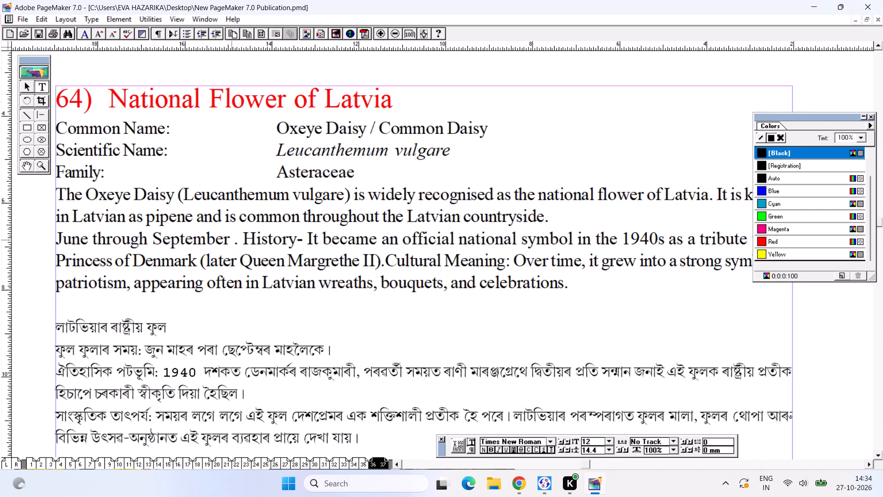
left_click(235, 239)
scroll(236, 239, "right", 1)
key("BackSpace")
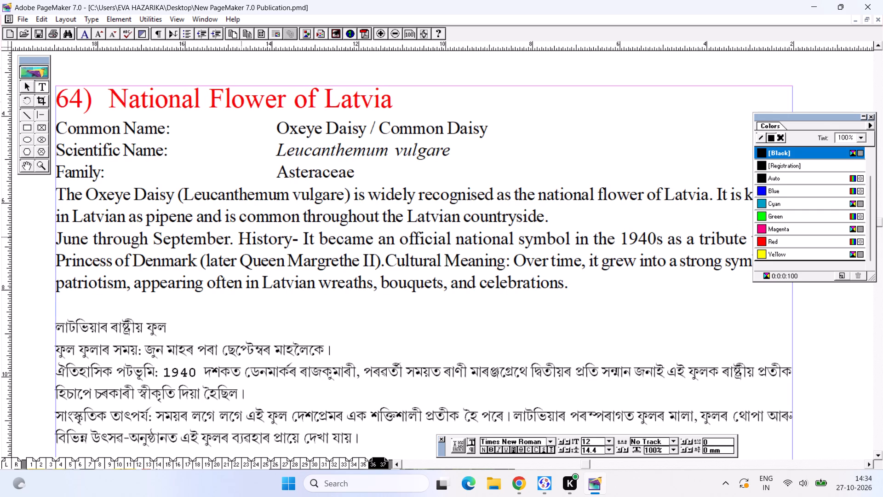
left_click_drag(241, 237, 299, 242)
scroll(241, 237, "right", 1)
key("BackSpace")
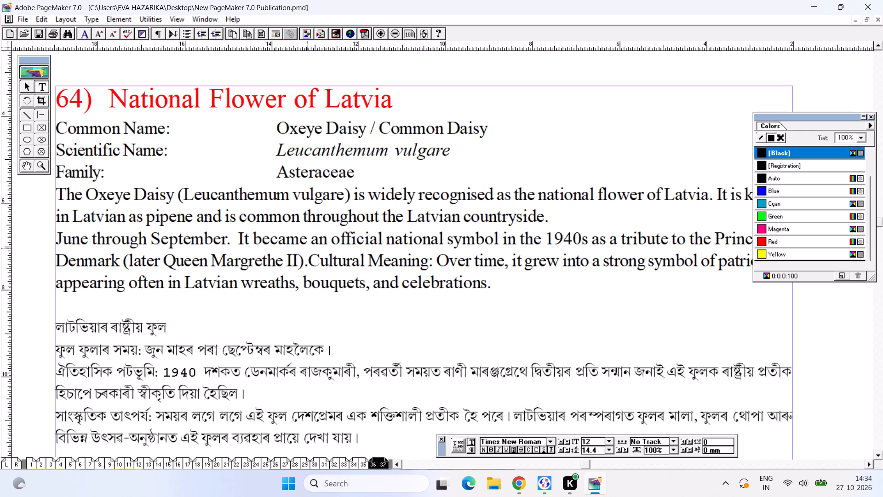
key("ctrl+s")
Delete the Assamese heading line "লাটভিয়াৰ ৰাষ্ট্ৰীয় ফুল" above the Assamese paragraphs.
left_click_drag(211, 303, 215, 245, "alt")
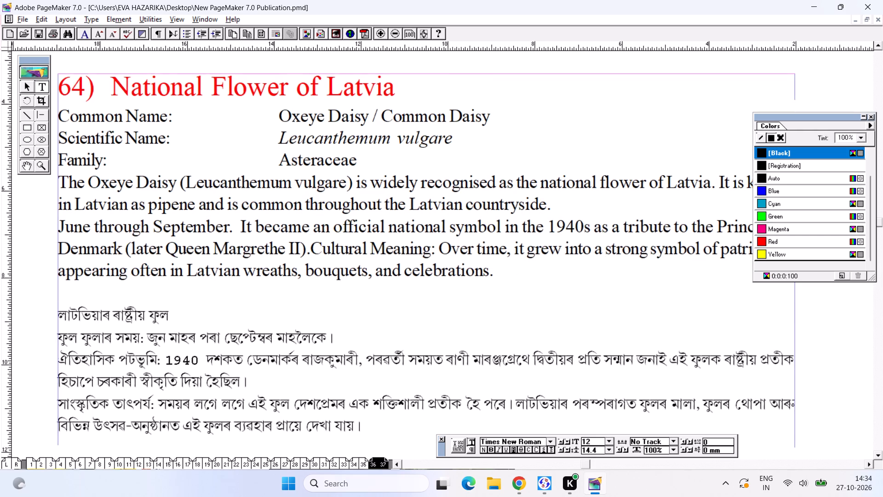
left_click_drag(179, 286, 38, 278)
key("BackSpace")
key("BackSpace")
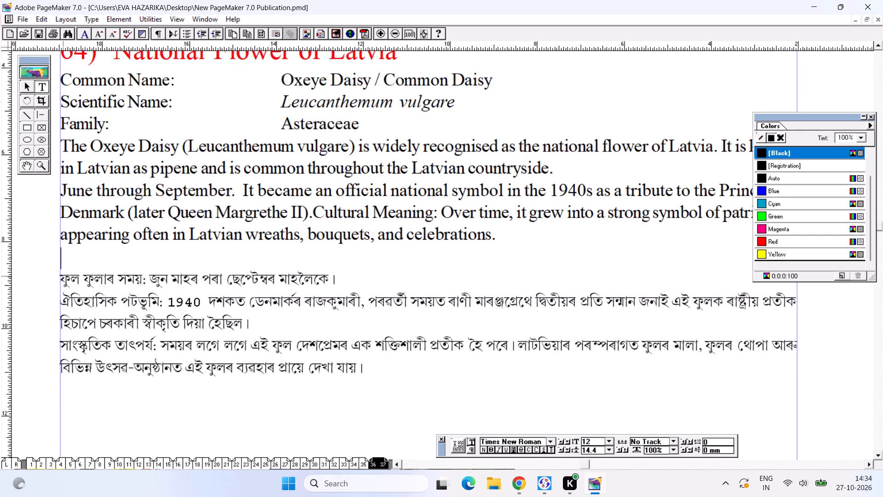
Increase the Assamese paragraphs of the Latvia article to 14 pt and save.
left_click_drag(62, 275, 472, 367)
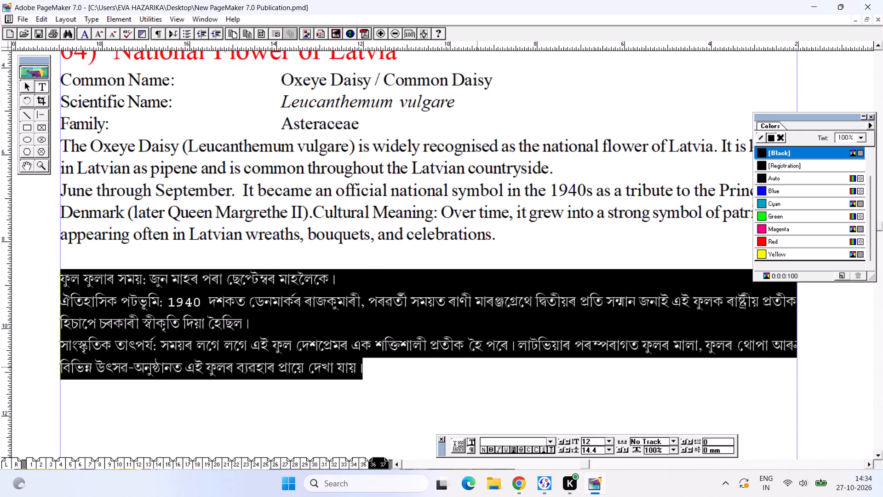
key("ctrl+shift+period")
key("ctrl+shift+period")
key("ctrl+s")
left_click(444, 358)
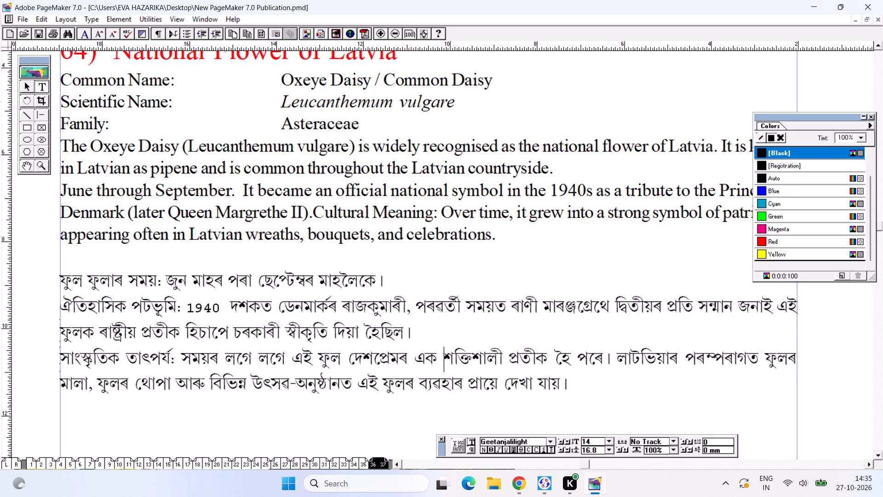
Correct the queen's name in the Assamese history line to "মাৰগ্ৰেথে", reusing a copied "ৰ", and save.
left_click(573, 308)
key("BackSpace")
key("BackSpace")
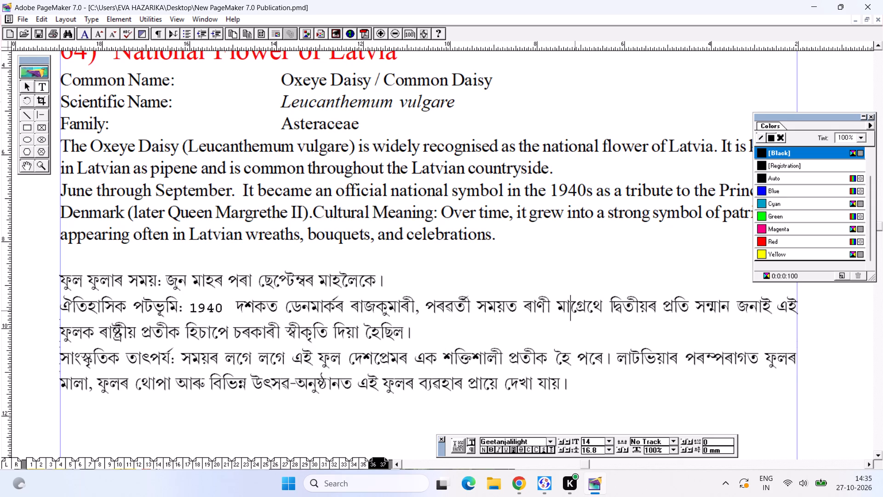
type("j\\")
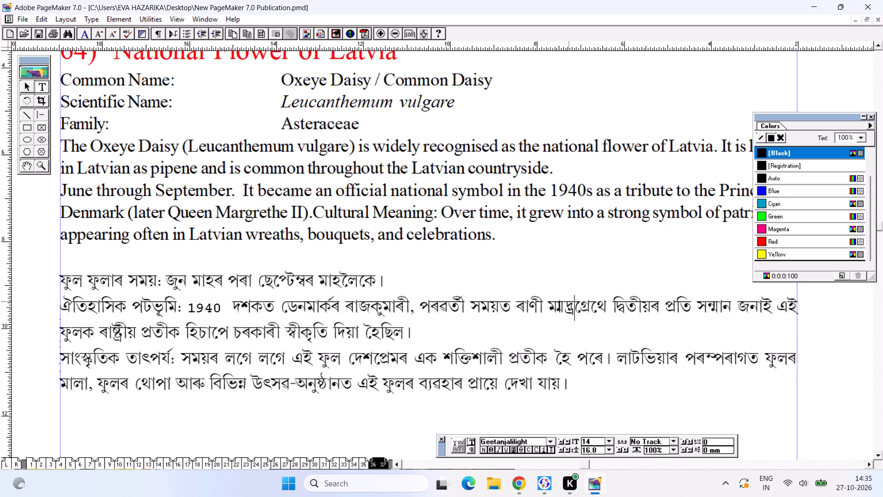
key("BackSpace")
key("BackSpace")
left_click(527, 303)
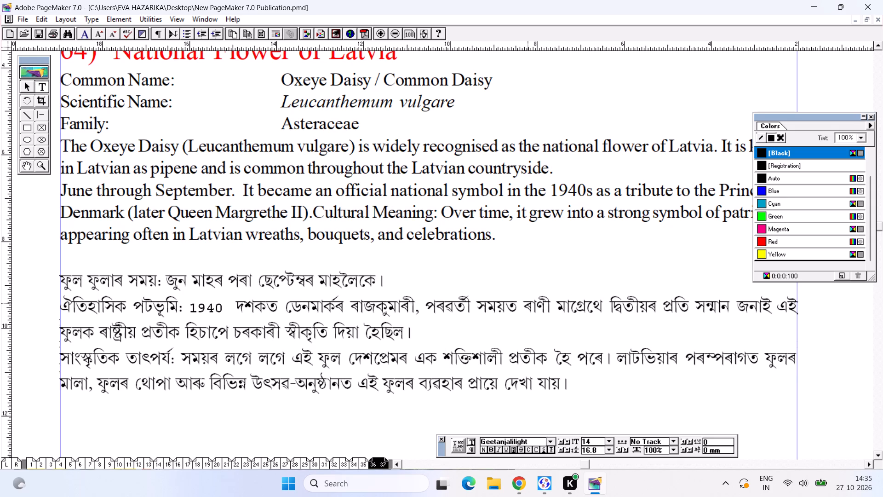
key("ctrl+c")
key("ctrl+c")
left_click(573, 305)
key("ctrl+v")
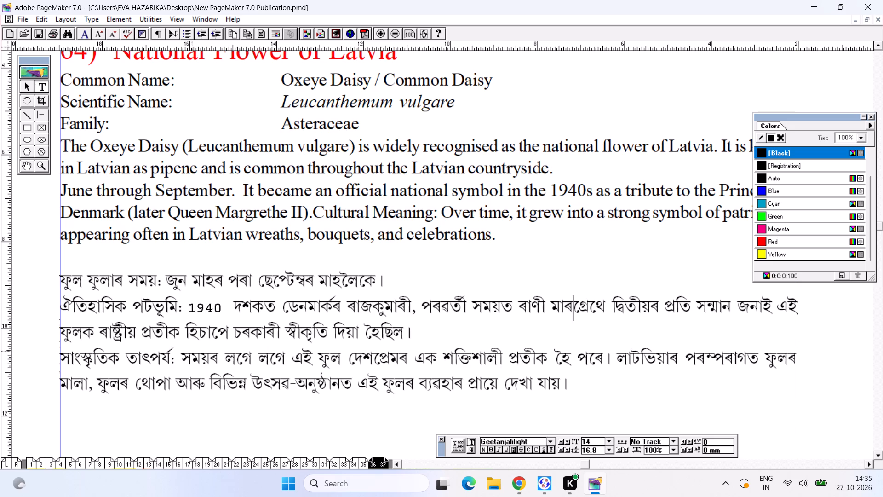
key("ctrl+s")
Set the font of the year 1940 in the Assamese history line to Geetanjalip and save.
left_click_drag(187, 304, 204, 306)
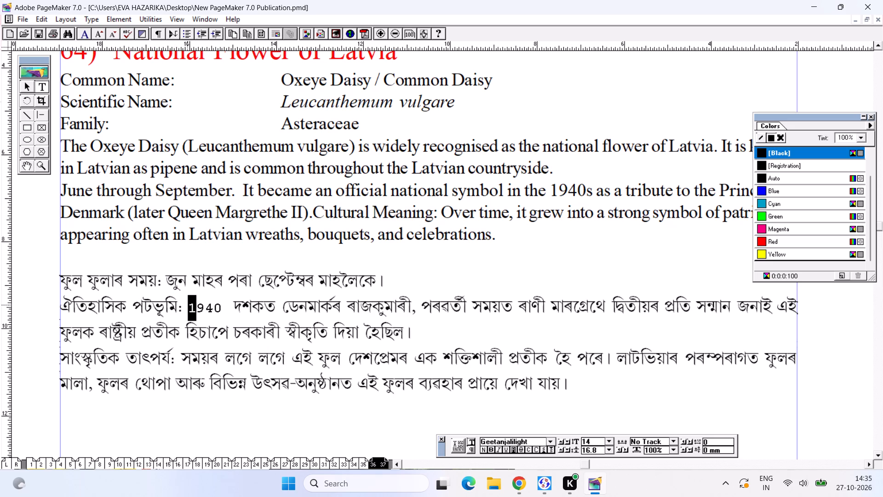
left_click_drag(204, 306, 225, 308)
key("ctrl+t")
key("ctrl+g")
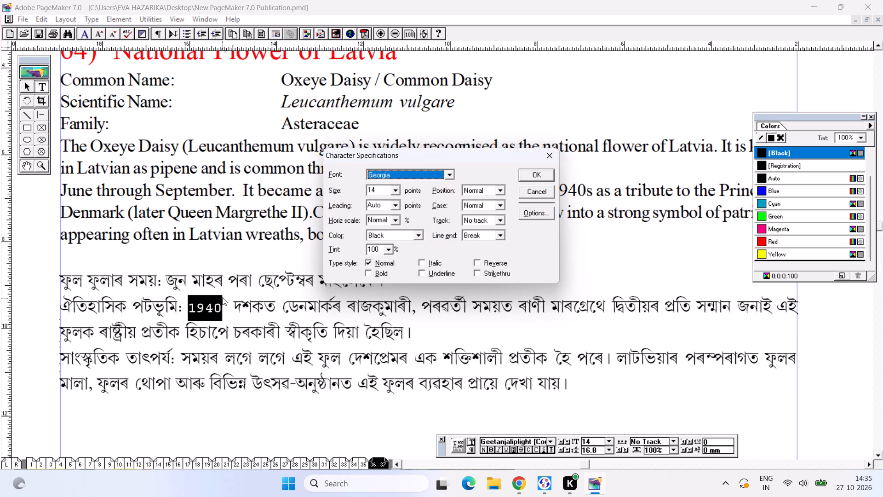
key("ctrl+Up")
key("ctrl+Up")
key("ctrl+Up")
key("ctrl+Return")
key("ctrl+s")
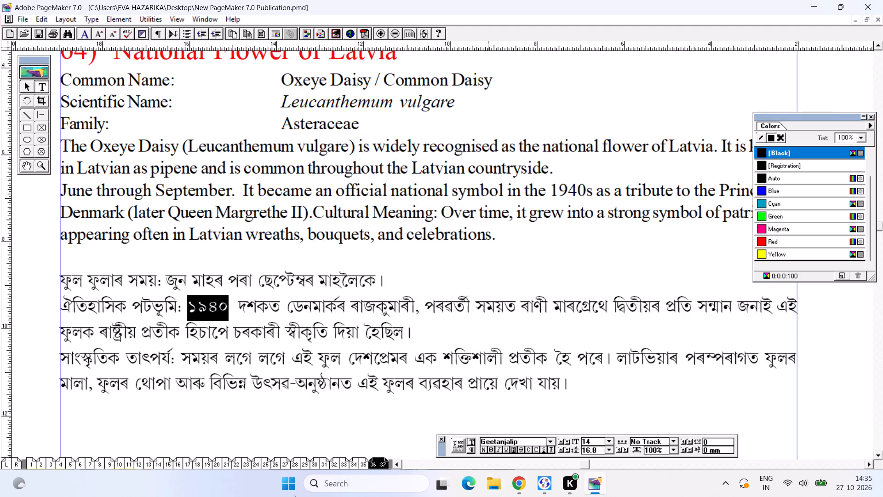
Copy the heading "64) National Flower of Latvia" and search Google Images for it in Chrome.
double_click(281, 496, "alt")
key("ctrl+0")
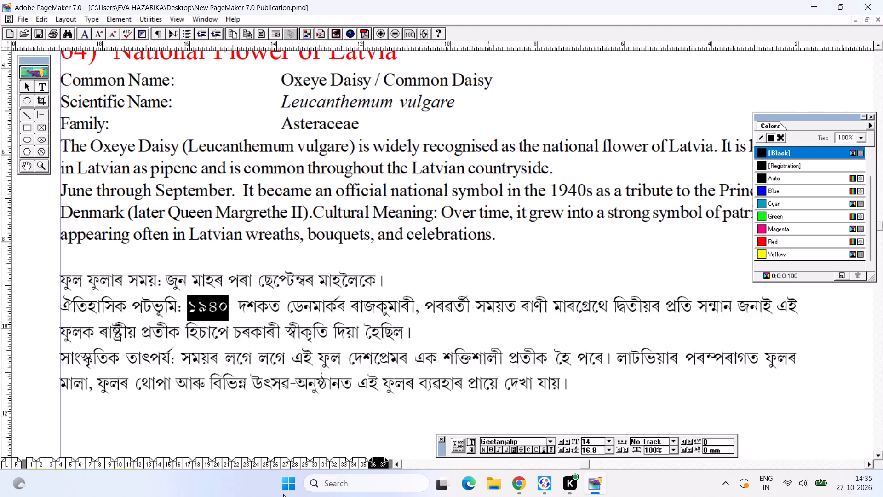
key("ctrl+0")
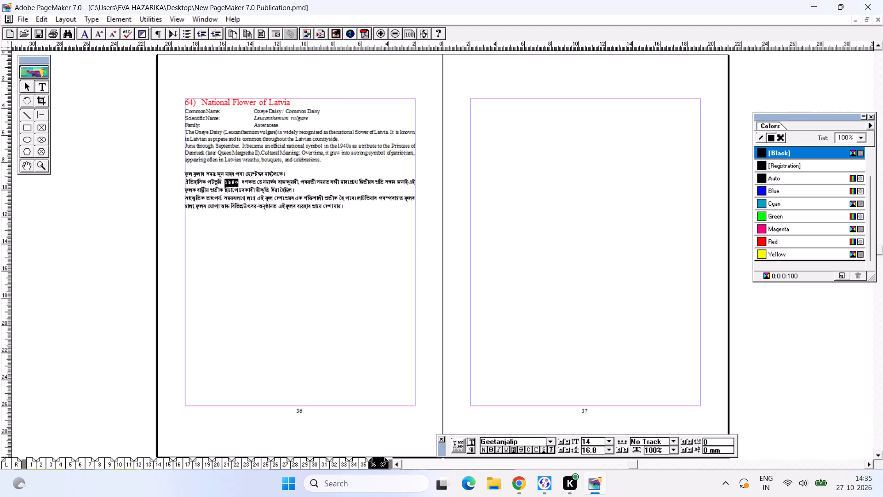
left_click(46, 90)
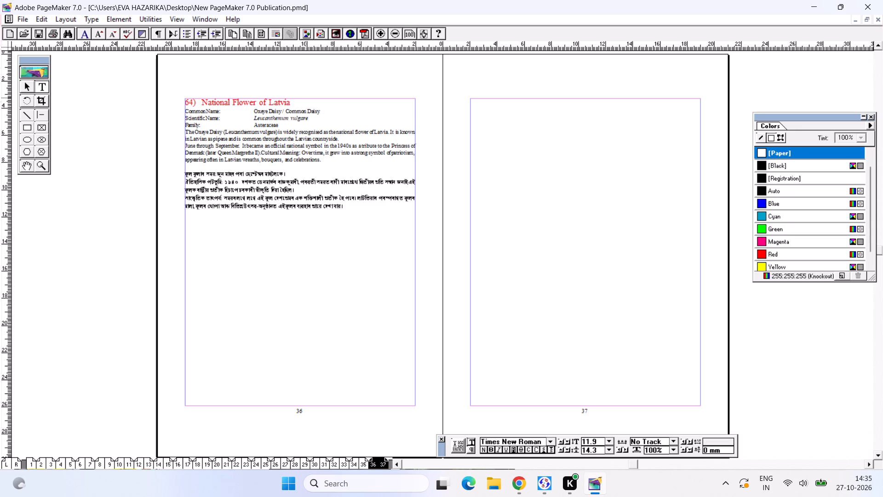
left_click_drag(305, 98, 156, 100)
key("ctrl+c")
key("ctrl+c")
key("ctrl+c")
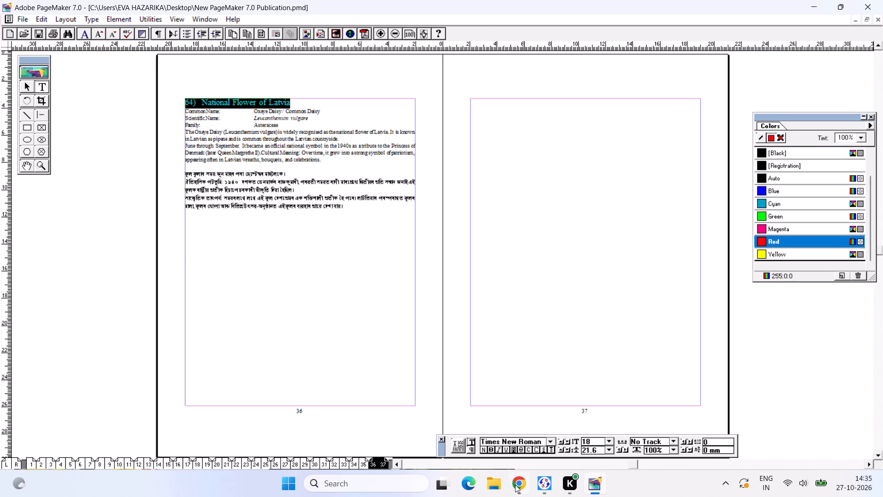
left_click(514, 488)
left_click_drag(270, 63, 10, 62)
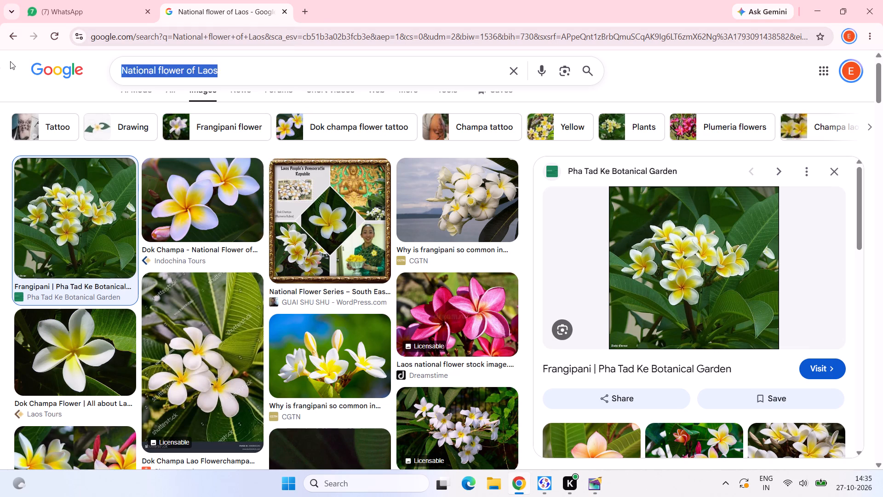
key("ctrl+v")
key("Return")
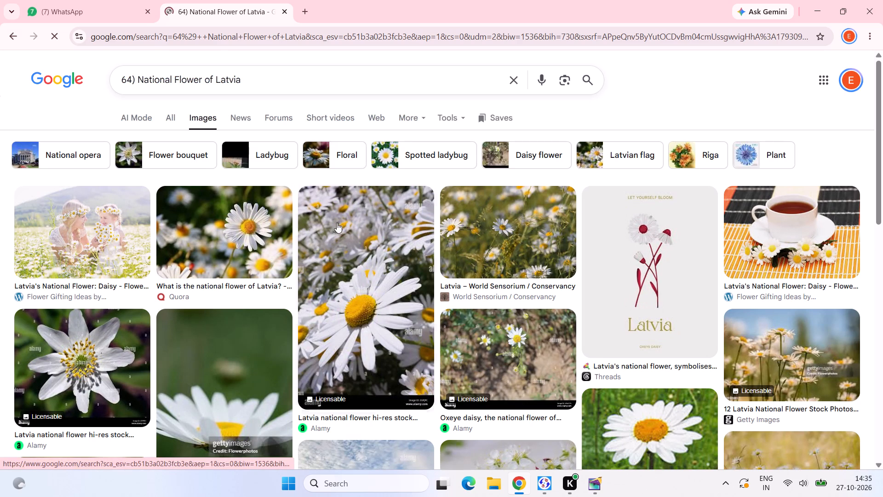
Copy the Quora daisy photo from the image results and paste it into the PageMaker publication.
left_click(252, 215)
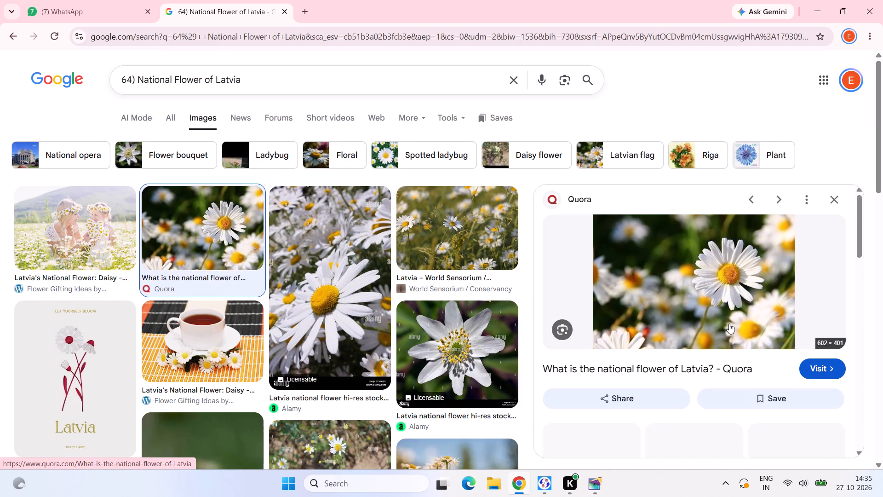
right_click(722, 309)
left_click(776, 234)
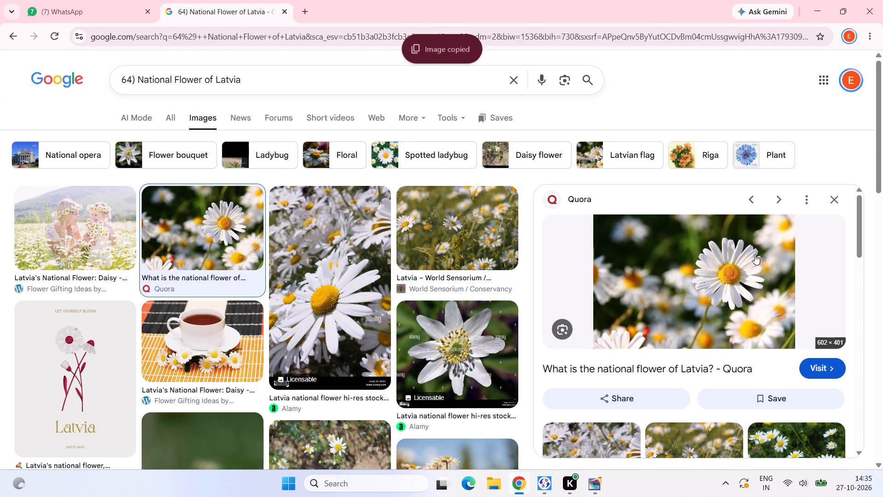
left_click(587, 485)
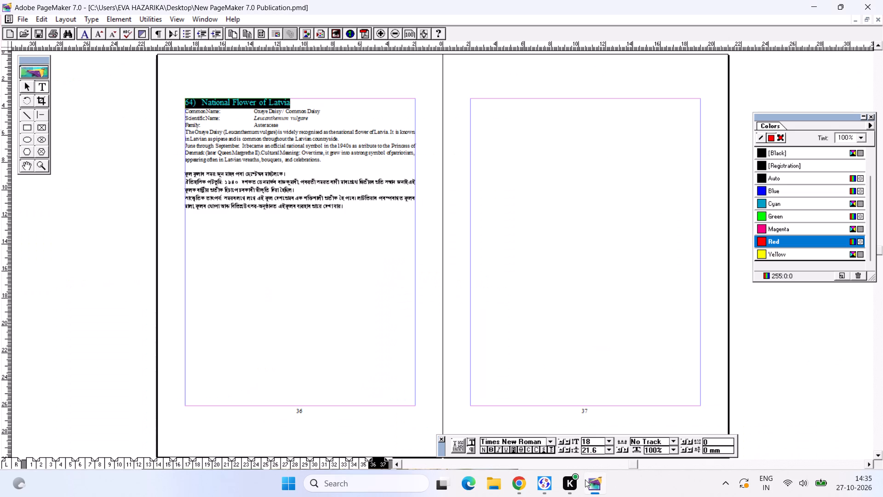
left_click(26, 83)
key("ctrl+v")
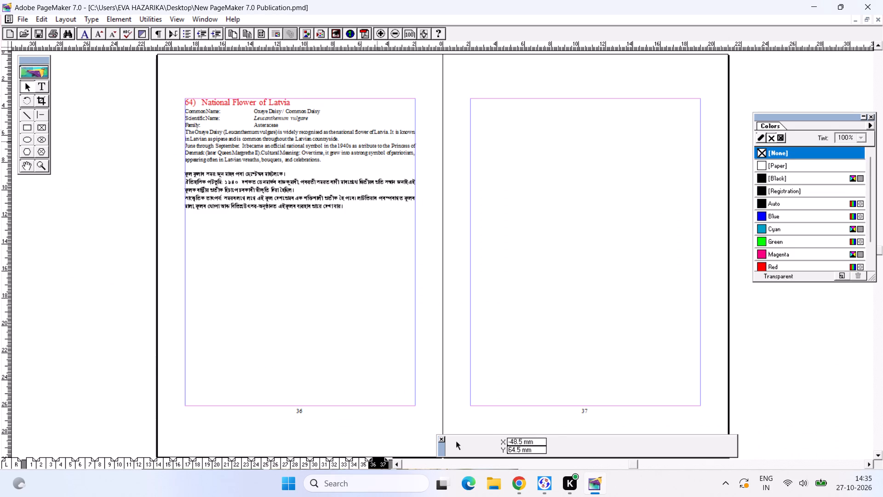
Resize the daisy photo to about 65.2 × 47 mm and fit it into page 36's upper-right margin corner.
left_click_drag(338, 185, 443, 232)
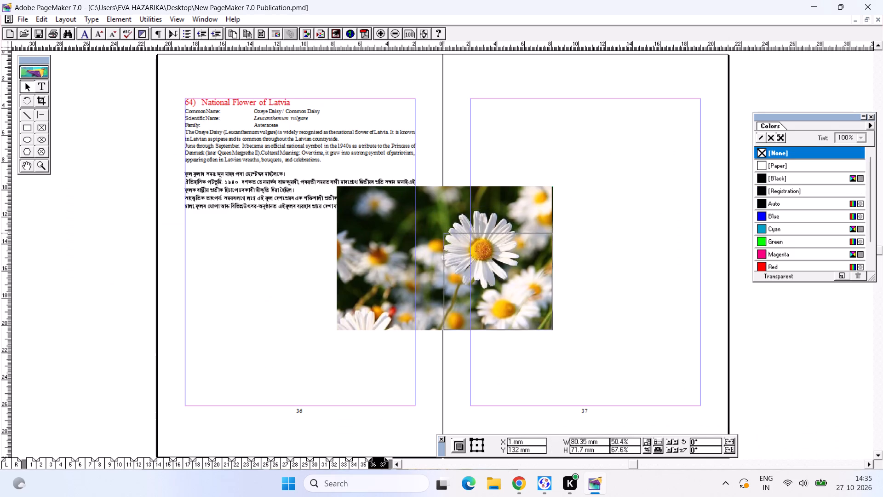
left_click_drag(443, 232, 455, 249)
left_click_drag(498, 292, 364, 144)
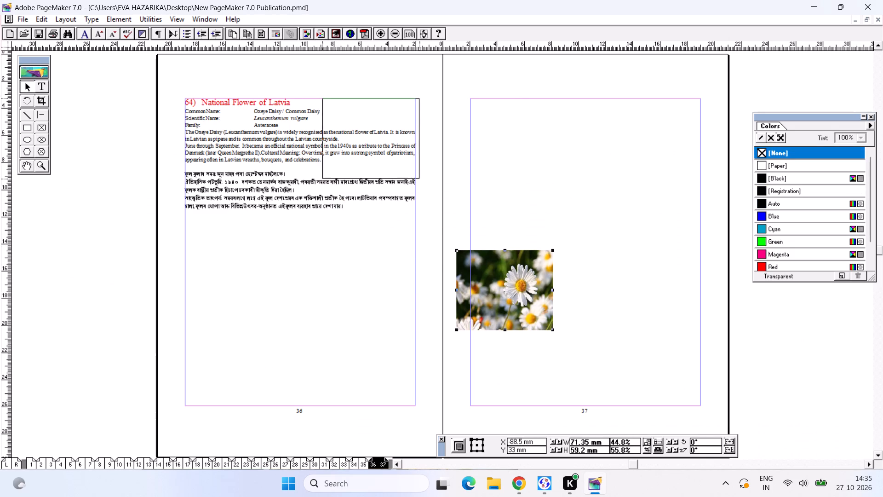
left_click_drag(364, 144, 361, 144)
left_click_drag(318, 178, 326, 162)
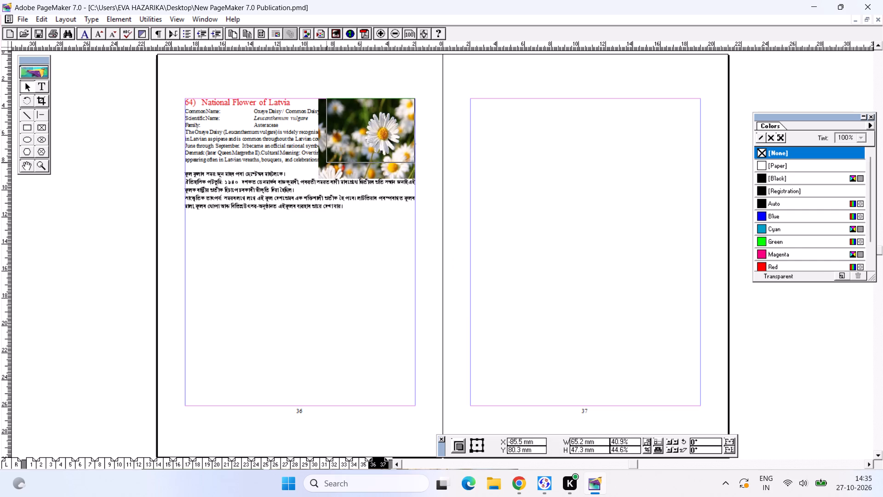
left_click_drag(326, 162, 326, 162)
Apply rectangular text wrap to the daisy photo, with text flowing on all sides and 4.23 mm standoff.
left_click(69, 13)
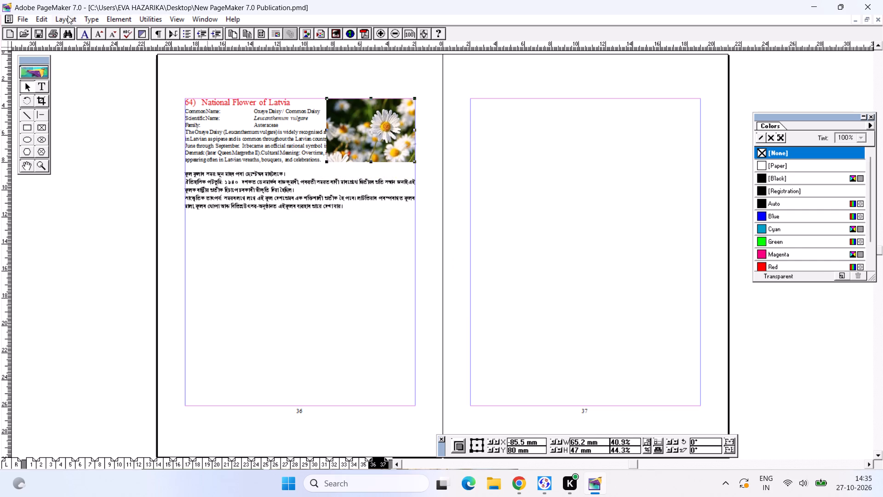
left_click(68, 16)
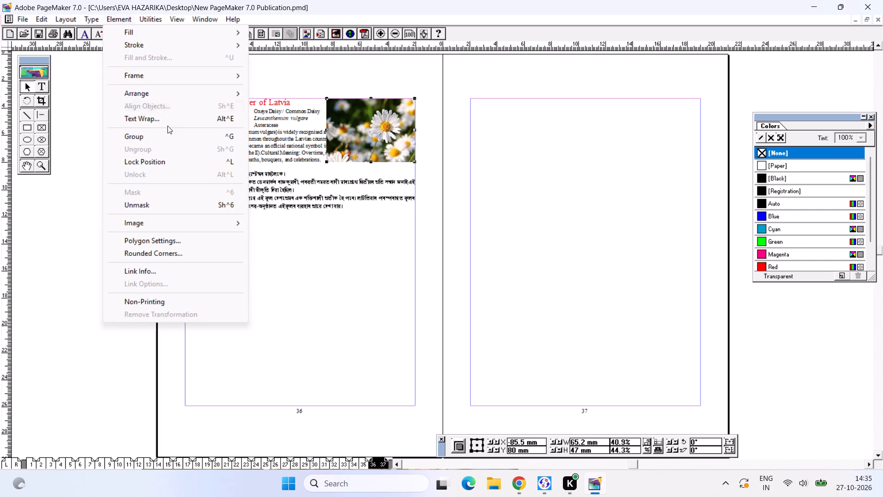
left_click(170, 117)
left_click(416, 169)
left_click(473, 161)
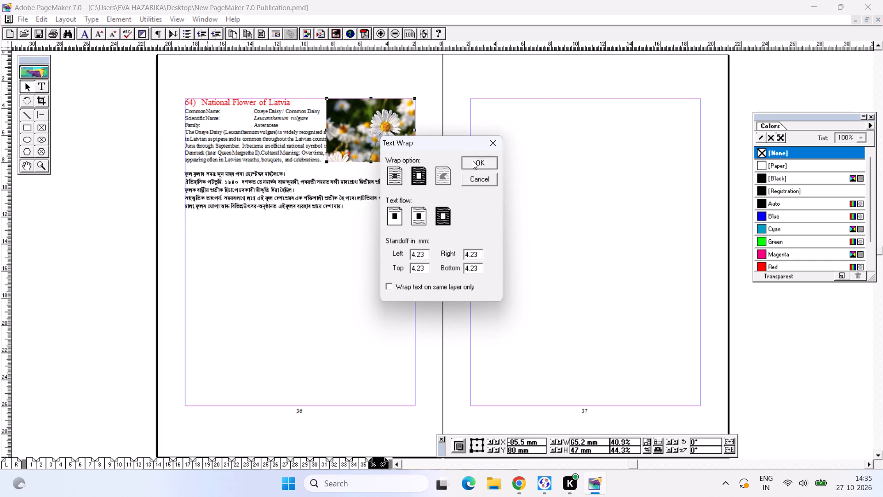
left_click(334, 147)
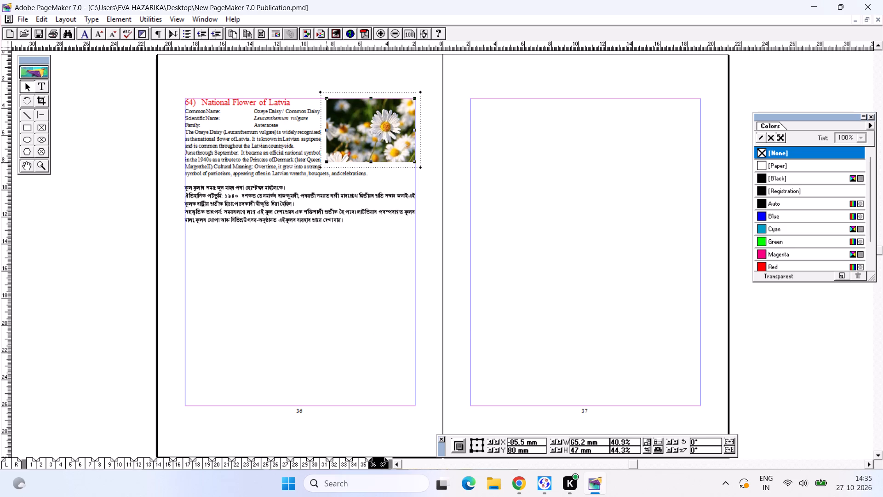
Shrink the daisy photo slightly from its lower-left corner, keeping it in the page's upper-right margin corner.
left_click_drag(327, 162, 329, 158)
left_click(316, 202)
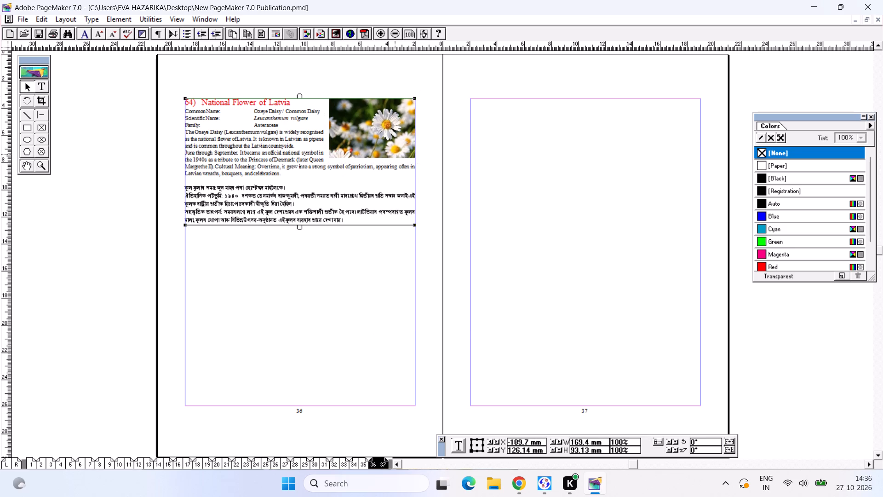
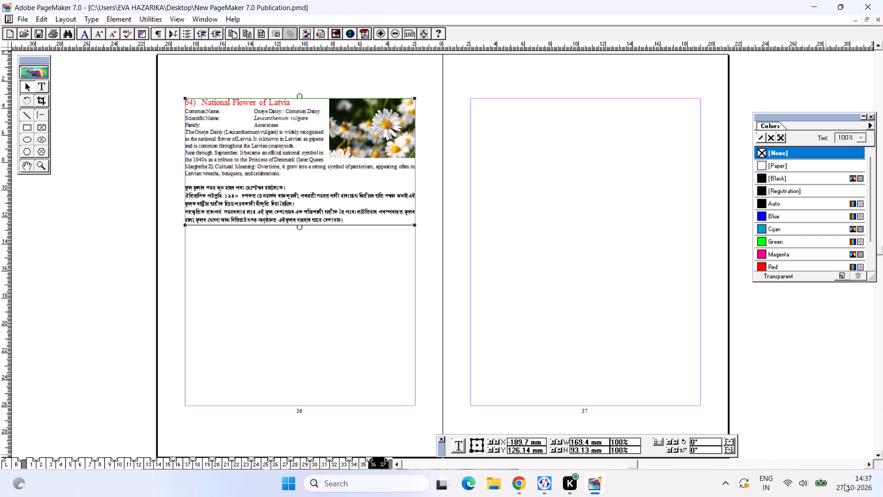
In Chrome's Latvia flower image results, find the Facebook photo of white daisies on green foliage and copy the image.
left_click(522, 480)
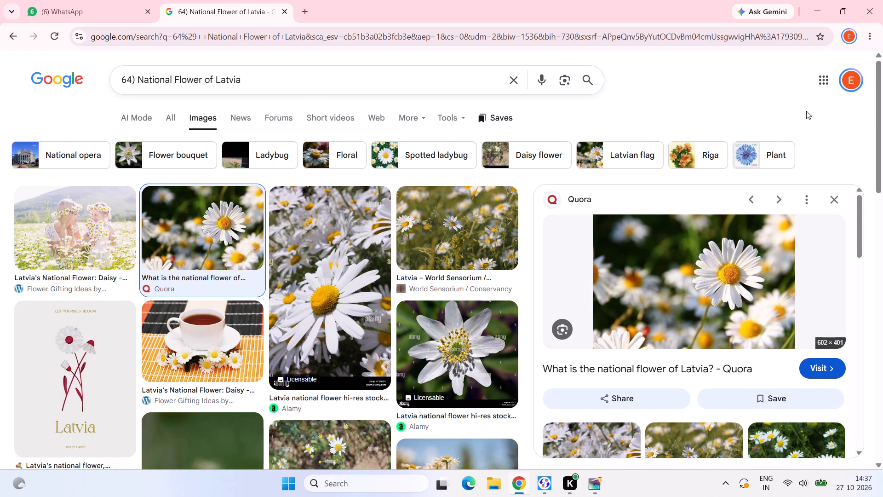
left_click(365, 292)
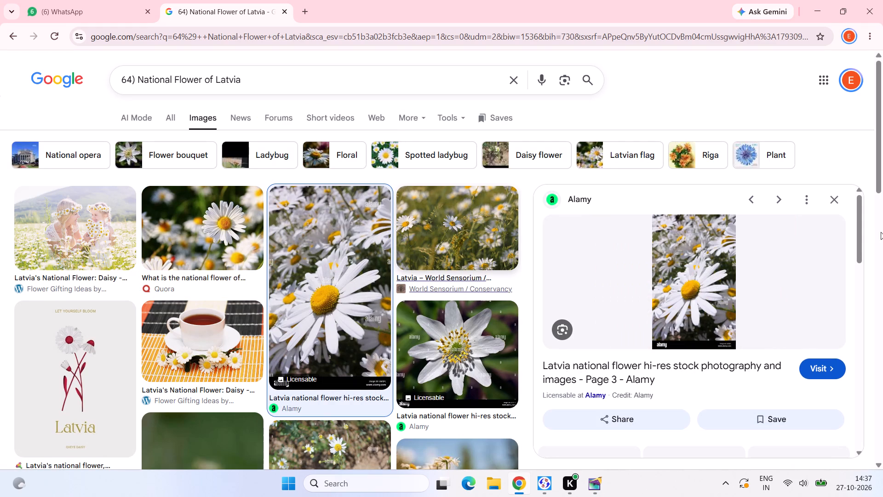
left_click(827, 195)
scroll(845, 193, "down", 2)
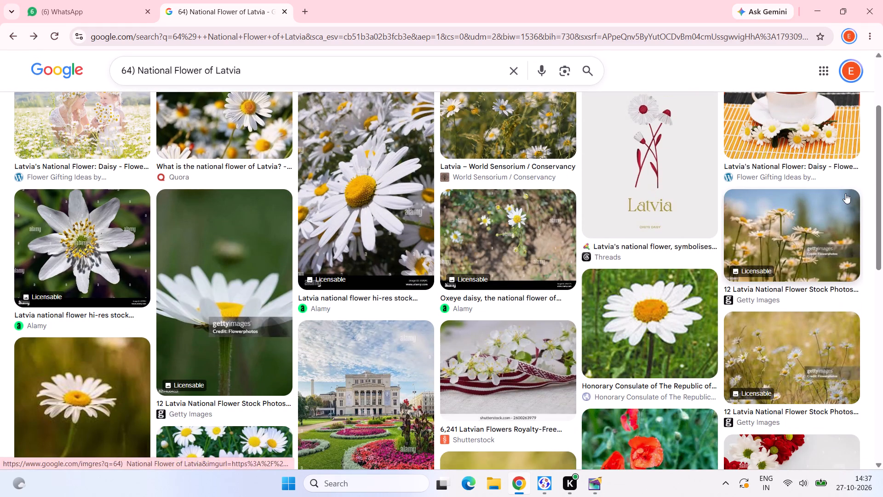
scroll(842, 196, "down", 1)
scroll(228, 298, "down", 2)
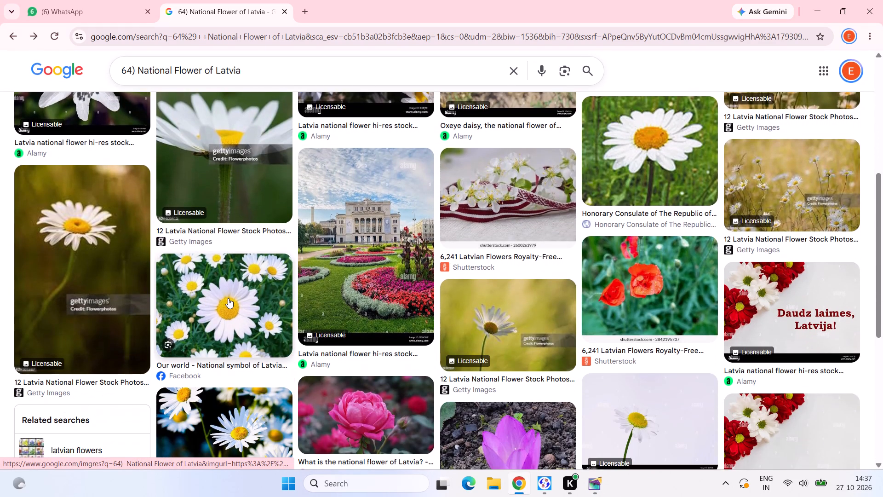
scroll(228, 298, "down", 1)
scroll(294, 265, "down", 1)
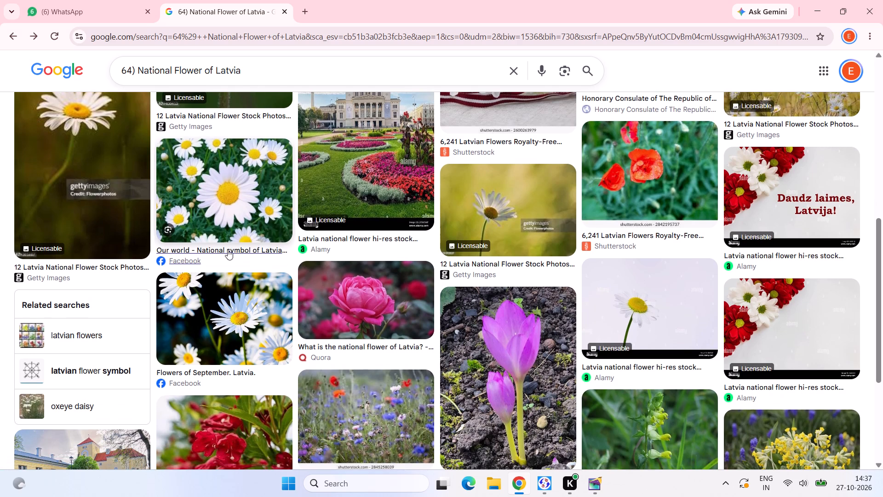
left_click(265, 182)
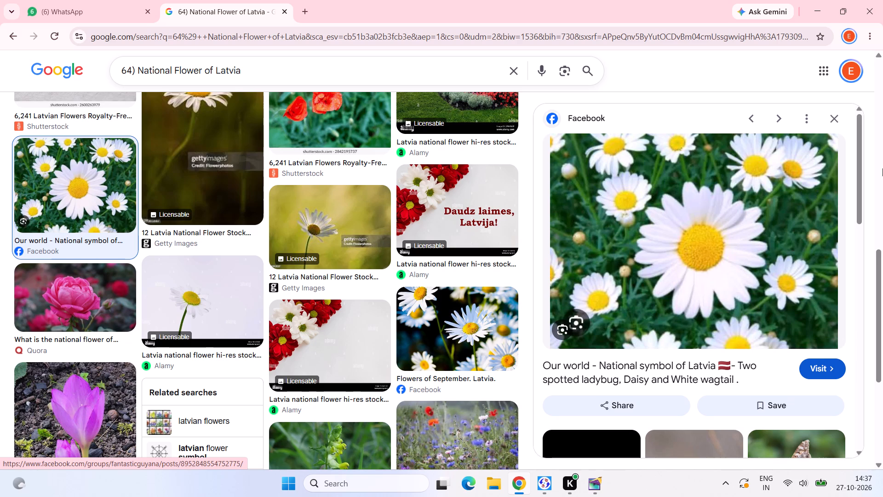
right_click(710, 158)
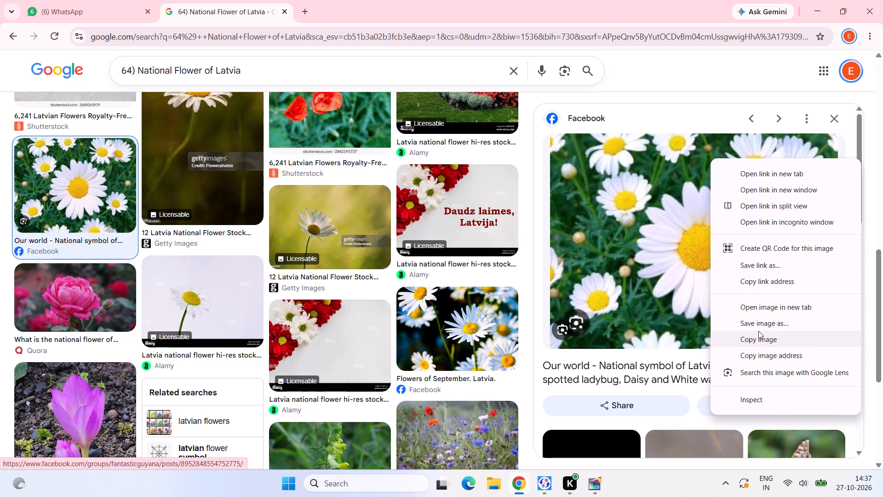
left_click(758, 332)
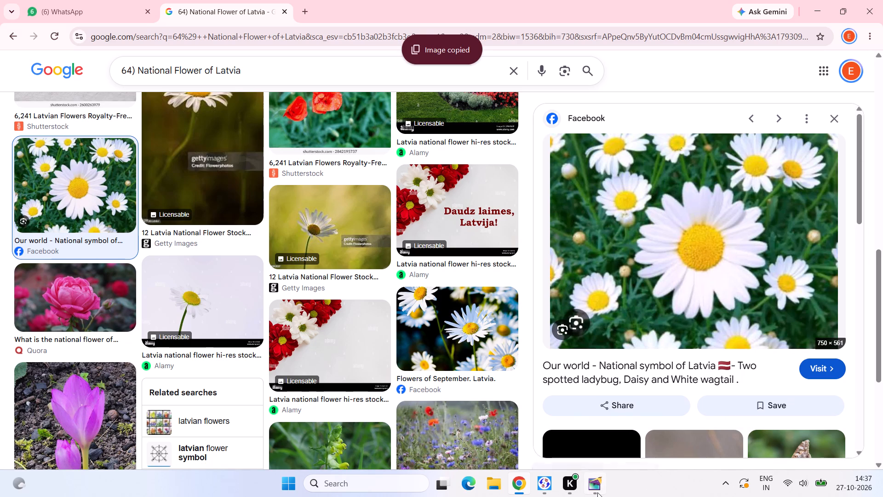
Switch to PageMaker and paste the copied Facebook daisy photo into the page 36–37 spread.
left_click(597, 492)
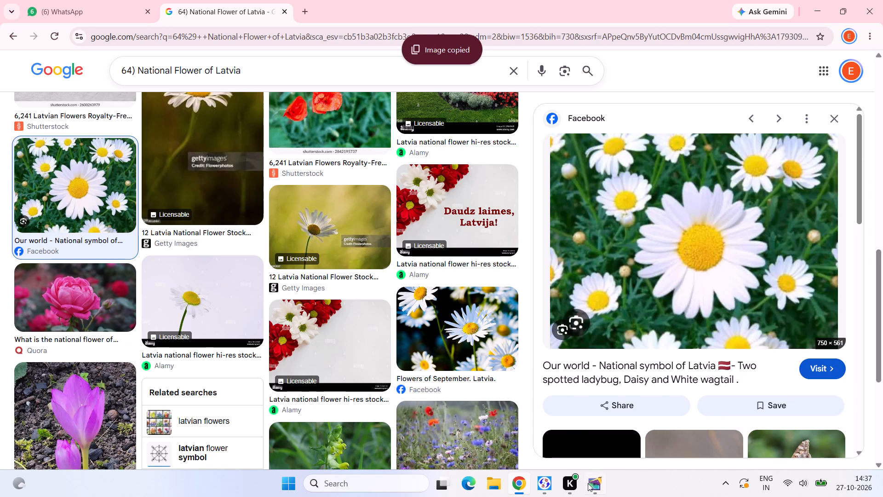
left_click_drag(589, 484, 591, 479)
left_click(595, 481)
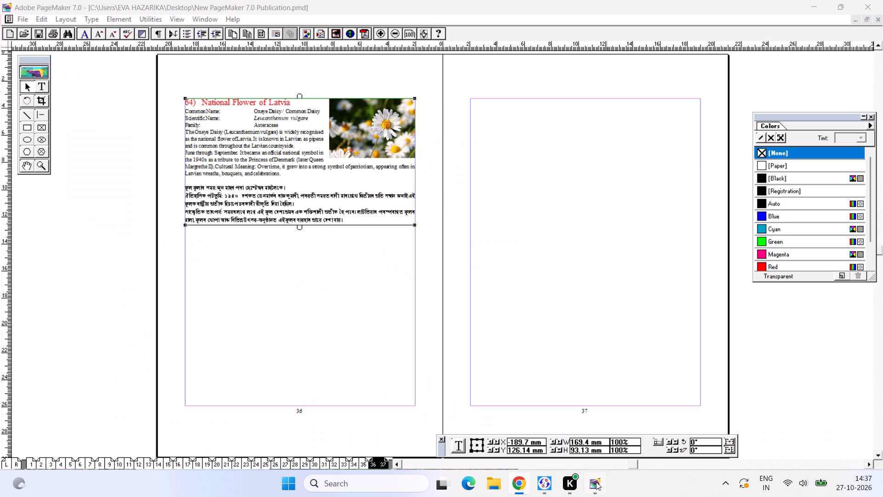
key("ctrl+v")
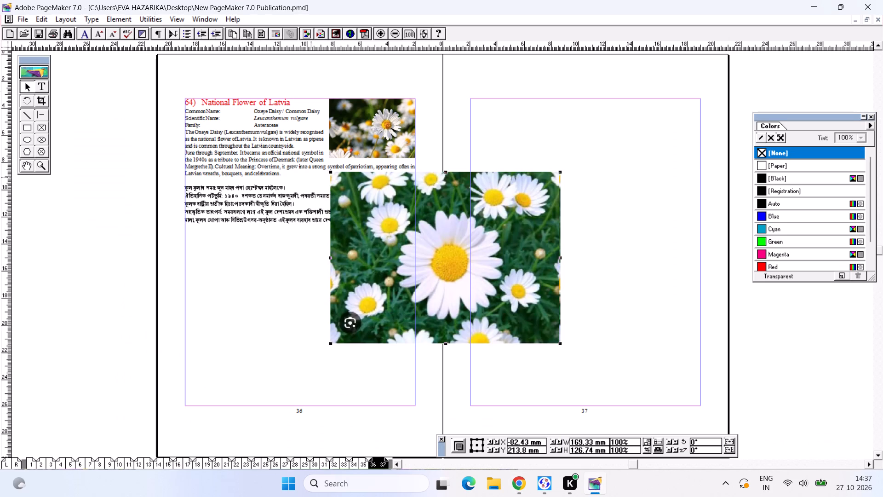
Resize the pasted daisy photo to about 59.4 × 41.6 mm and place it against page 36's left margin, over the Latvia article.
left_click_drag(332, 172, 480, 287)
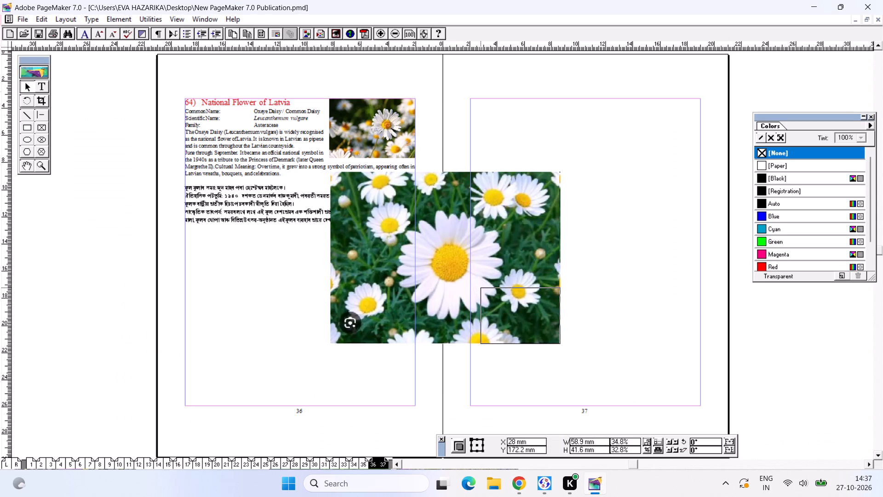
left_click_drag(480, 287, 479, 287)
left_click_drag(505, 312, 215, 181)
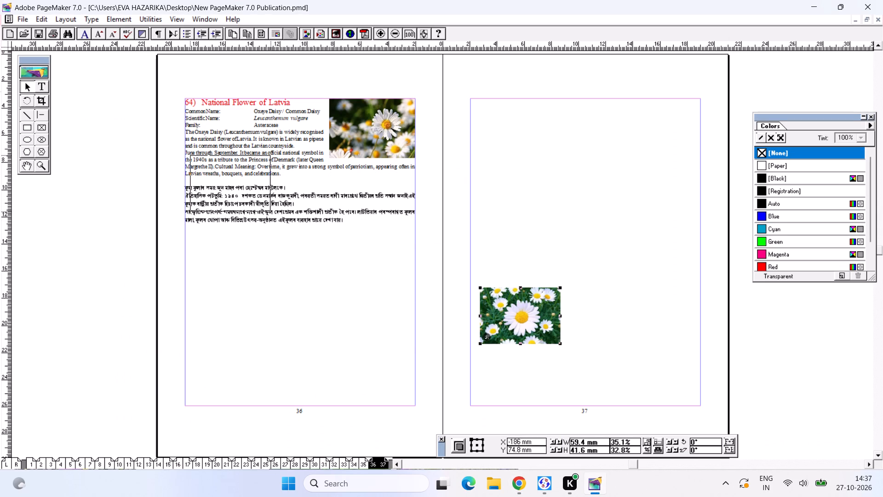
left_click_drag(215, 181, 209, 175)
Apply rectangular text wrap to the second daisy photo, with text flowing on all sides.
left_click(63, 22)
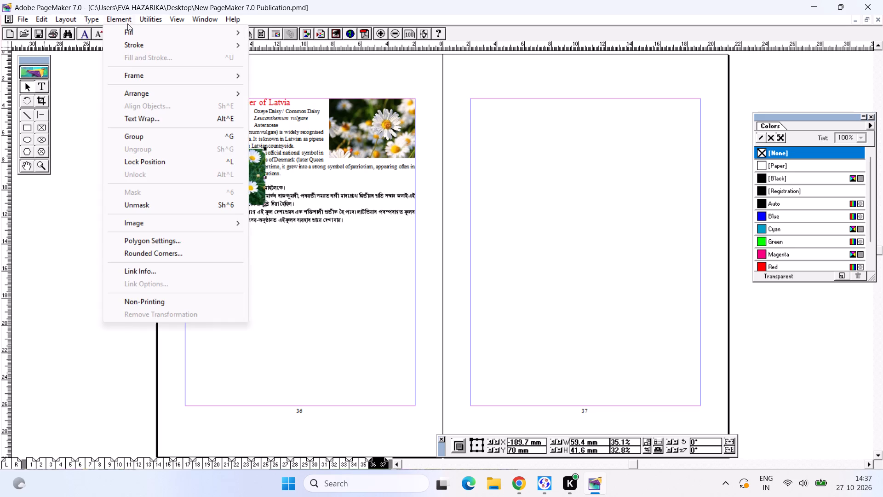
left_click(137, 90)
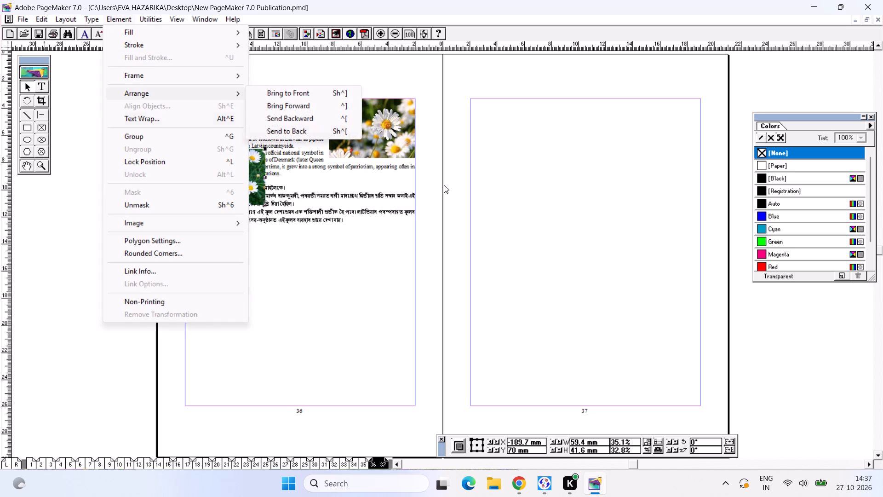
left_click(146, 116)
left_click(420, 179)
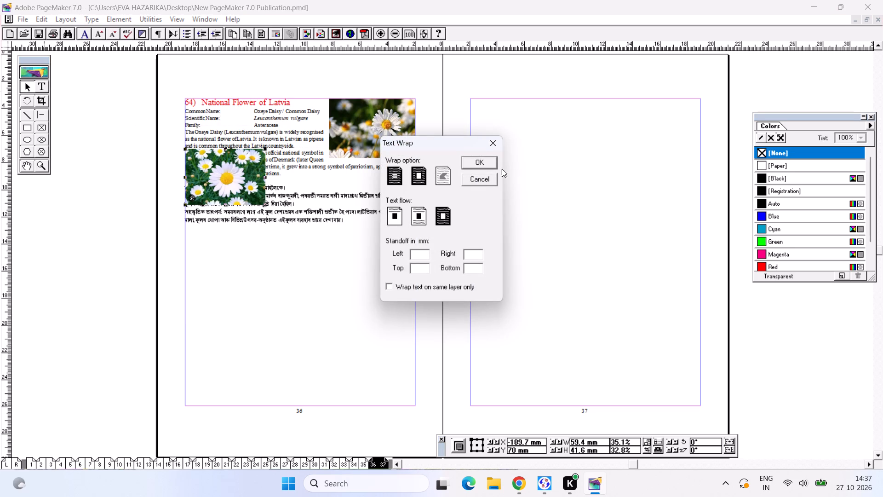
Apply the text wrap to the second daisy photo, lower it along the margin, and shrink it to about 58.7 × 38.3 mm.
left_click(496, 168)
left_click_drag(232, 162, 232, 177)
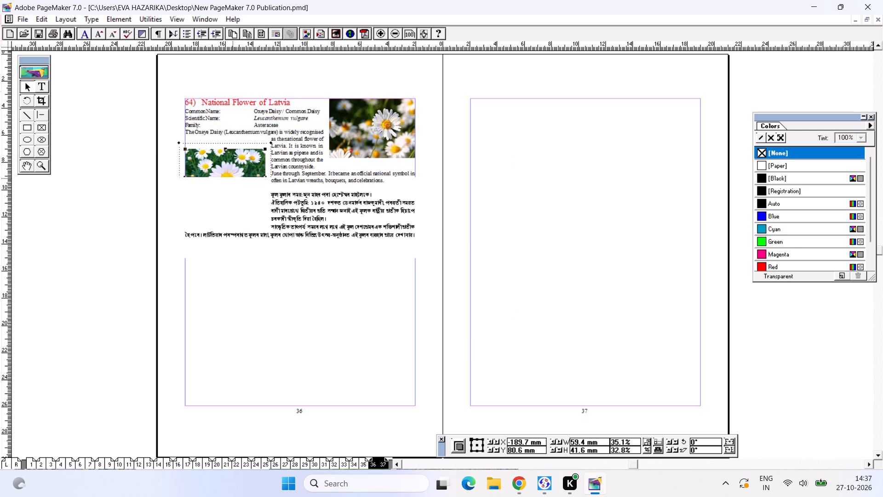
left_click(233, 178)
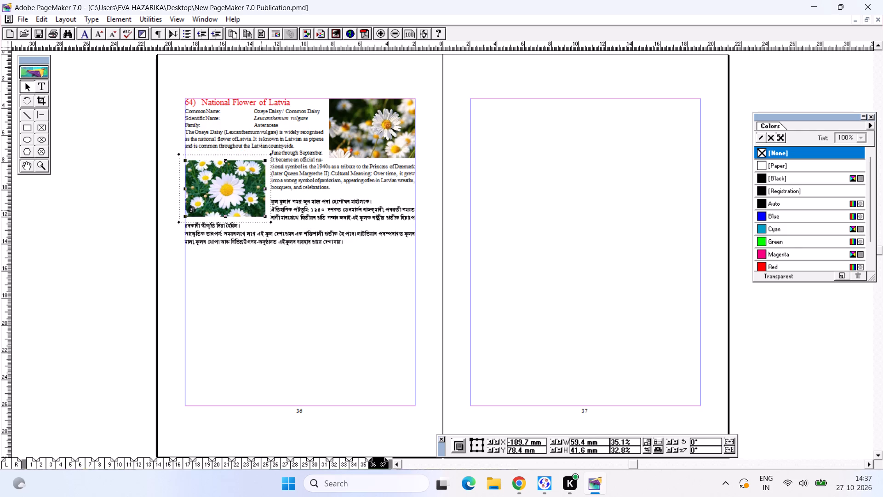
left_click(267, 213)
left_click(249, 198)
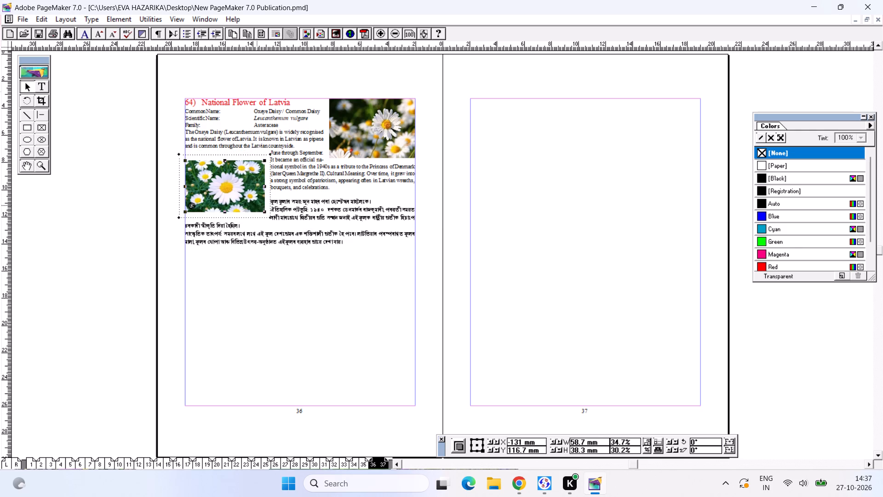
left_click(300, 222)
Move the second daisy photo down along page 36's inner text margin so it sits beside the Latvia article's Assamese text.
left_click_drag(215, 192, 217, 208)
left_click_drag(219, 202, 218, 208)
left_click(224, 208)
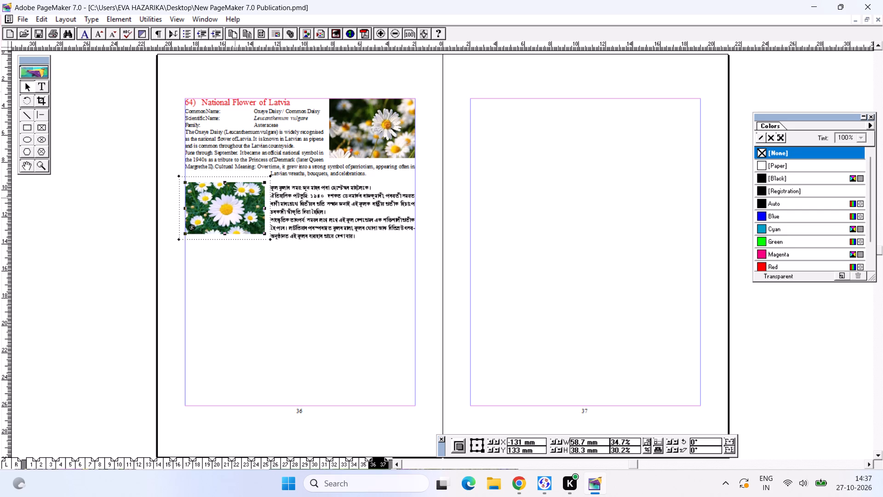
left_click_drag(235, 197, 235, 207)
left_click(236, 205)
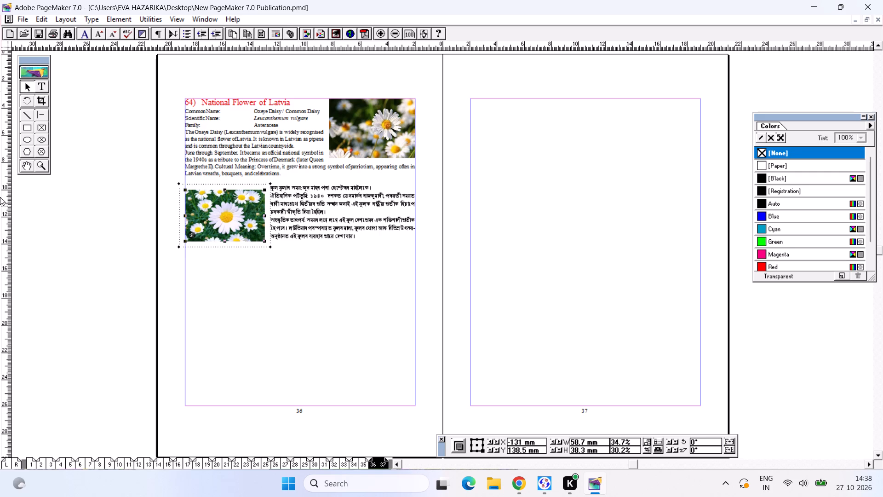
left_click(363, 201)
left_click_drag(249, 195, 251, 189)
left_click_drag(247, 197, 247, 202)
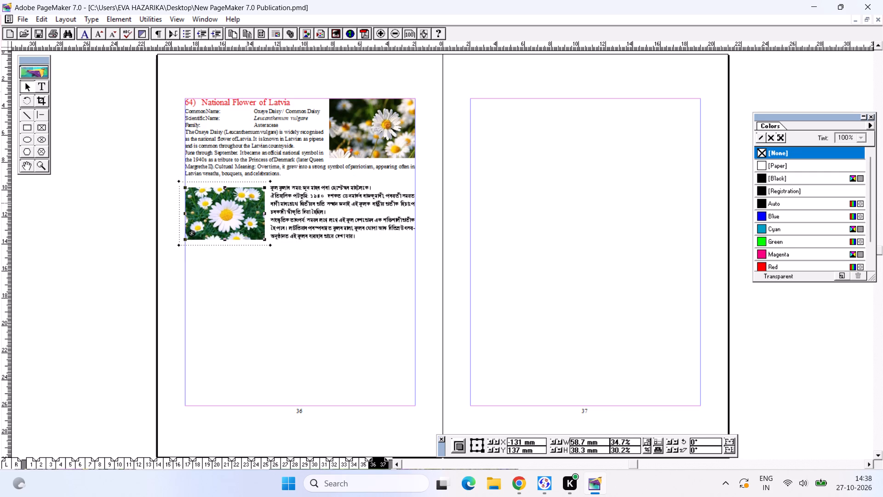
left_click(335, 213)
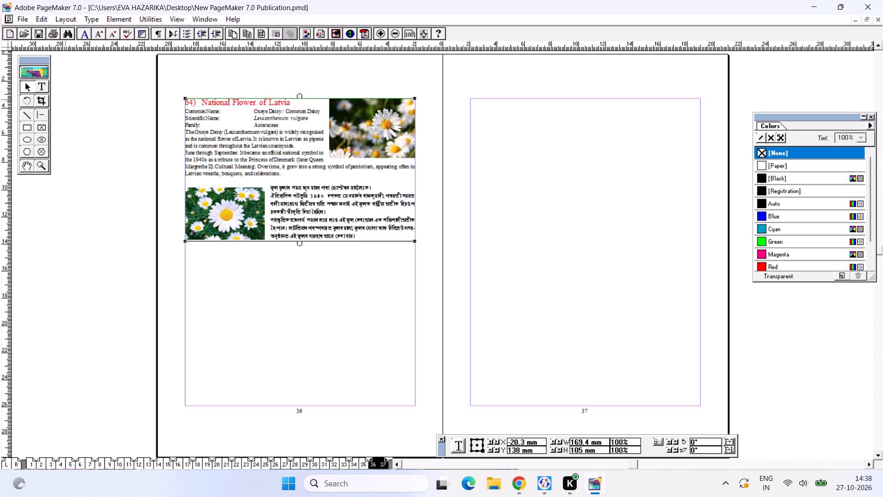
Copy the Lebanon article from national flowers (2).pmd and paste it within the margins of page 36's lower half in the New PageMaker publication.
left_click(37, 87)
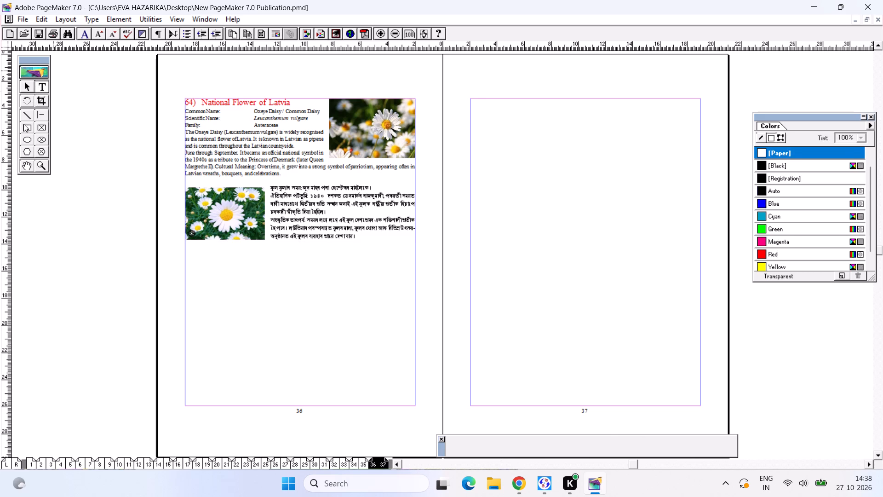
key("ctrl+Tab")
left_click(546, 156)
key("ctrl+a")
key("ctrl+c")
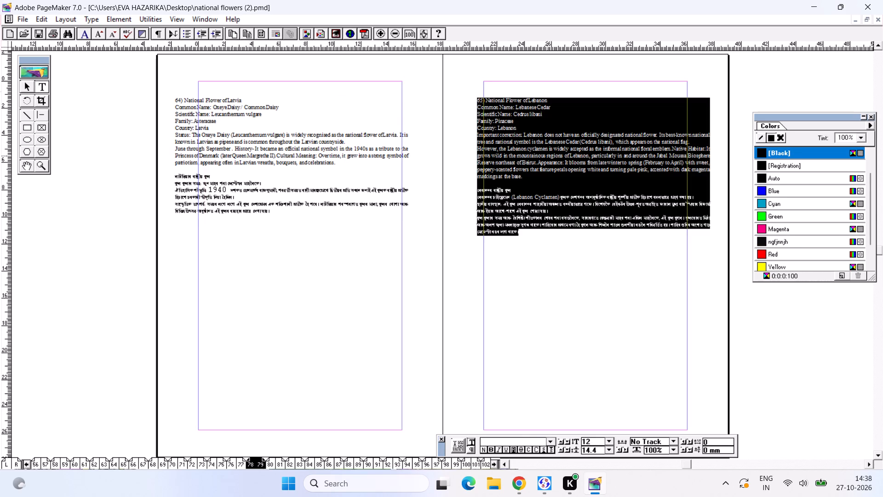
key("ctrl+Tab")
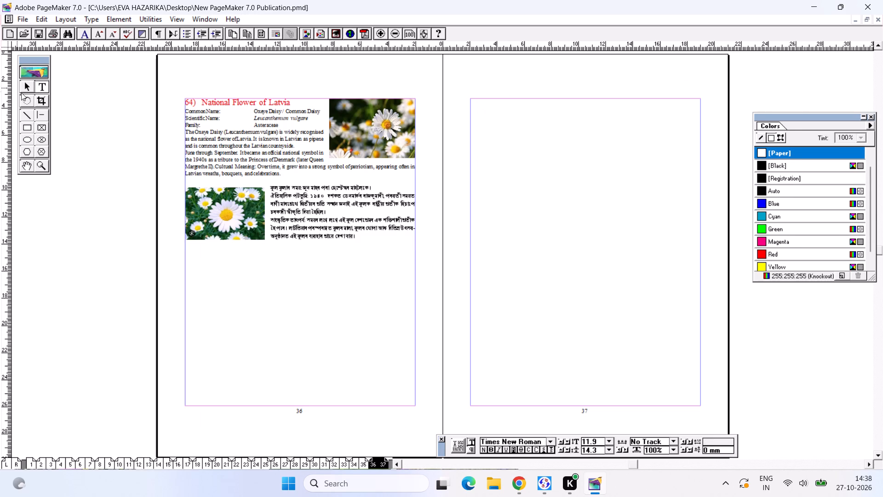
left_click(25, 89)
key("ctrl+v")
left_click_drag(425, 216, 300, 383)
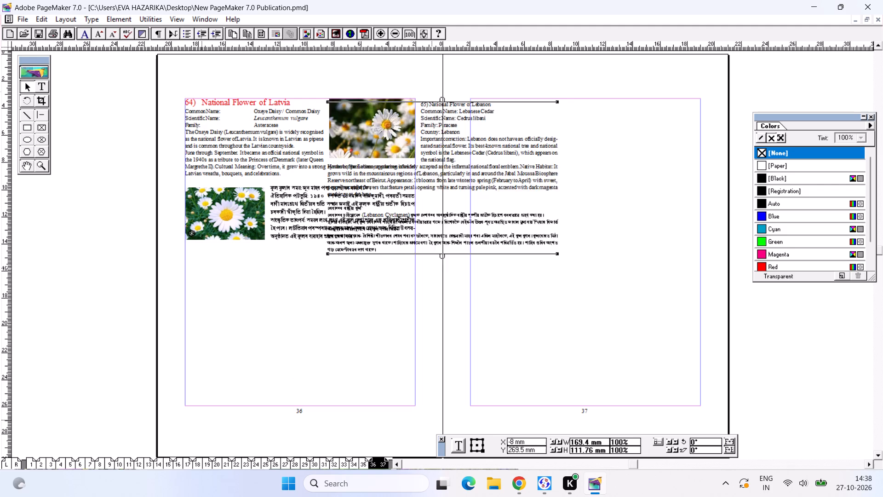
left_click_drag(293, 381, 275, 385)
left_click_drag(275, 379, 275, 375)
Format the heading "65) National Flower of Lebanon" as 18 pt red text.
key("ctrl+2")
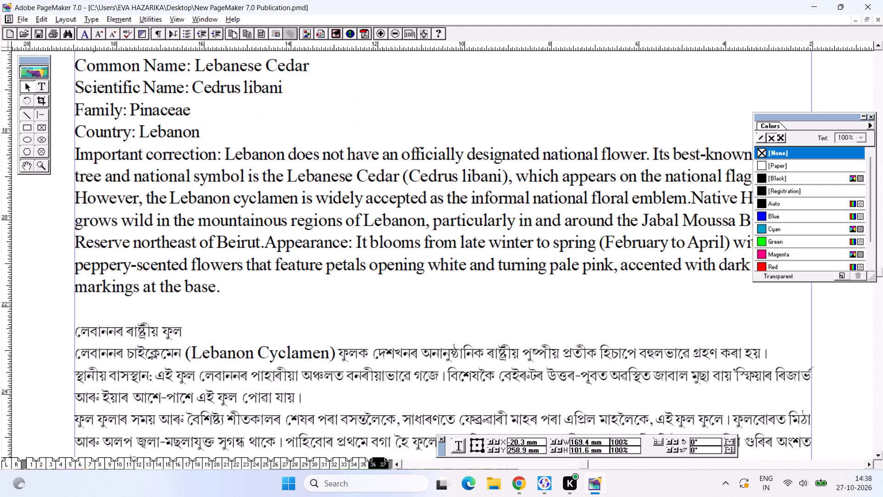
left_click_drag(264, 302, 240, 396, "alt")
left_click(48, 83)
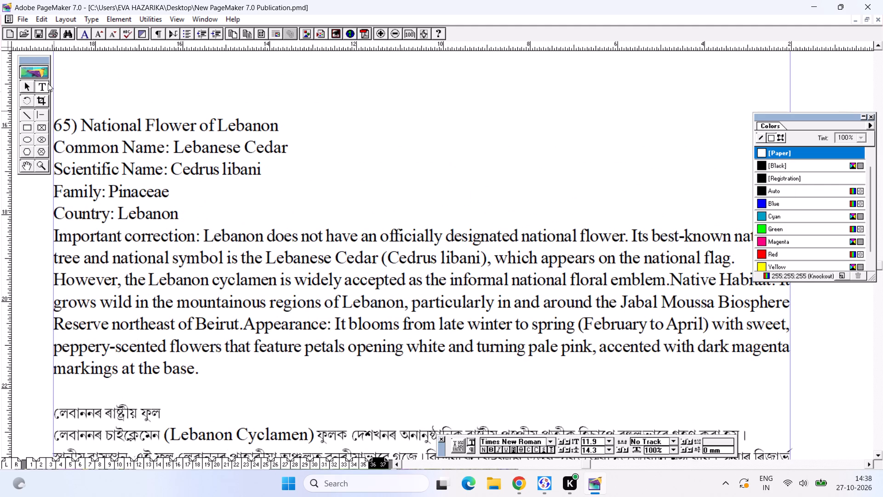
left_click_drag(300, 134, 54, 119)
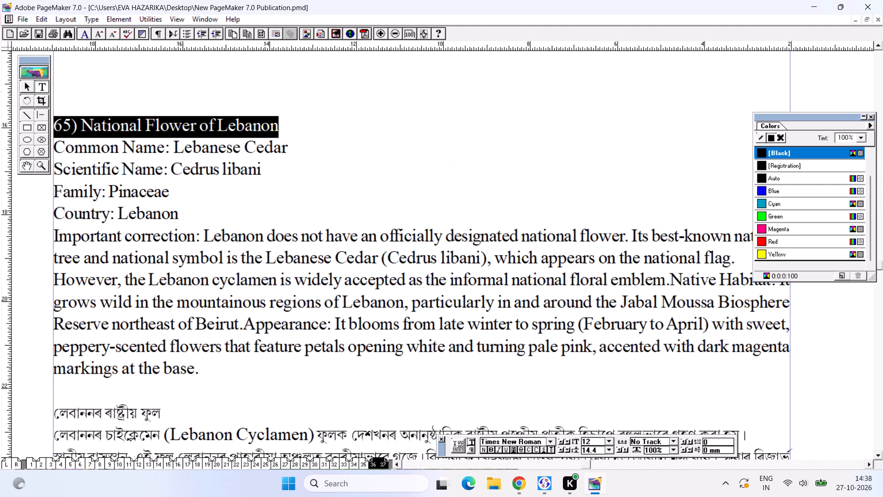
key("ctrl+shift+period")
key("ctrl+shift+period")
key("ctrl+shift+period")
key("ctrl+shift+period")
key("ctrl+shift+period")
key("ctrl+shift+period")
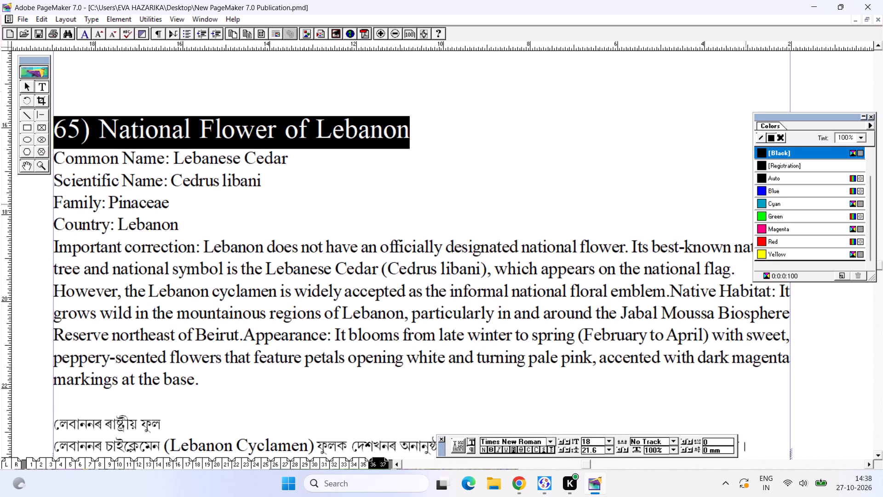
left_click(776, 237)
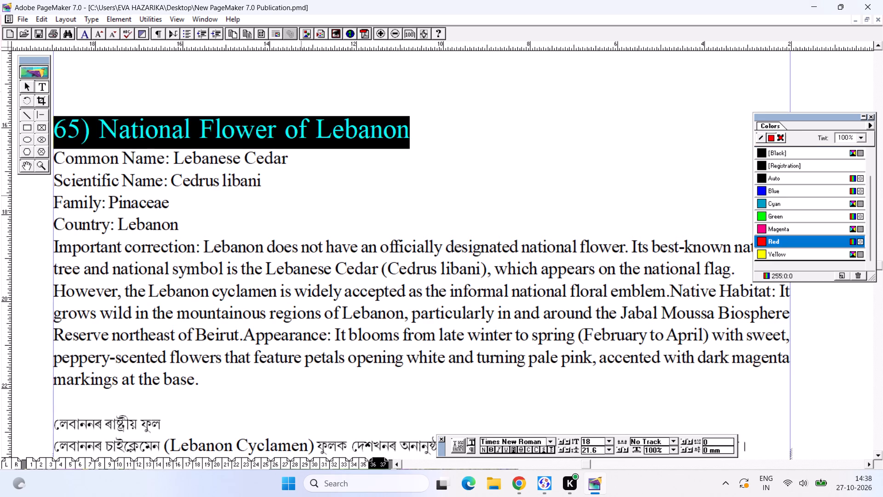
left_click(279, 191)
Tab-align the Lebanon article's Common Name and Scientific Name values in a column, and italicise "Cedrus libani".
left_click(172, 158)
key("Tab")
key("Tab")
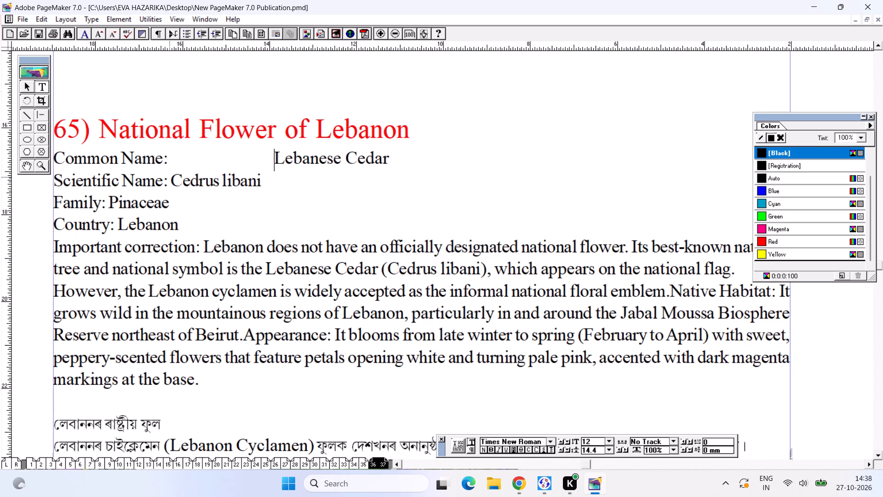
left_click(167, 177)
left_click(168, 181)
left_click(169, 184)
key("Tab")
key("Tab")
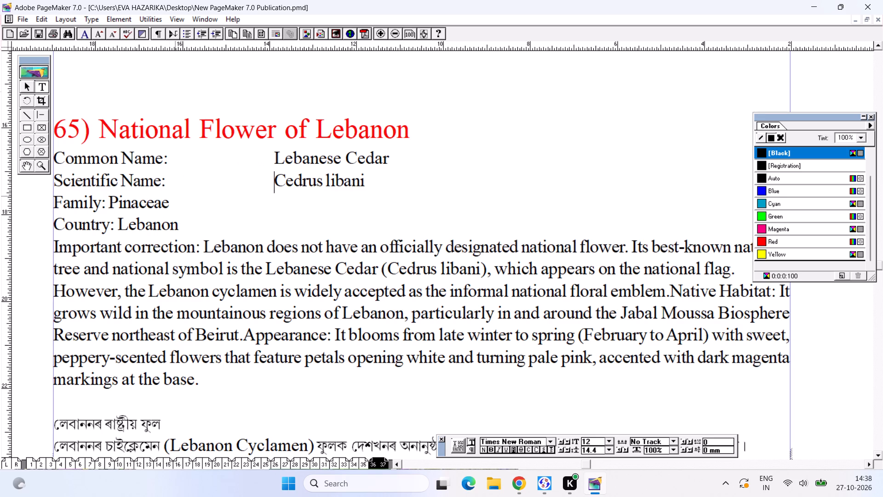
left_click_drag(258, 181, 410, 188)
key("ctrl+shift+i")
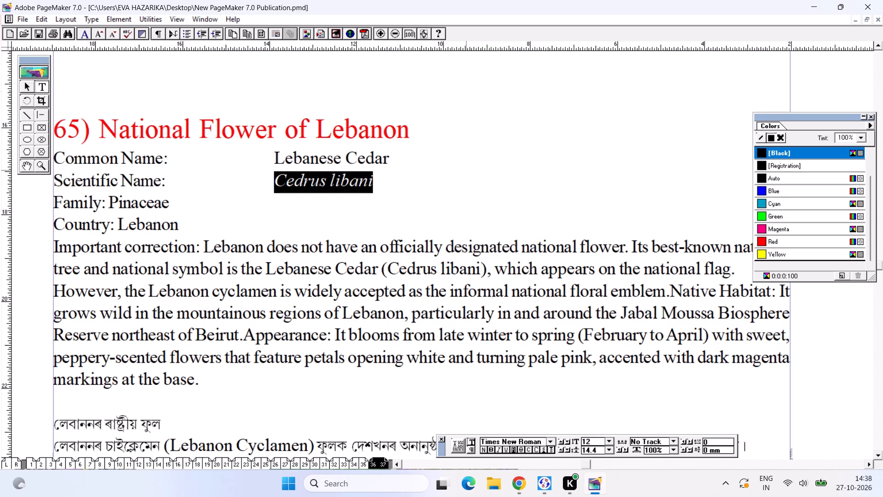
Tab-align the Family value "Pinaceae" with the Common Name and Scientific Name values in the Lebanon article.
left_click_drag(470, 183, 397, 496, "alt")
left_click_drag(390, 201, 405, 496, "alt")
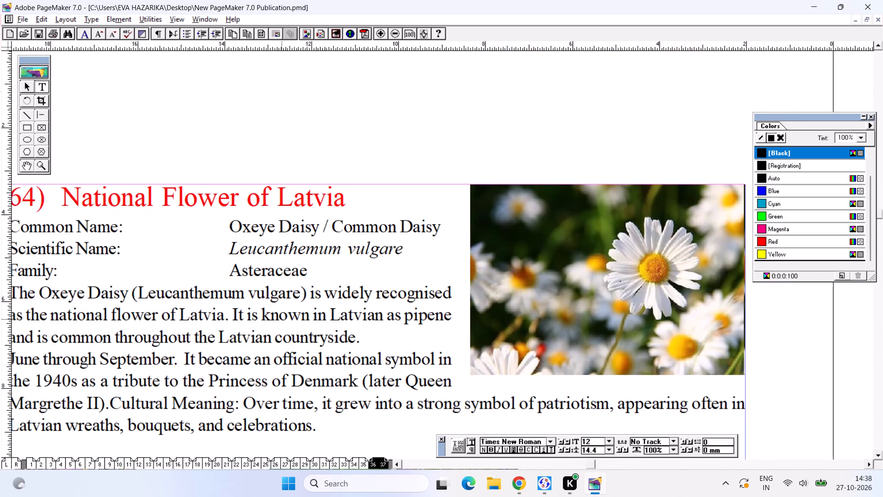
left_click_drag(225, 342, 272, 130, "alt")
left_click_drag(257, 438, 351, 225, "alt")
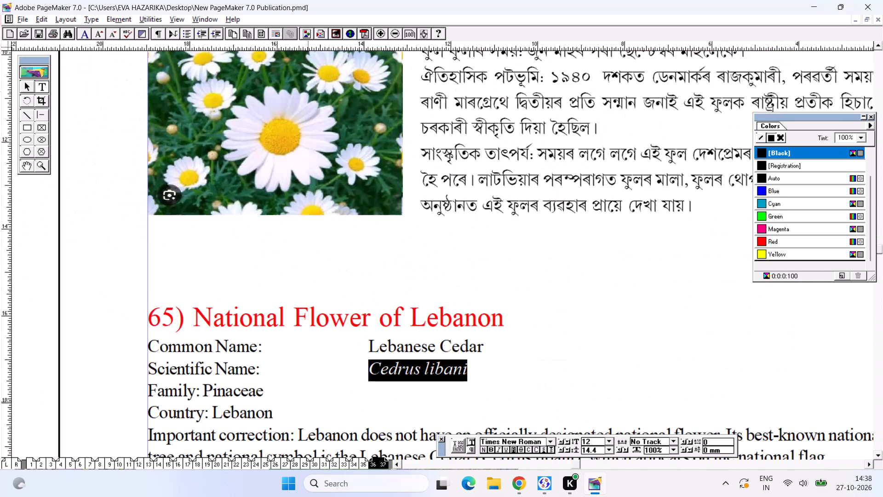
left_click_drag(308, 401, 290, 178, "alt")
left_click(189, 166)
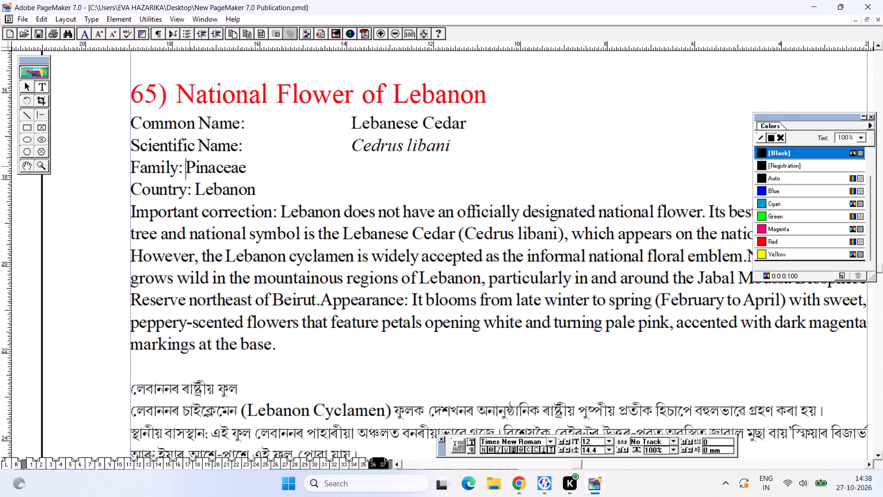
key("Tab")
key("Tab")
key("Tab")
key("Tab")
Delete the "Country: Lebanon" line from the Lebanon article.
left_click_drag(290, 190, 122, 182)
key("BackSpace")
key("BackSpace")
Enlarge all the Assamese text of the Lebanon article to 14 pt.
left_click_drag(275, 343, 258, 283, "alt")
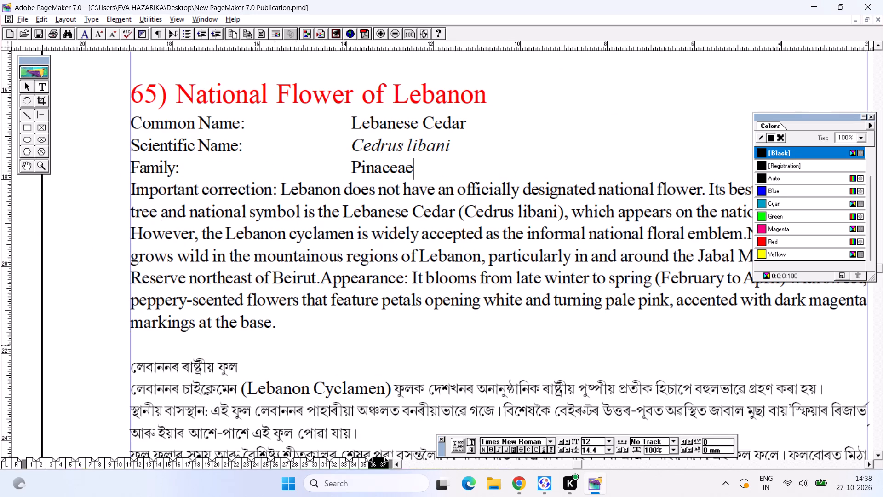
left_click_drag(258, 283, 239, 216, "alt")
left_click_drag(97, 244, 257, 365)
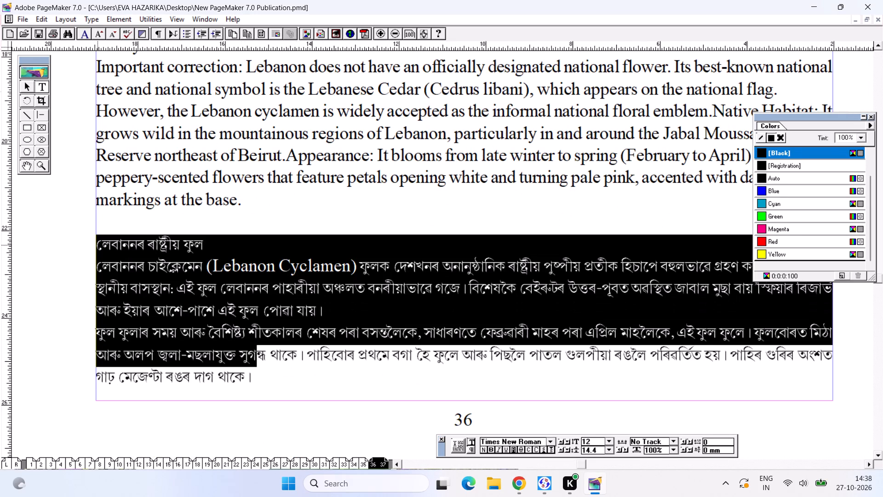
left_click_drag(257, 365, 278, 381)
key("ctrl+shift+period")
key("ctrl+shift+period")
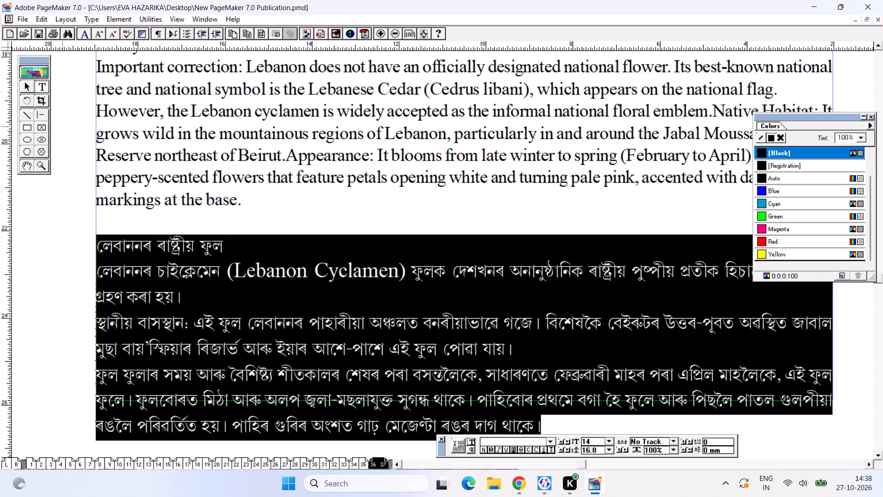
Delete the Assamese heading line and the blank line above it in the Lebanon article.
scroll(316, 240, "right", 1)
left_click(317, 242)
left_click_drag(230, 248, 84, 243)
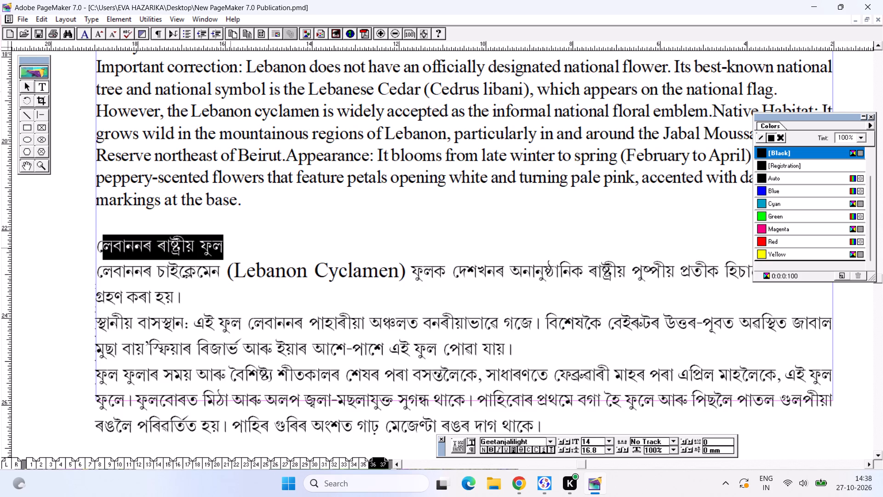
left_click_drag(84, 243, 85, 243)
key("BackSpace")
key("BackSpace")
key("BackSpace")
Reduce "(Lebanon Cyclamen)" in the Assamese paragraph to 12 pt.
left_click_drag(229, 228, 349, 238)
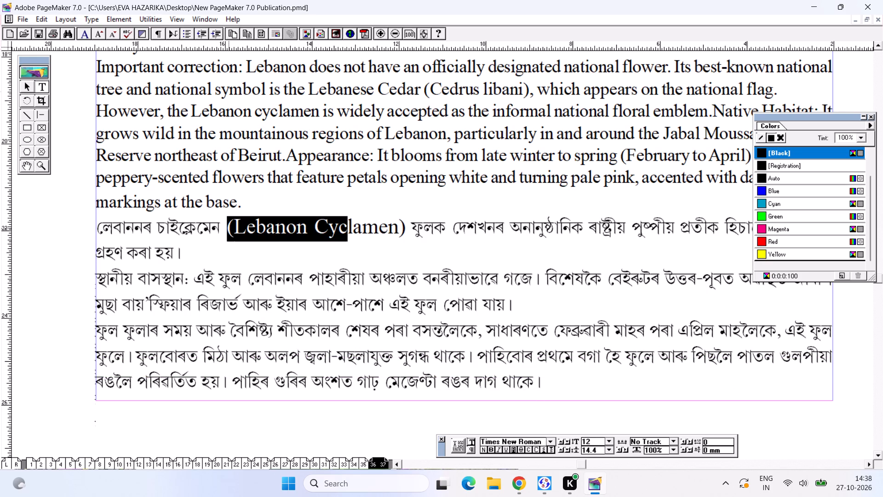
left_click_drag(349, 238, 412, 241)
key("ctrl+shift+comma")
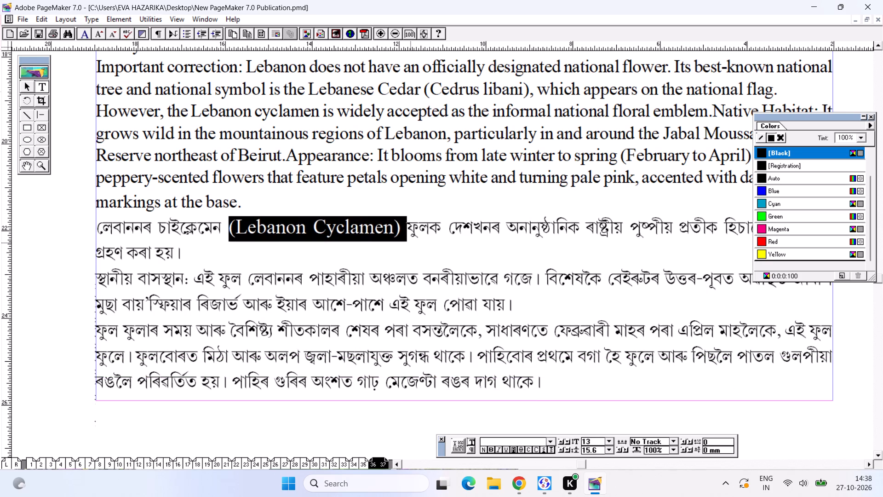
key("ctrl+shift+comma")
Save the publication.
key("ctrl+s")
key("ctrl+s")
key("ctrl+s")
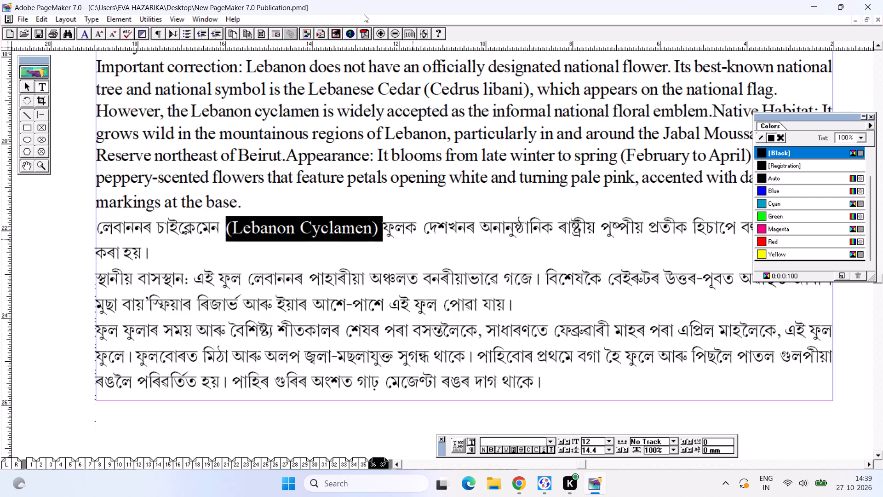
Move the Lebanon text block up slightly on page 36, keeping it aligned between the side margins.
key("ctrl+0")
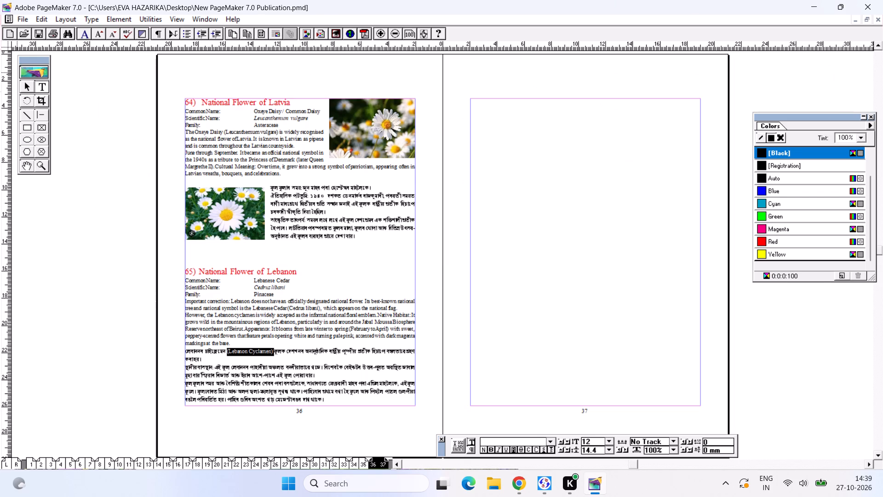
left_click(29, 83)
left_click(322, 383)
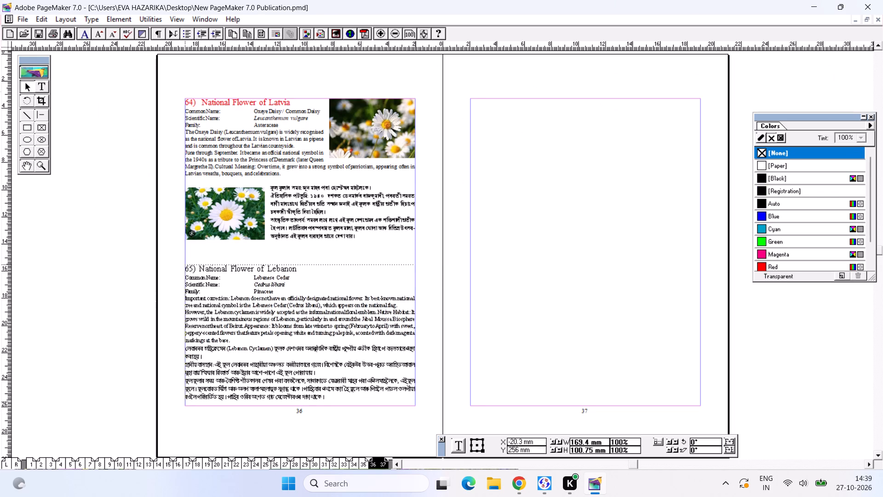
Copy the heading "65) National Flower of Lebanon" from page 36 and search Google Images for it in Chrome.
left_click(41, 82)
left_click_drag(300, 266, 273, 265)
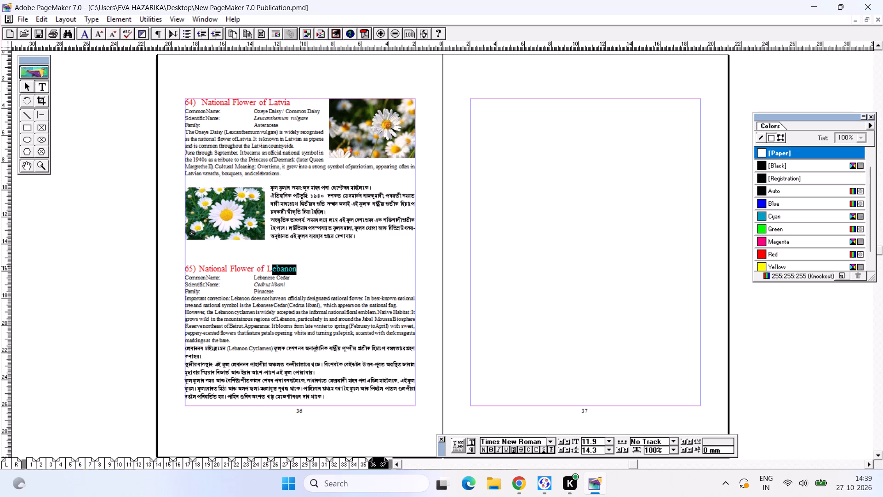
left_click_drag(273, 265, 206, 263)
key("ctrl+c")
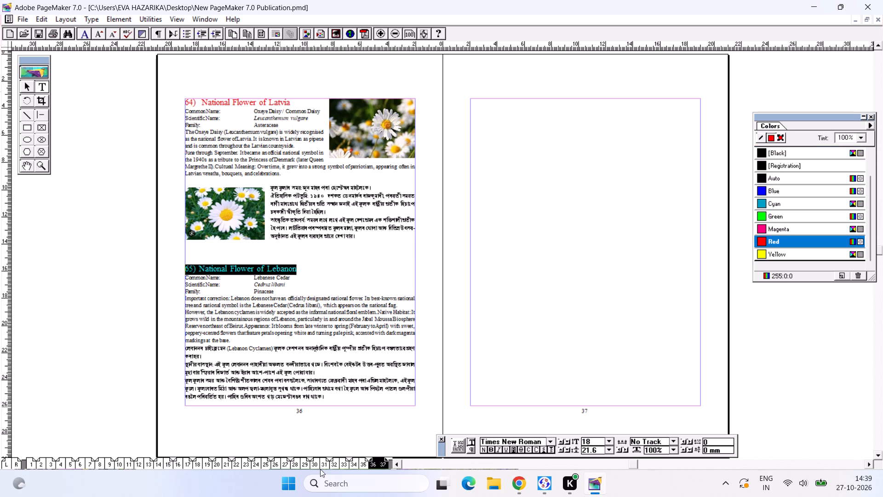
key("ctrl+c")
key("ctrl+c")
key("ctrl+c")
key("ctrl+c")
left_click(520, 485)
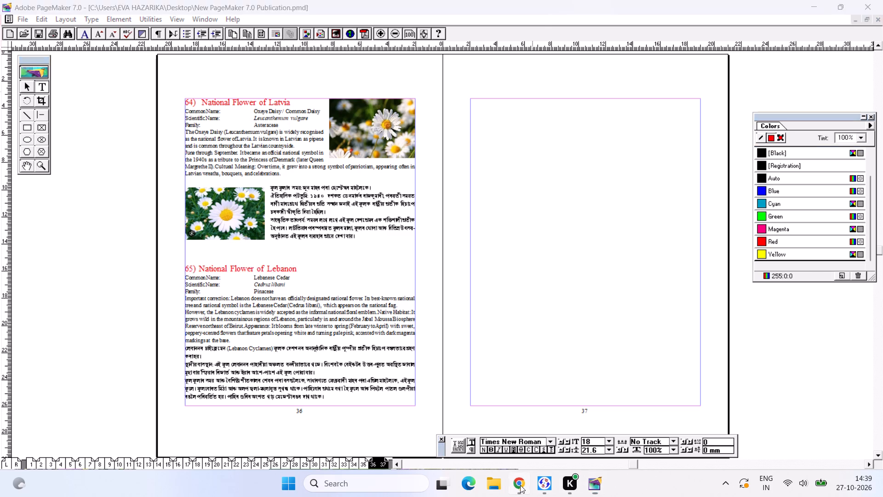
left_click_drag(252, 70, 105, 64)
key("ctrl+v")
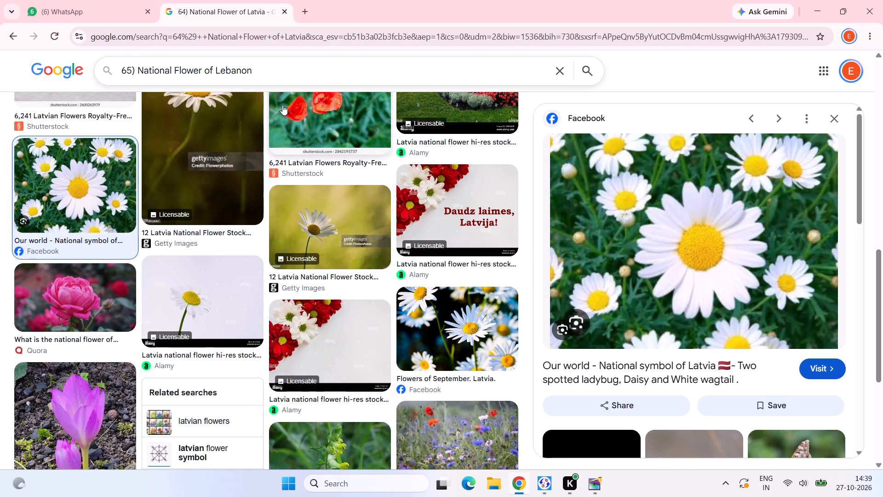
key("Return")
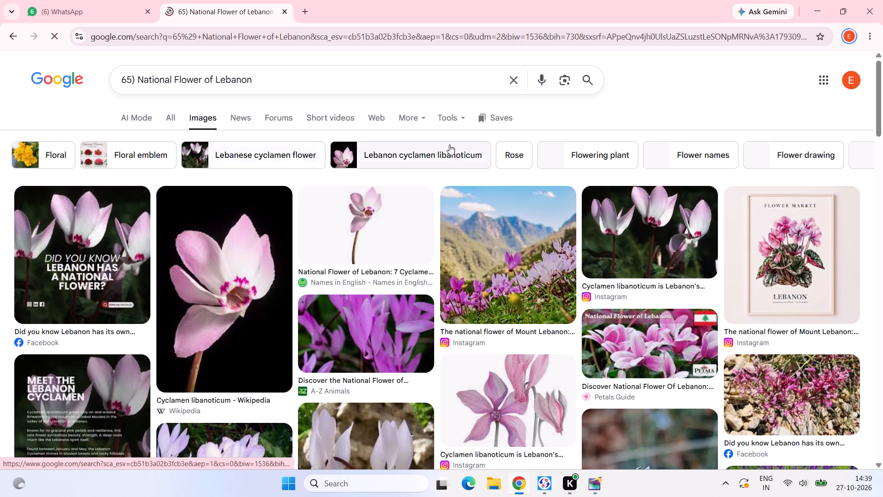
Copy the Wikipedia Cyclamen libanoticum photo from the image results and paste it into the PageMaker publication.
left_click(195, 262)
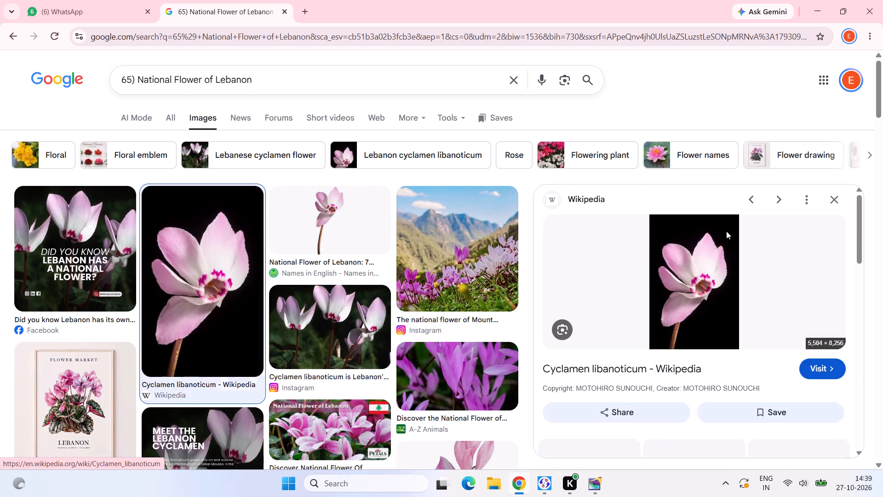
right_click(725, 233)
left_click(761, 390)
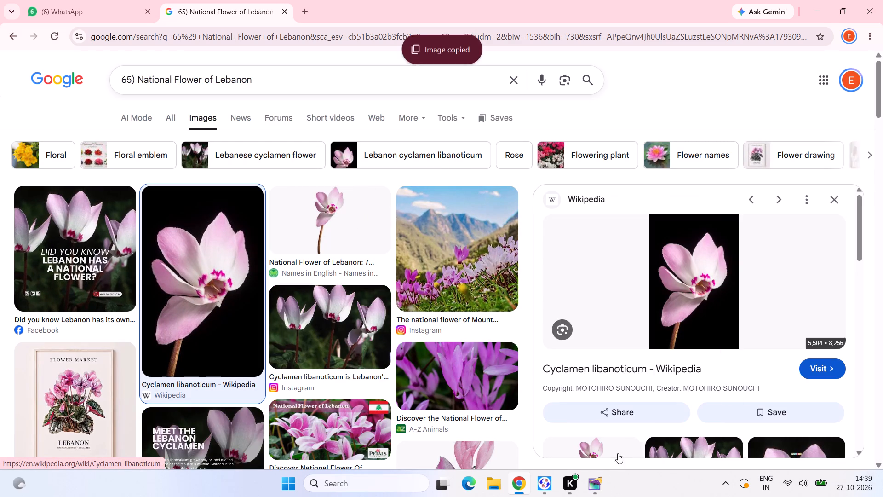
left_click(603, 491)
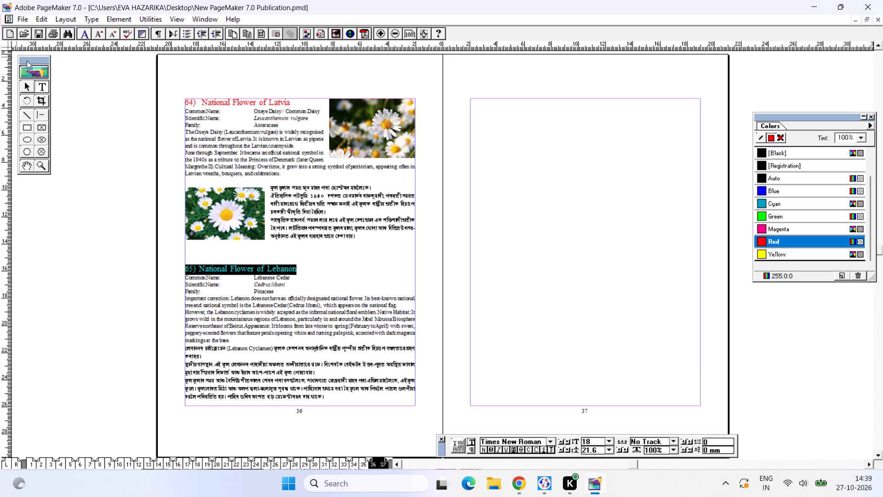
left_click(34, 87)
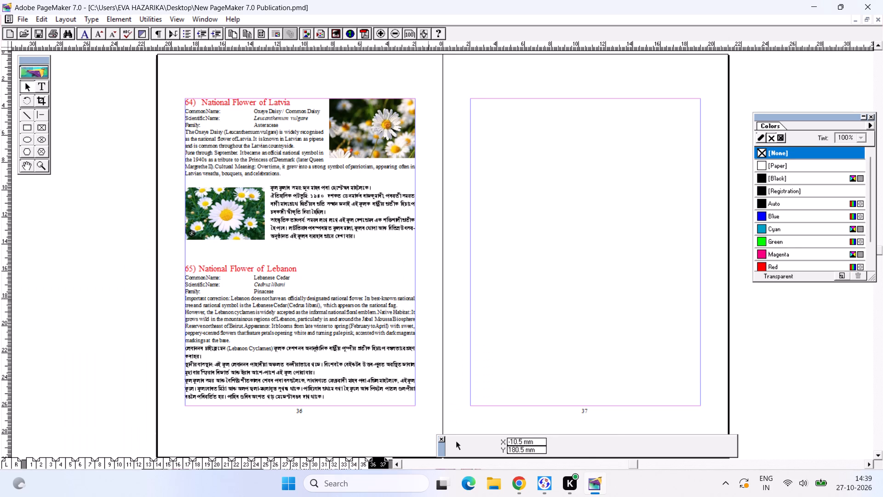
key("ctrl+v")
Shrink the pasted cyclamen photo to about 42 mm wide by 52 mm high.
left_click_drag(380, 160, 398, 240)
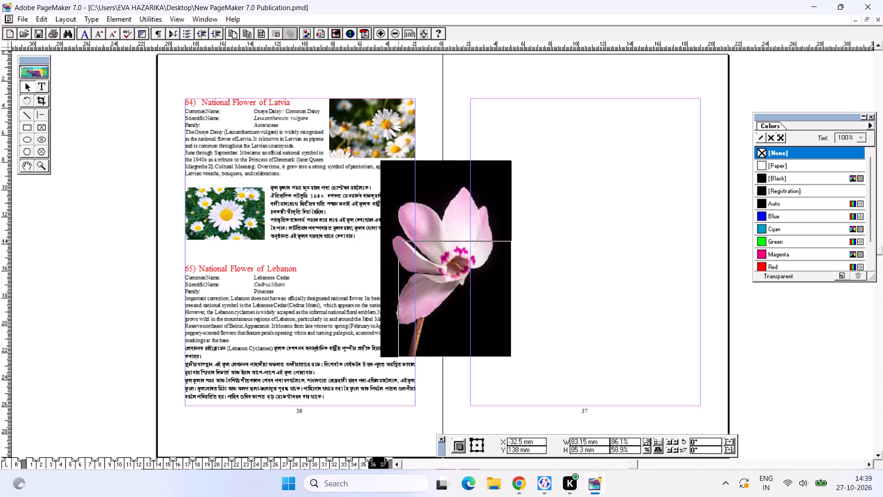
left_click_drag(398, 240, 454, 286)
Move the cyclamen photo to page 36 beside the Lebanon heading, flush with the text area's right margin.
left_click_drag(479, 303, 387, 276)
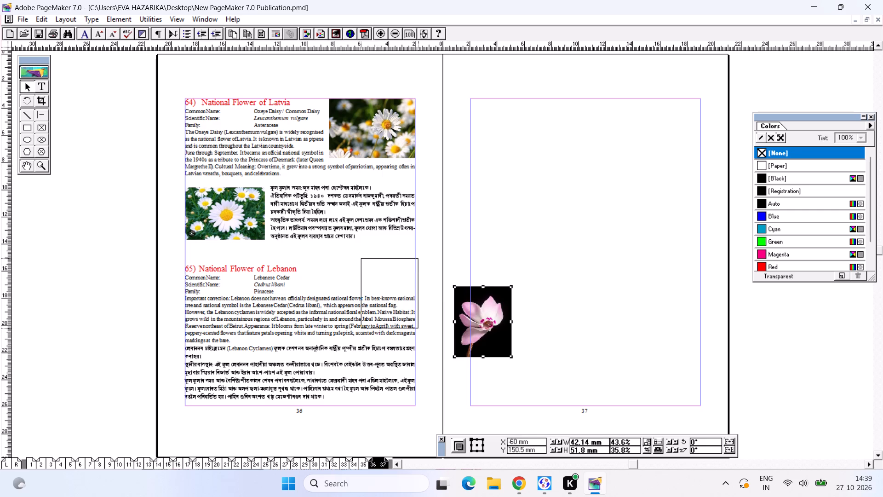
left_click_drag(387, 276, 383, 272)
left_click_drag(379, 272, 378, 277)
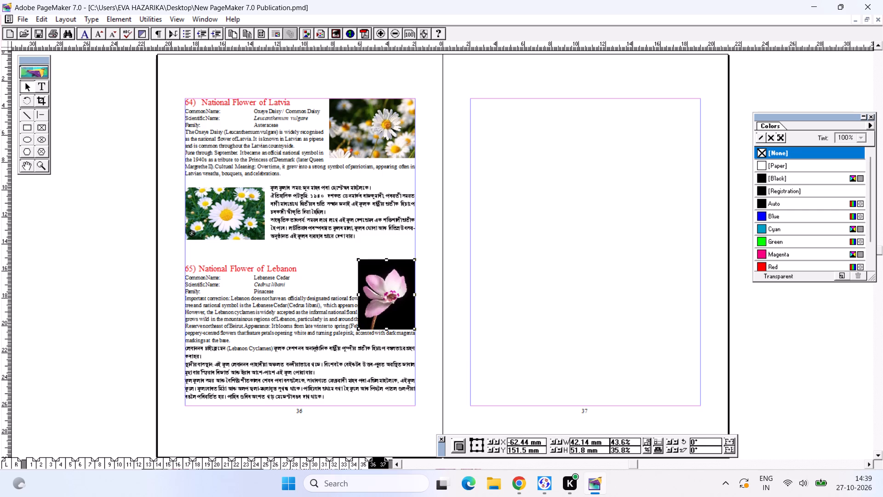
Apply rectangular text wrap to the cyclamen photo with text flowing on all sides, keeping the default standoff.
left_click(107, 18)
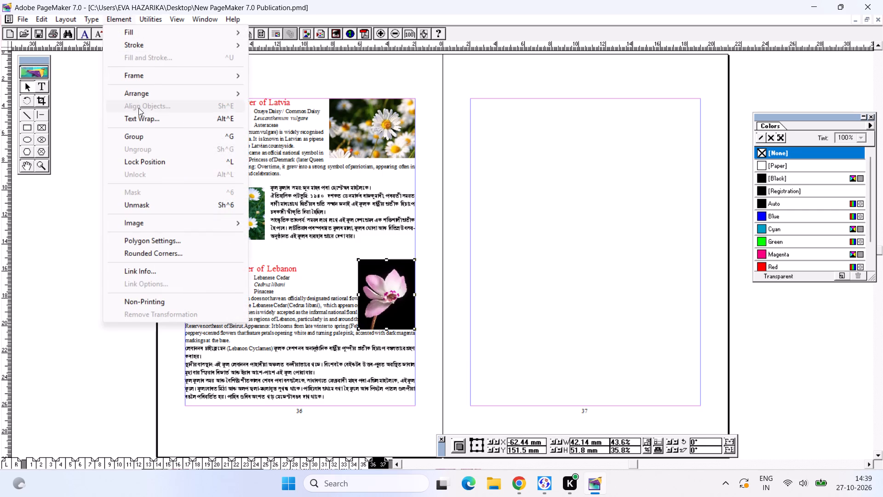
left_click(146, 116)
left_click(420, 168)
left_click(482, 166)
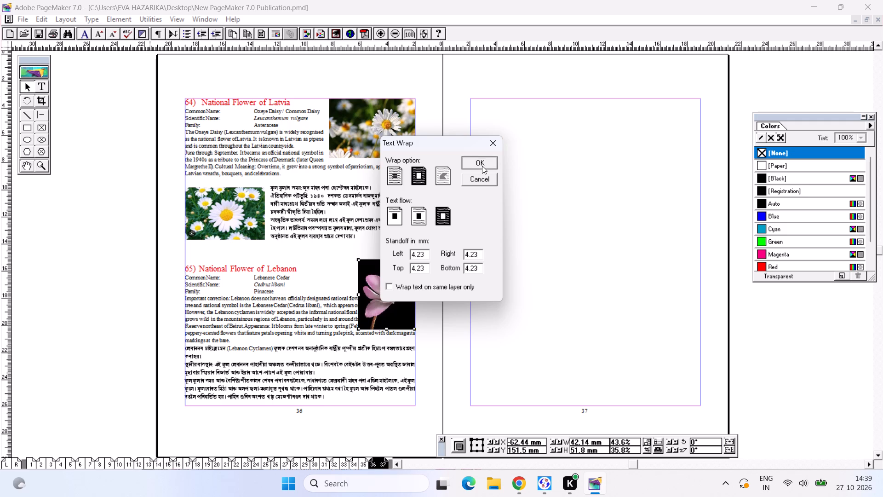
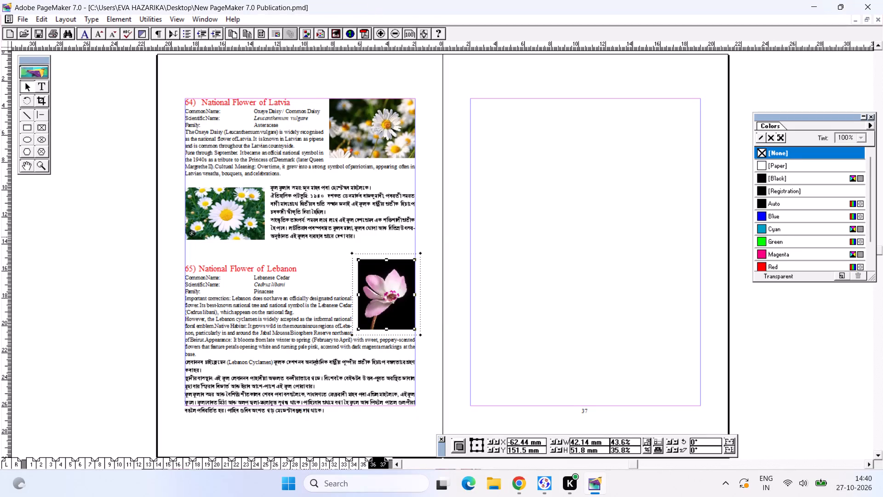
Move the Lebanon text block up slightly so its heading aligns with the cyclamen photo's top and its last line fits the bottom margin.
left_click_drag(274, 303, 273, 297)
Shrink the cyclamen photo slightly from its lower-left corner, keeping it against the right margin.
left_click(378, 295)
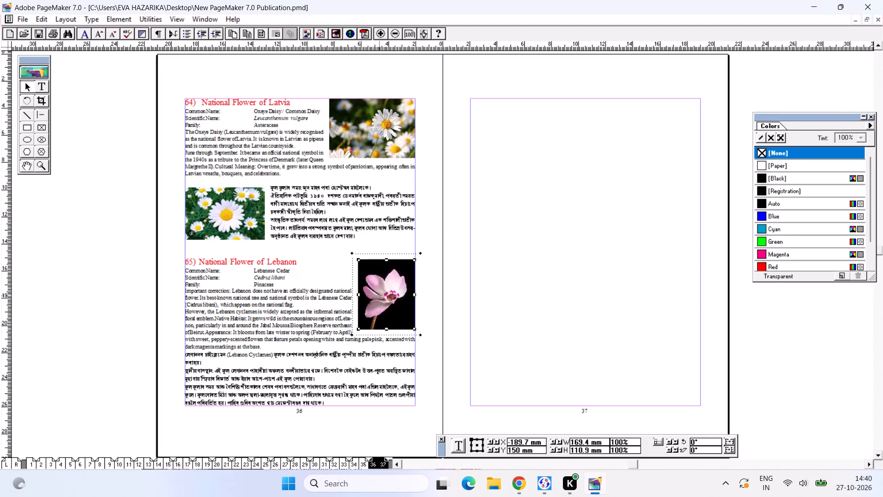
left_click(357, 328)
Select the Lebanon article's text block on page 36.
left_click(281, 299)
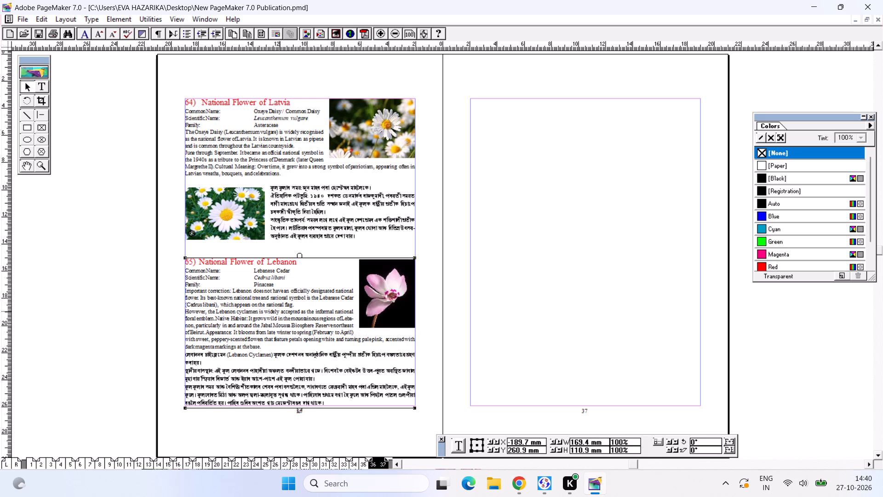
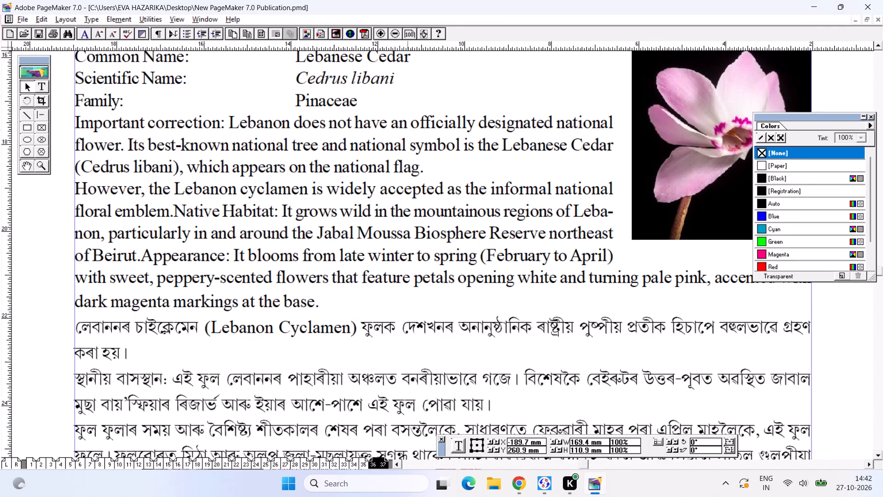
Check how the Lebanon article's last lines fit at the foot of page 36, and review the whole spread.
left_click_drag(408, 202, 411, 254, "alt")
left_click_drag(410, 305, 428, 8, "alt")
left_click(411, 229, "alt")
left_click(412, 246, "alt")
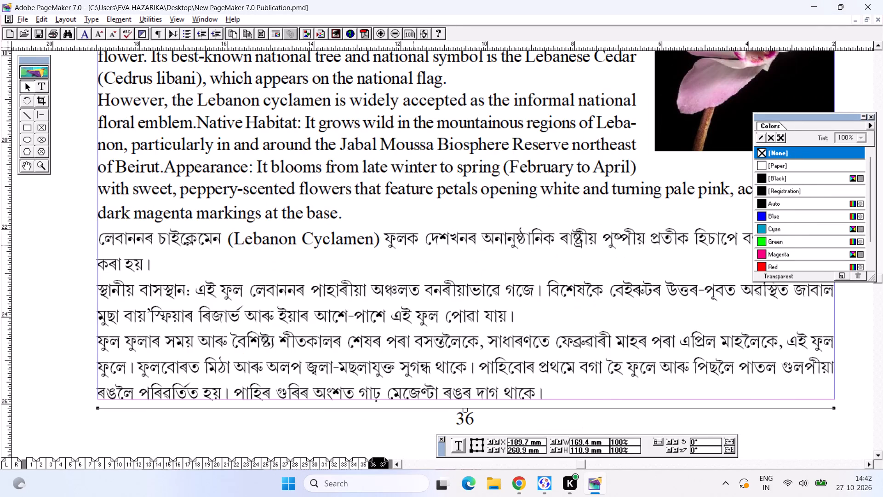
key("ctrl+0")
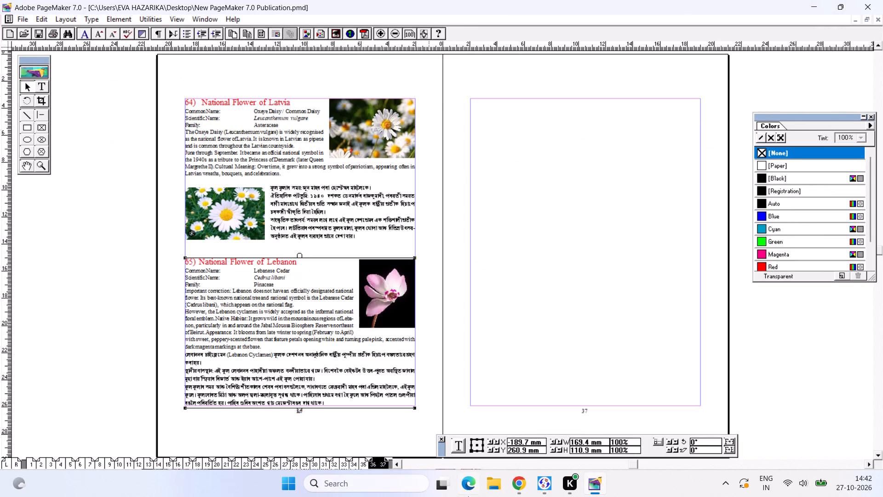
Switch to Chrome, close the enlarged Wikipedia cyclamen image and browse the Lebanon national flower image results for another photo.
left_click(513, 484)
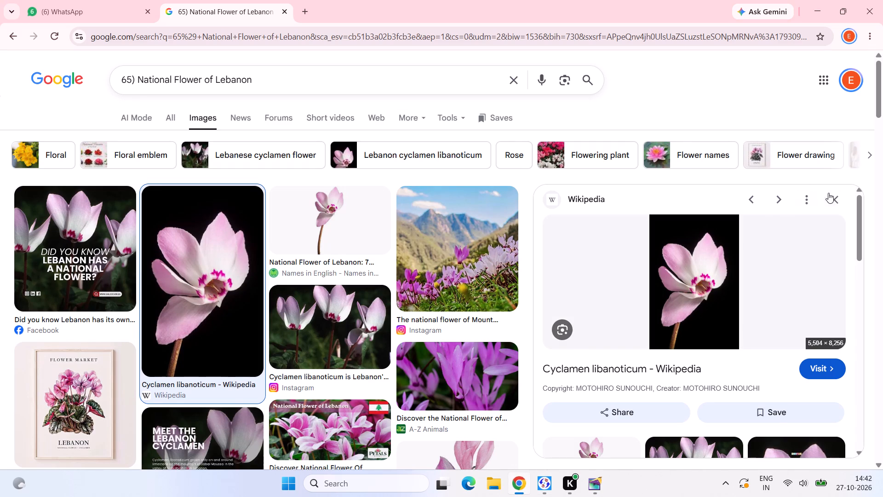
left_click(828, 193)
scroll(393, 266, "down", 1)
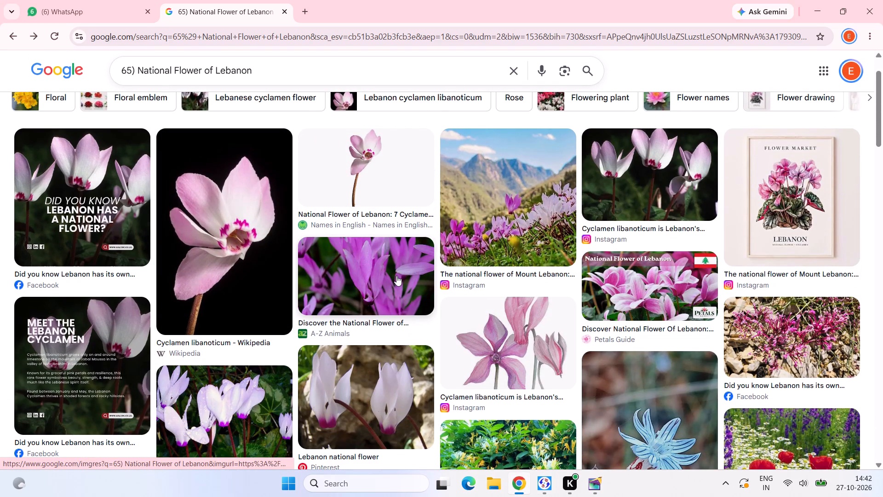
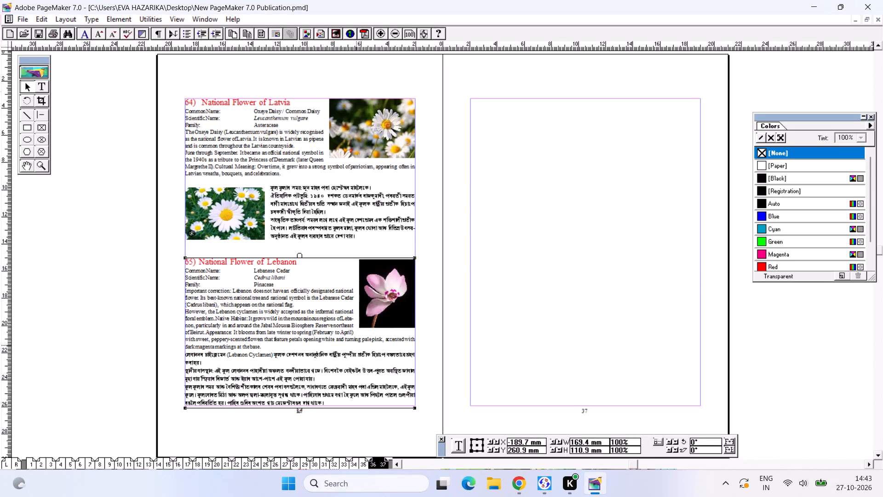
Switch to Chrome, browse the Lebanon national flower images and copy the Pinterest photo of white-and-violet cyclamens titled "LEBANON, NATIONAL FLOWER".
left_click(518, 485)
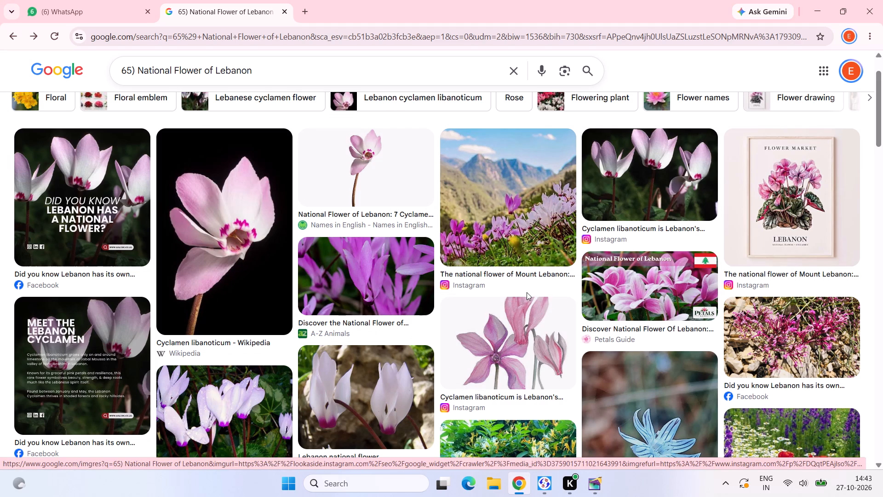
left_click(592, 475)
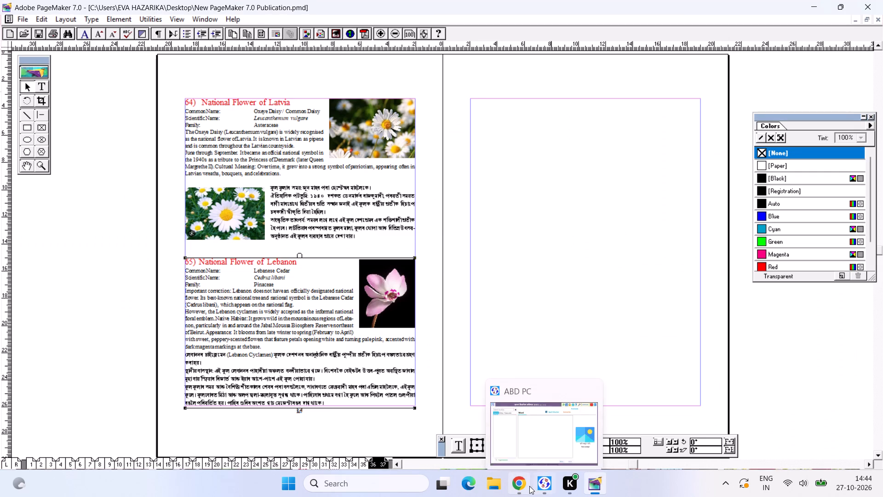
left_click(522, 486)
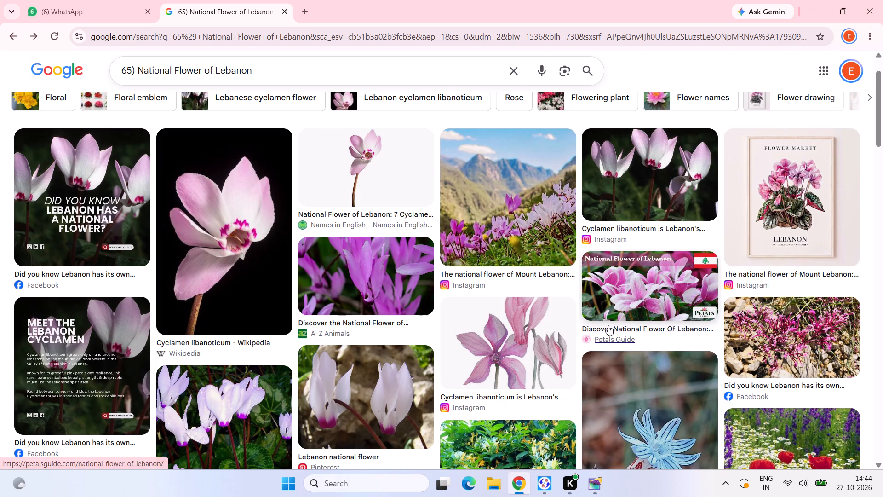
scroll(614, 347, "up", 1)
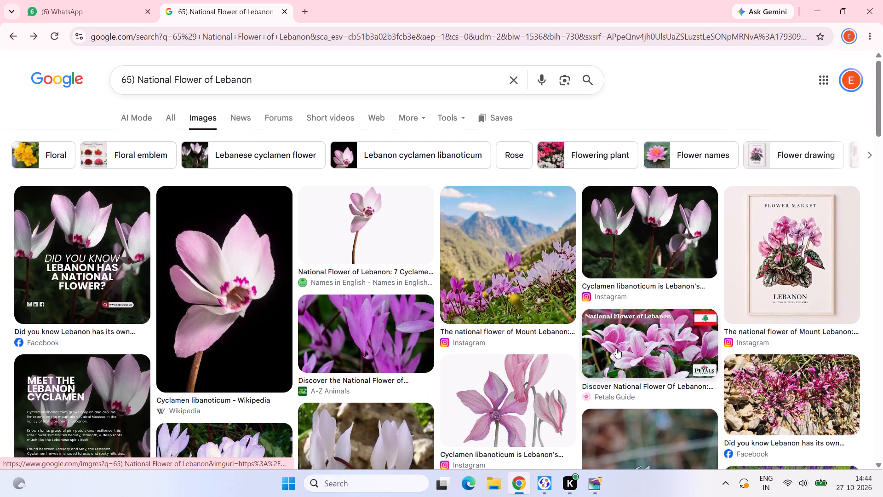
scroll(616, 351, "down", 1)
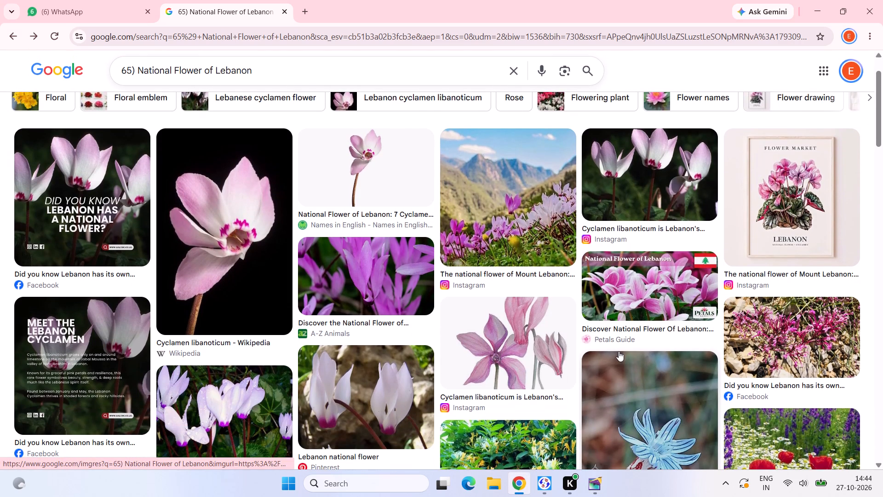
scroll(618, 351, "down", 1)
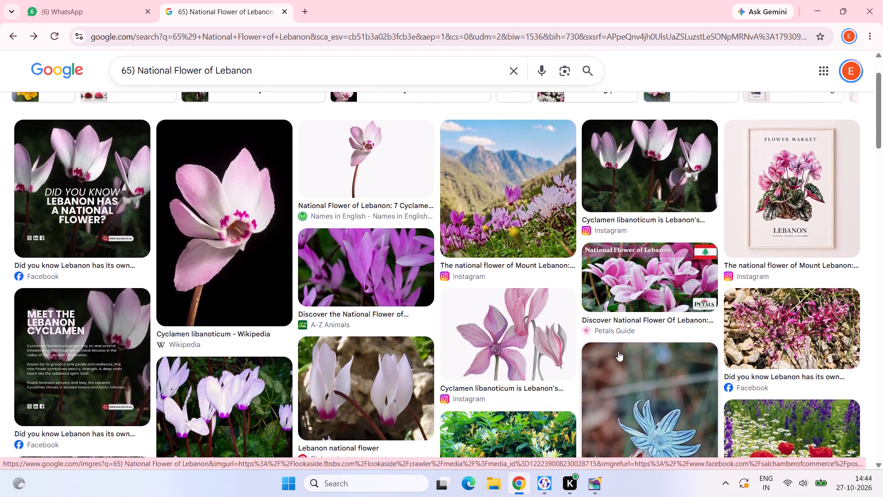
scroll(482, 357, "up", 2)
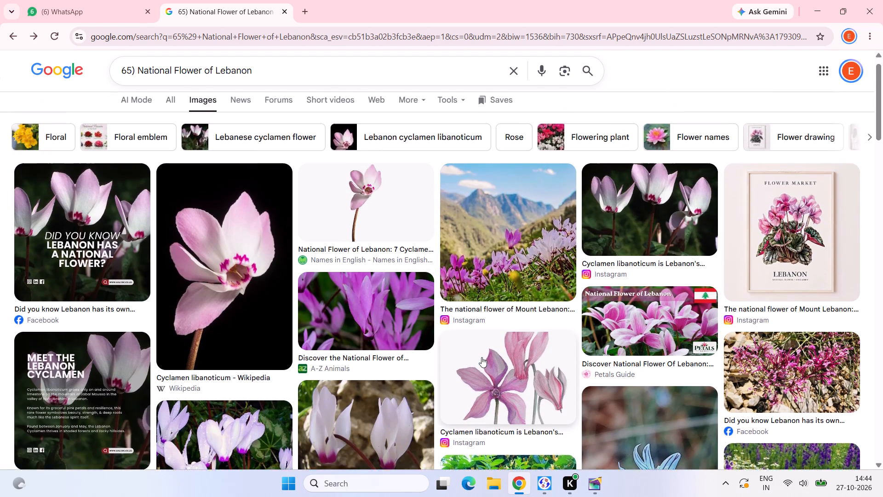
scroll(482, 358, "up", 1)
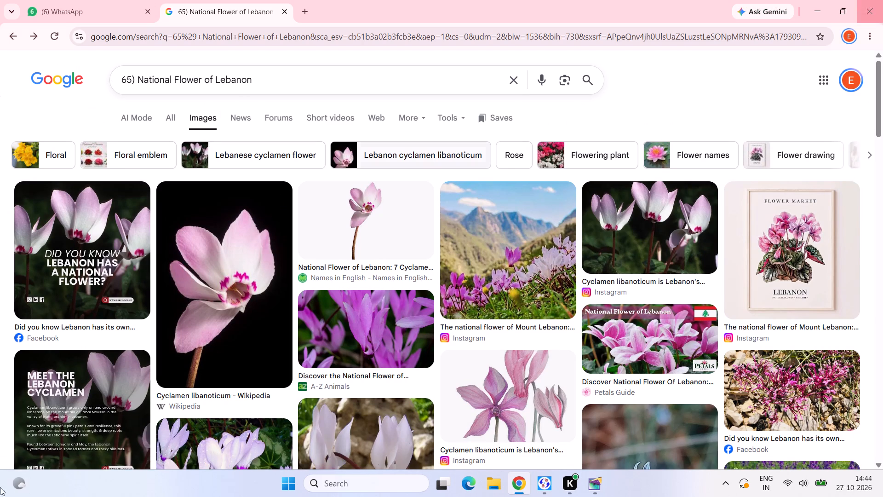
scroll(544, 329, "down", 1)
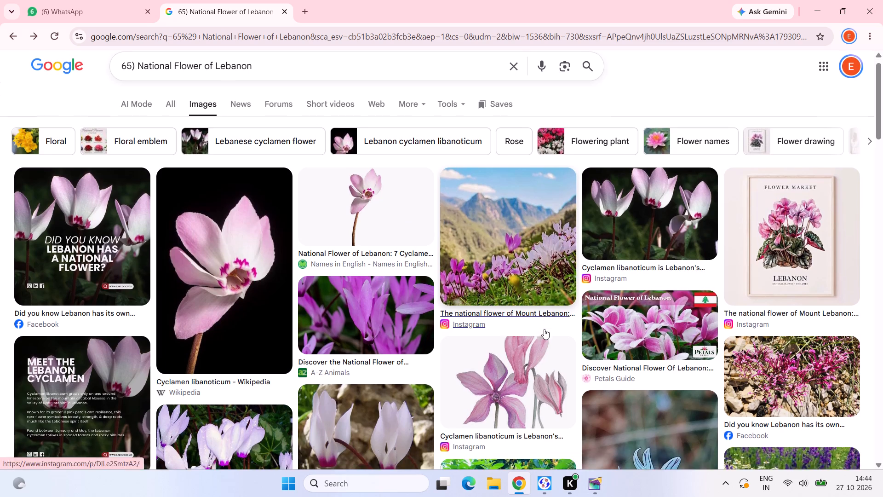
scroll(470, 358, "down", 3)
left_click(273, 266)
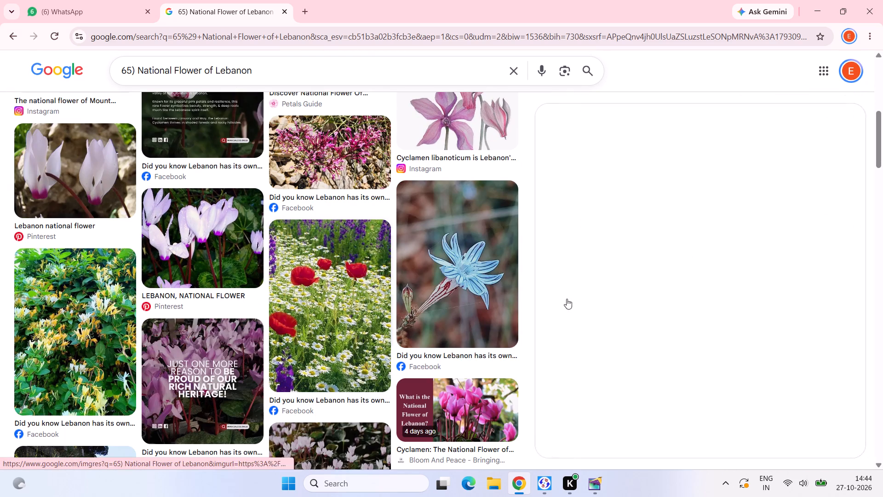
right_click(695, 195)
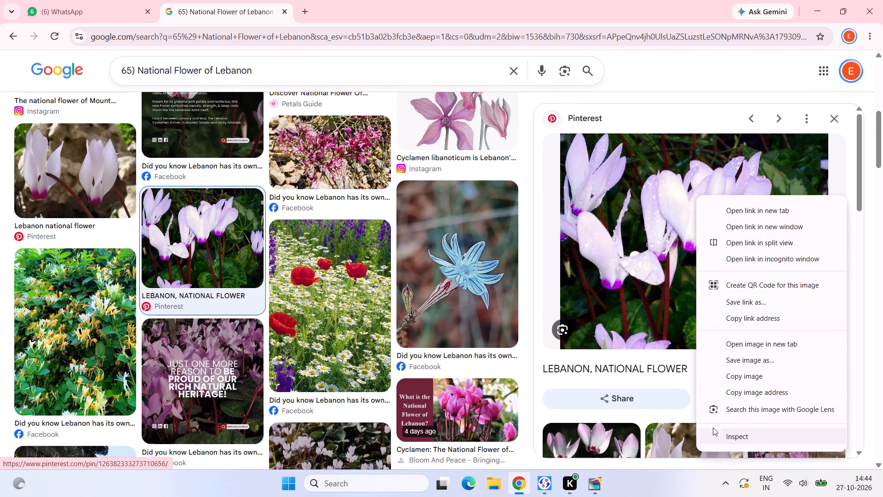
left_click(748, 371)
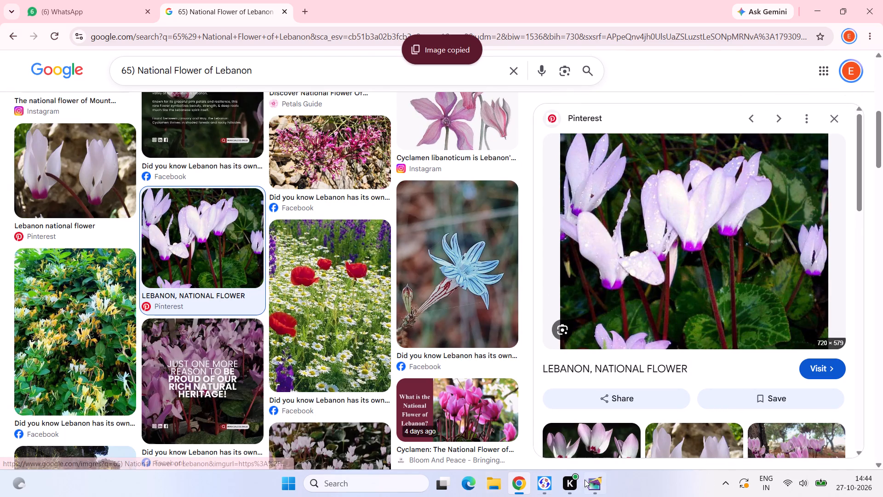
Switch to PageMaker, paste the copied cyclamen photo and shrink it to about 53 by 39.5 mm.
left_click(599, 478)
left_click(261, 314)
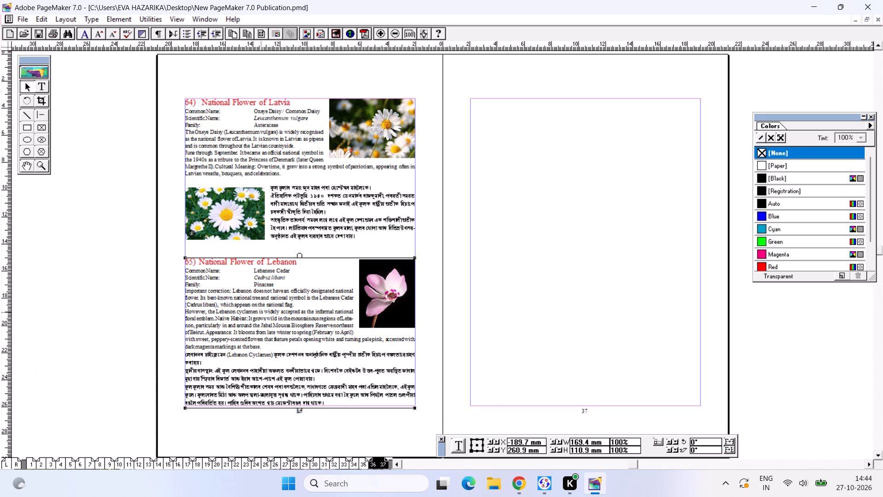
key("ctrl+v")
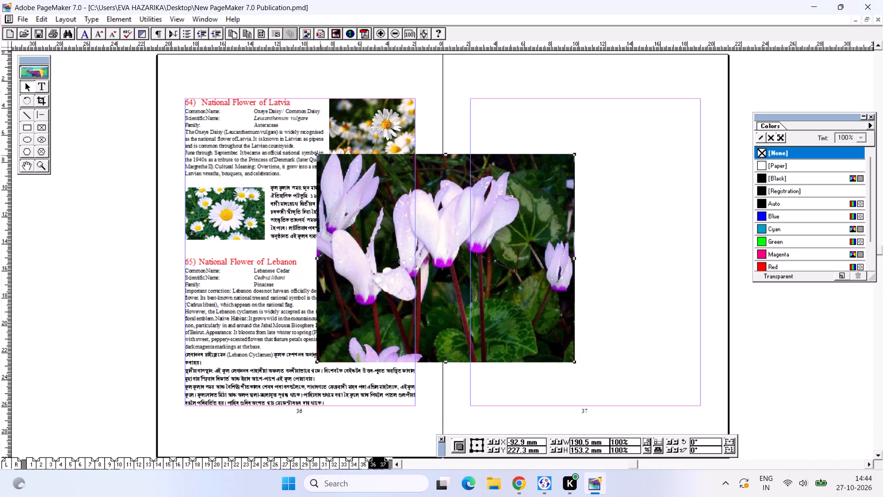
left_click_drag(319, 155, 506, 289)
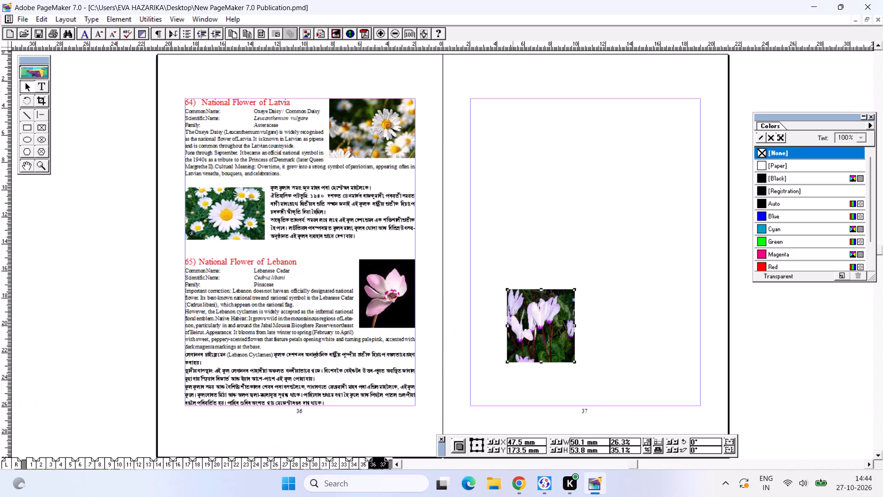
left_click_drag(510, 290, 504, 306)
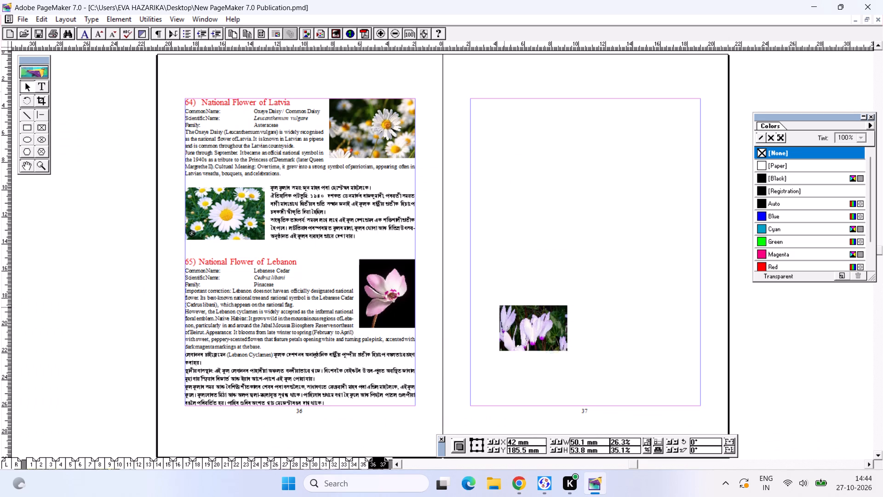
left_click_drag(499, 305, 495, 324)
Move the new cyclamen photo onto page 36, against the left margin over the Lebanon article's text.
left_click_drag(511, 341, 230, 355)
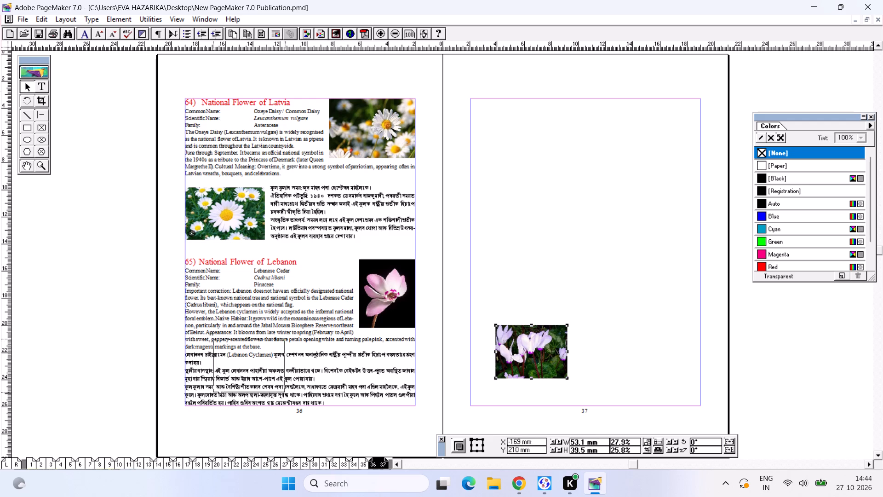
left_click_drag(230, 355, 214, 346)
left_click(199, 340)
left_click_drag(215, 353, 200, 343)
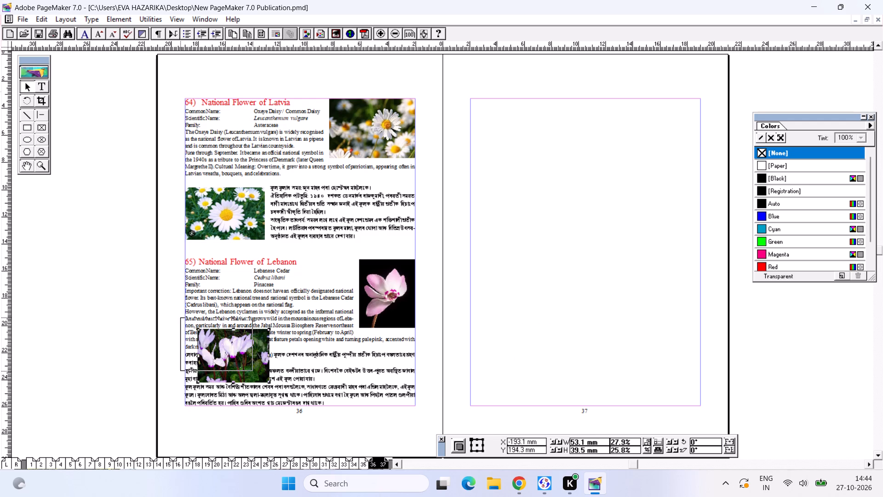
left_click_drag(200, 343, 199, 343)
left_click(201, 341)
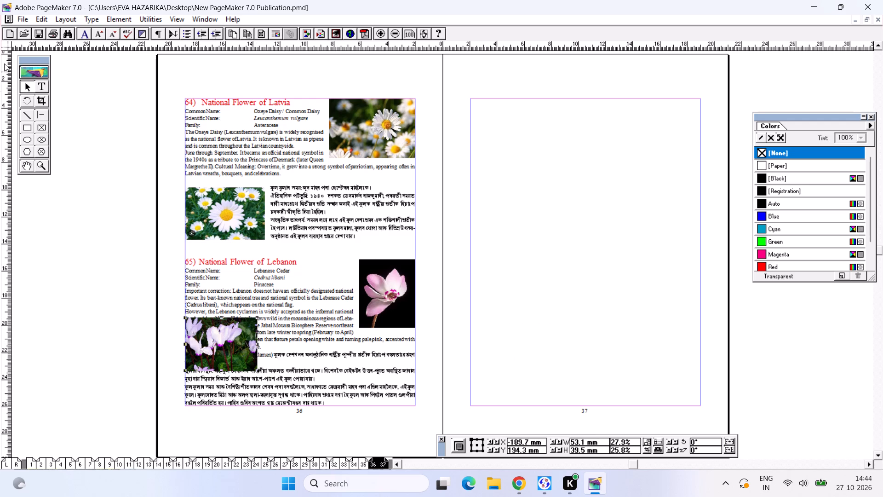
Apply rectangular text wrap to the new cyclamen photo so the Lebanon text flows around it.
left_click(111, 24)
left_click(112, 22)
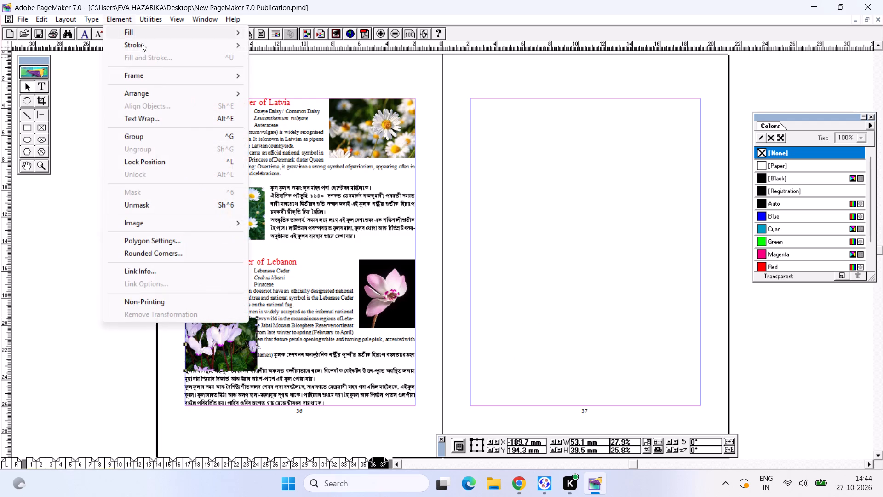
left_click(157, 122)
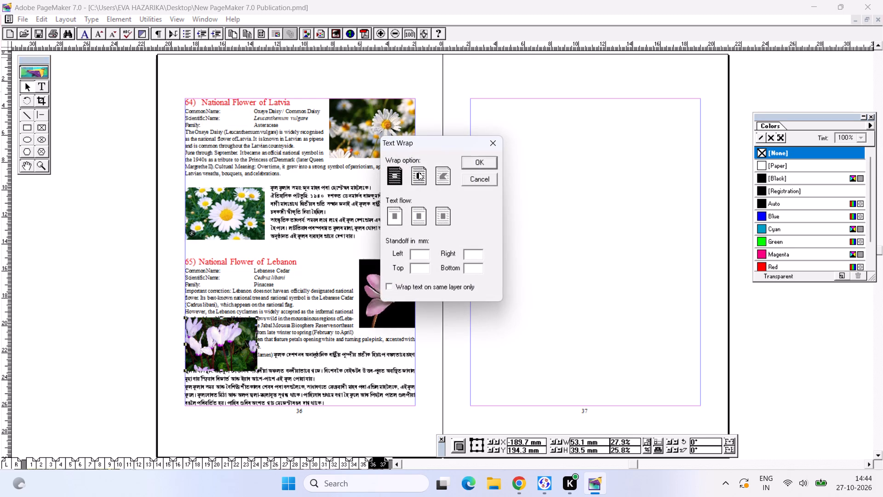
left_click(419, 172)
left_click(480, 160)
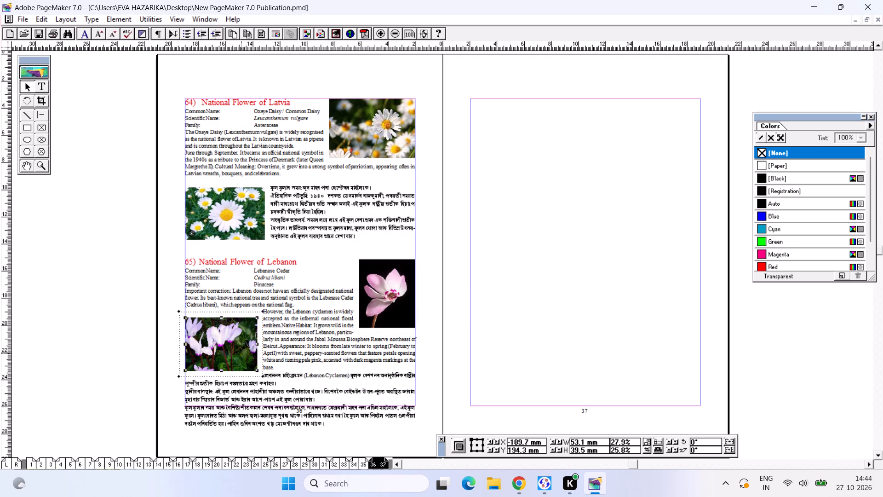
Shift the Lebanon text block up slightly and lower the wrapped cyclamen photo beside the Assamese paragraphs near the foot of page 36.
left_click_drag(240, 353, 241, 358)
left_click(241, 358)
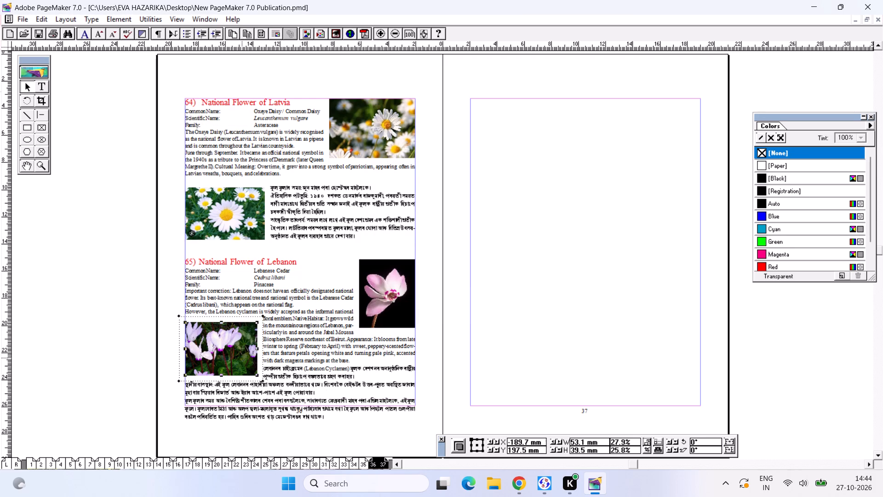
left_click_drag(312, 362, 313, 358)
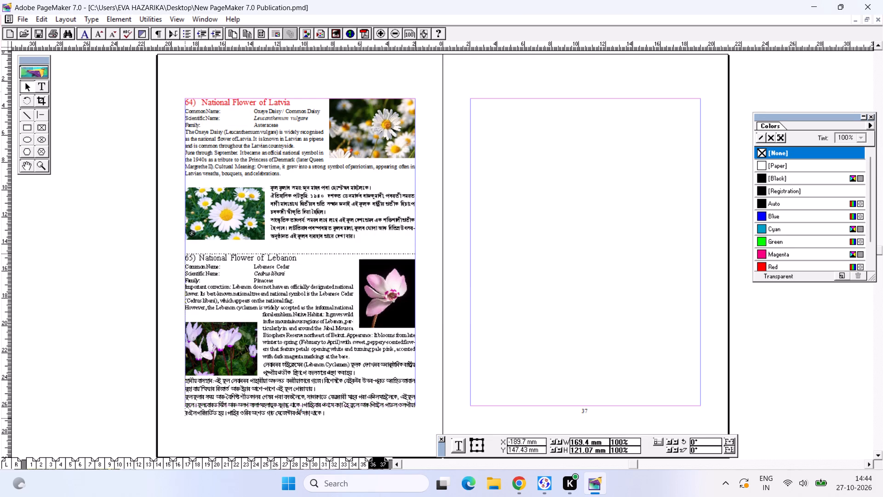
left_click_drag(313, 358, 313, 357)
left_click_drag(223, 358, 225, 376)
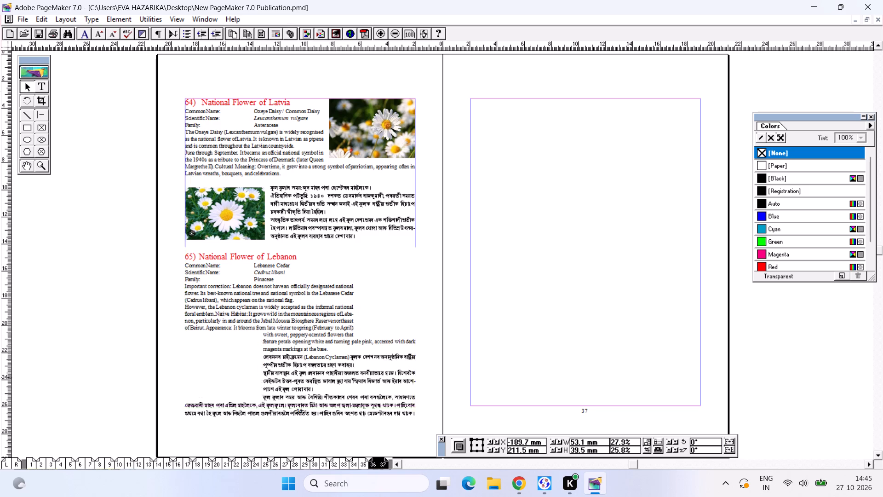
left_click_drag(224, 376, 224, 381)
left_click_drag(223, 381, 223, 388)
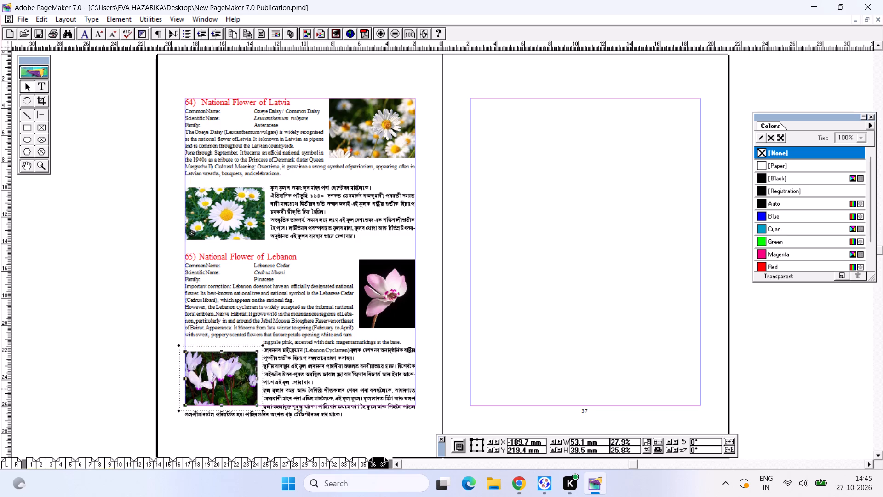
left_click_drag(223, 388, 223, 393)
left_click(223, 392)
left_click_drag(223, 390, 224, 383)
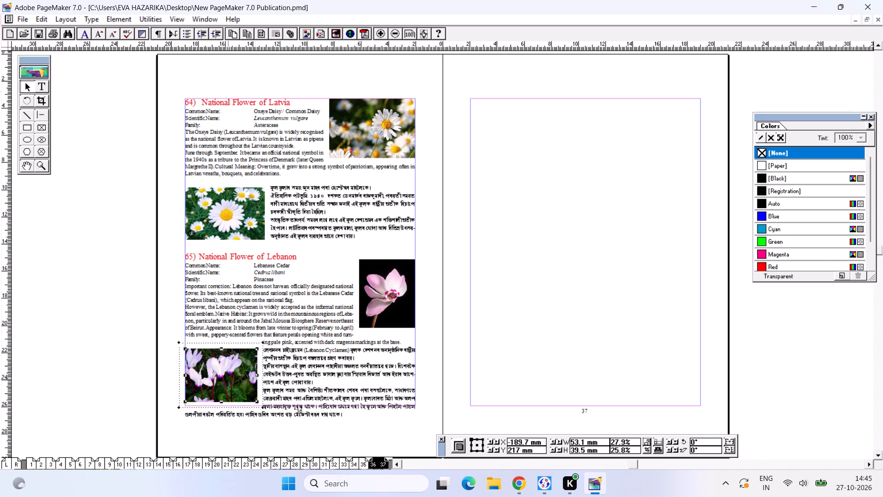
Enlarge the lower cyclamen photo to about 54.7 by 39.9 mm and align it with page 36's left and bottom margins.
left_click(224, 361)
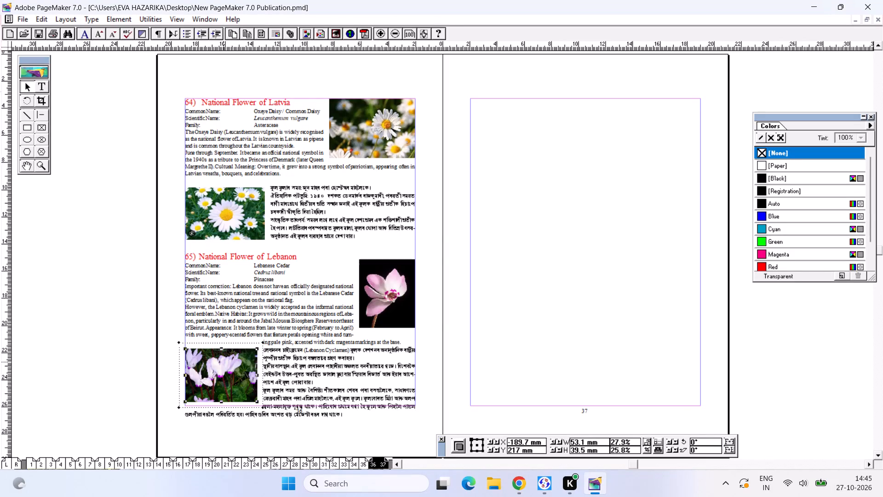
left_click(258, 351)
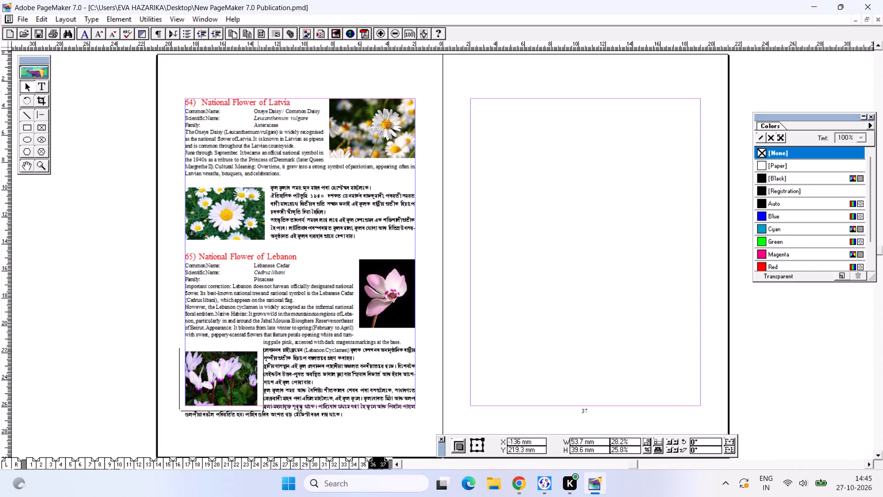
left_click(242, 369)
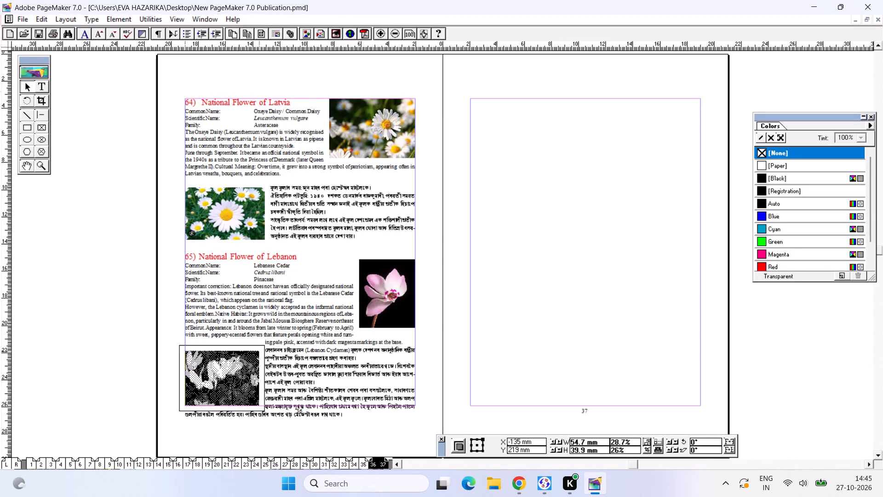
left_click(242, 369)
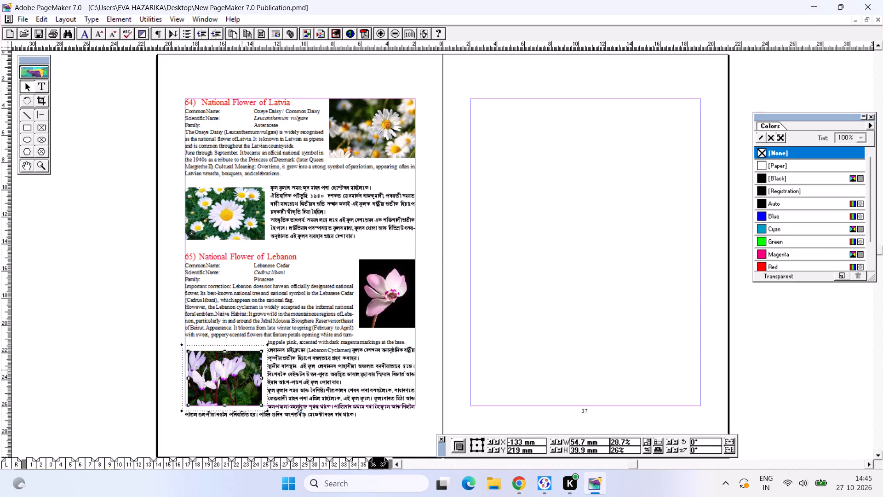
left_click(296, 368)
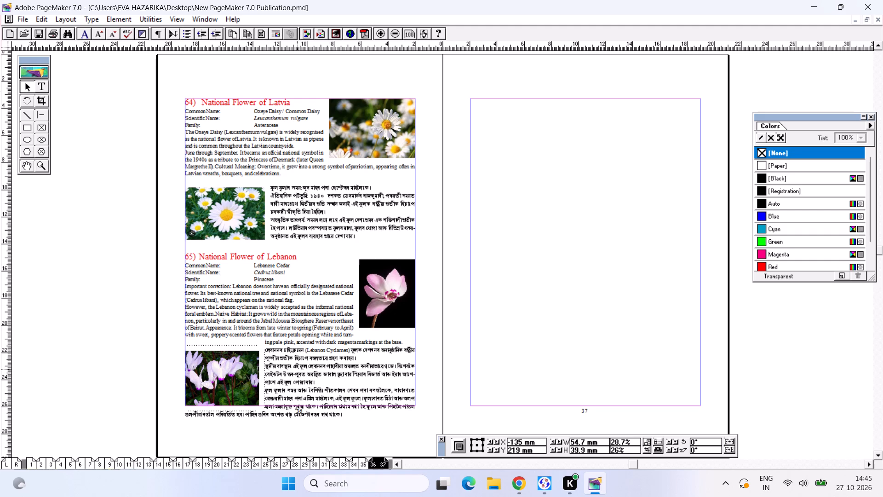
Select the pink cyclamen photo beside the Lebanon article's English text.
left_click(388, 314)
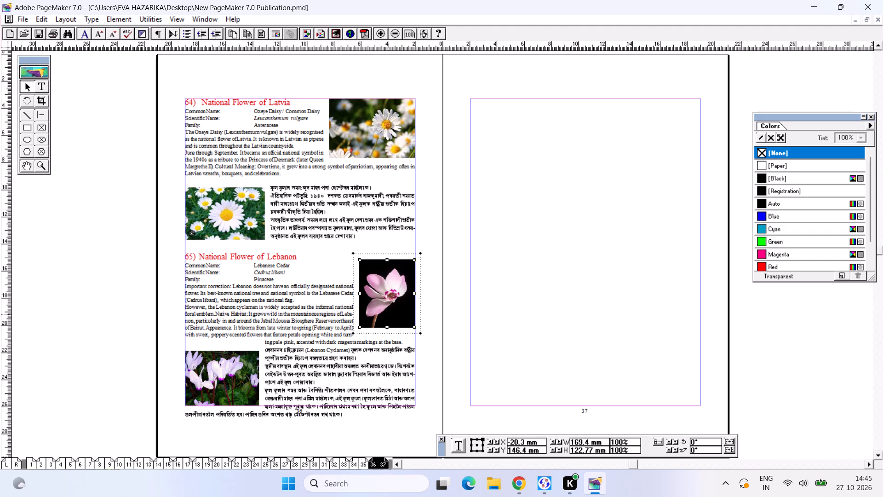
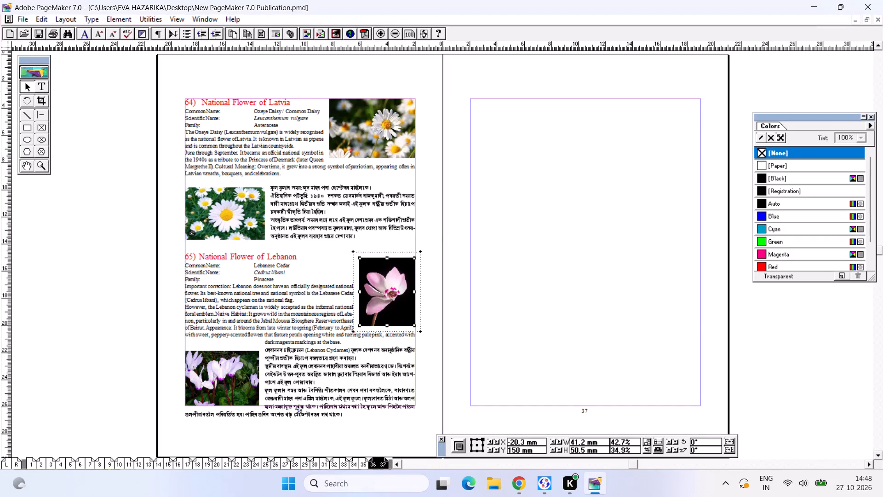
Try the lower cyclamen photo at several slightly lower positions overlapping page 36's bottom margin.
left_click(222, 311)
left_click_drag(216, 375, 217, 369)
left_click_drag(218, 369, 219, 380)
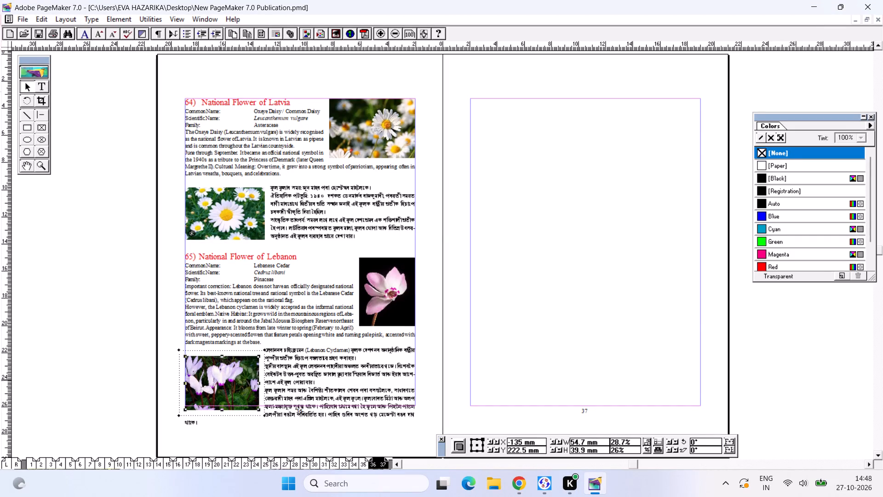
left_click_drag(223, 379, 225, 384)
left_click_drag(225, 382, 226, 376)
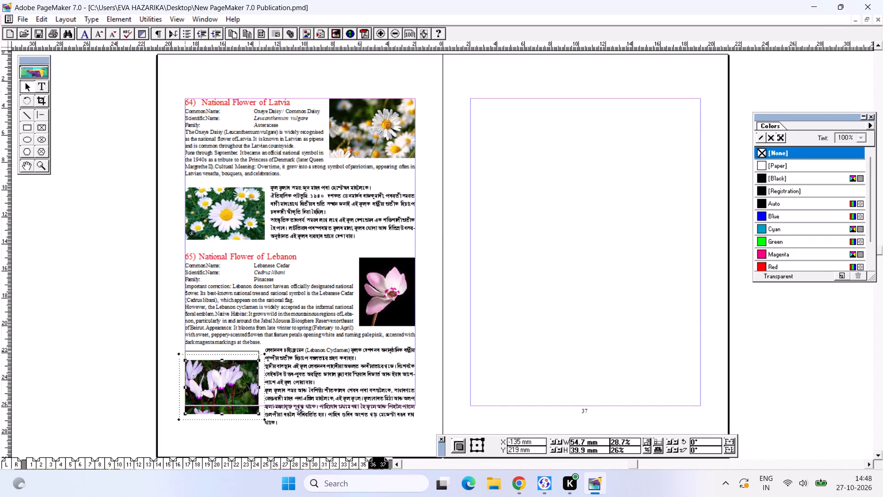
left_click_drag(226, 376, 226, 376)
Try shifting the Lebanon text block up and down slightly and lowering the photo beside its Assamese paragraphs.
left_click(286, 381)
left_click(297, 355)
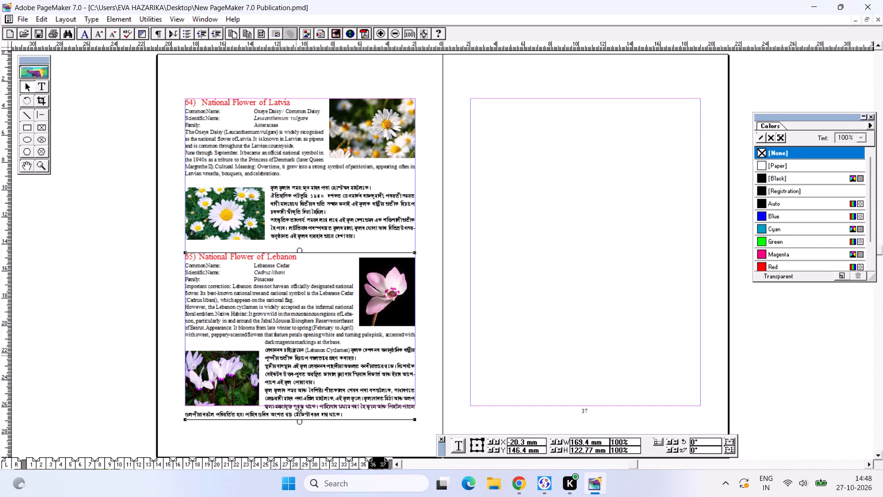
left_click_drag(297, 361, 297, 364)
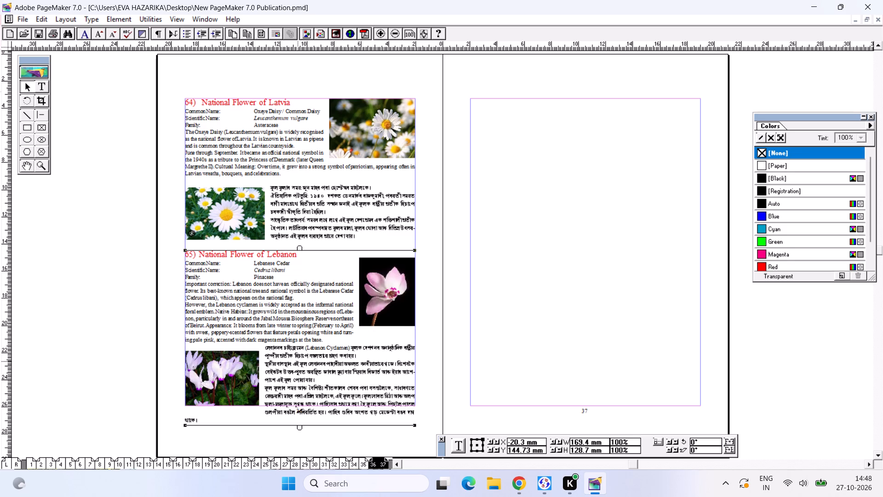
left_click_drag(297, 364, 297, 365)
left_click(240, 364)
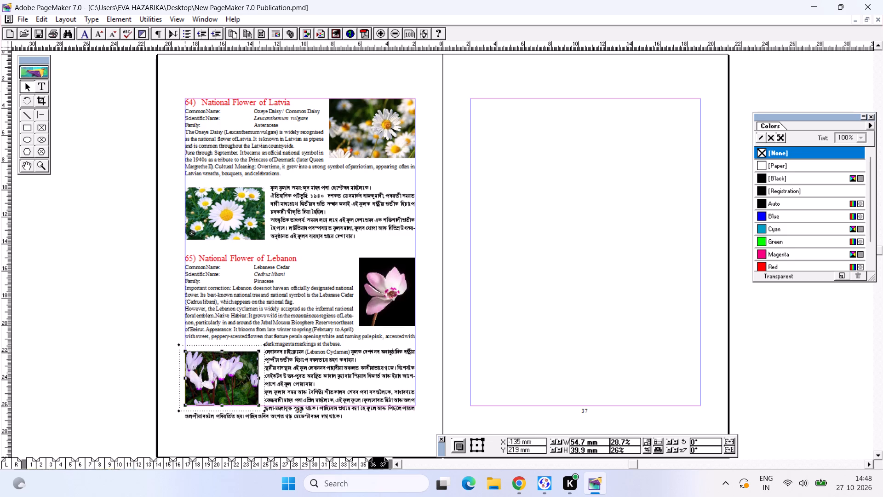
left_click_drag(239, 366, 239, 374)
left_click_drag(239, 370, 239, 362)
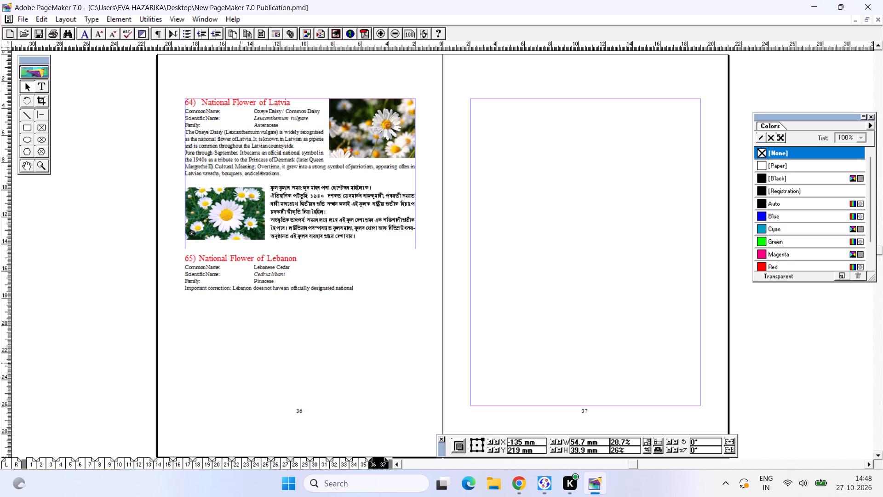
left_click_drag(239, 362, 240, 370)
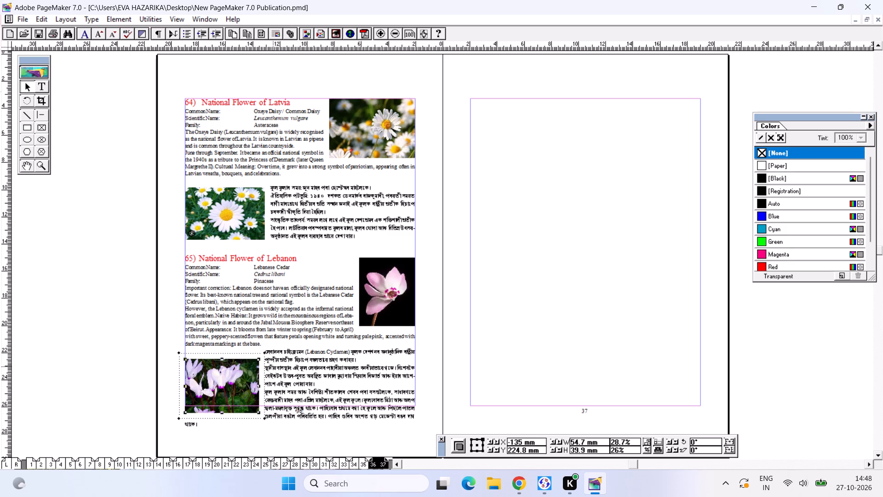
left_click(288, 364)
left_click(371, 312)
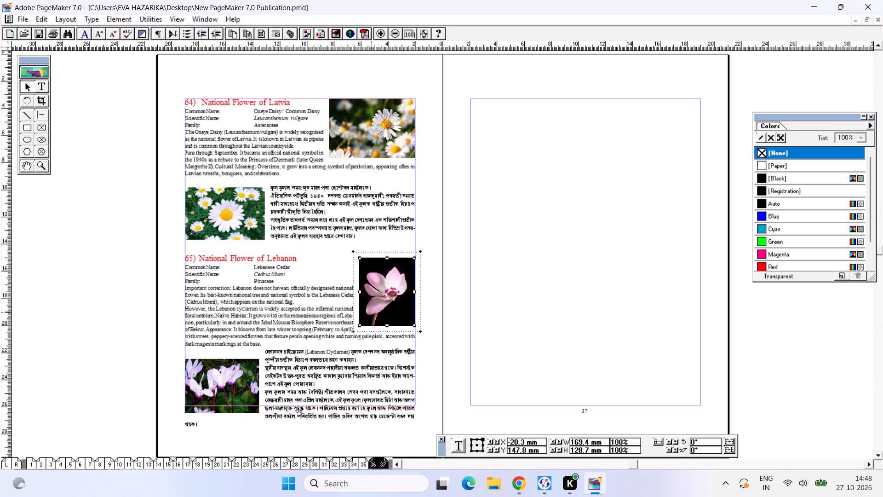
Shrink the lower cyclamen photo to about 51.2 by 36.2 mm and rest it on page 36's left and bottom margins.
left_click(229, 375)
left_click_drag(257, 414, 259, 410)
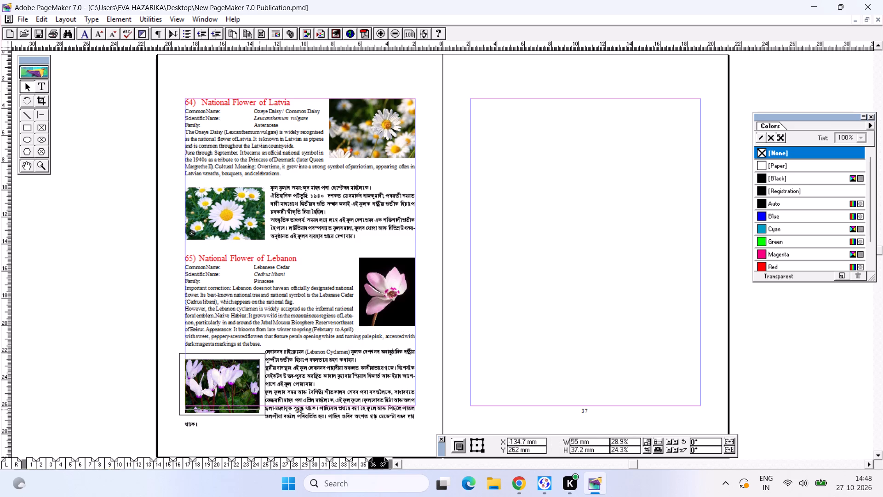
left_click_drag(259, 410, 254, 408)
left_click(231, 398)
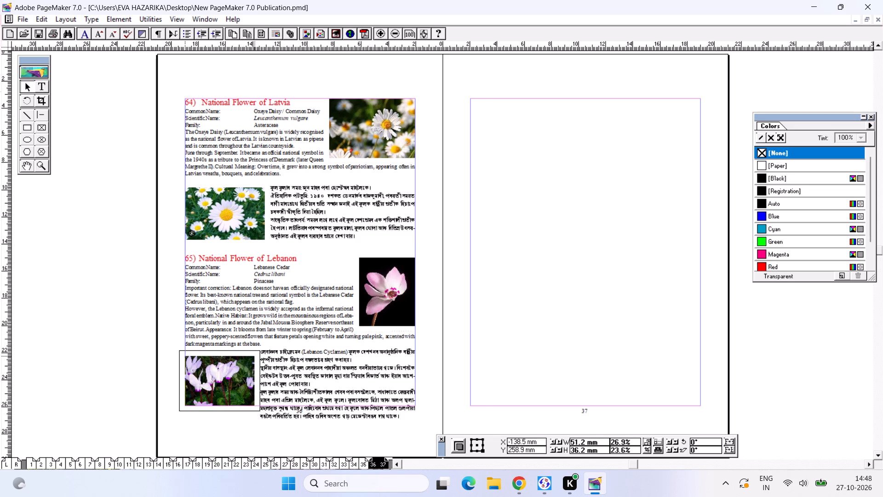
Move the Lebanon text block up slightly, then raise and slightly enlarge the pink cyclamen photo level with its heading.
left_click(292, 391)
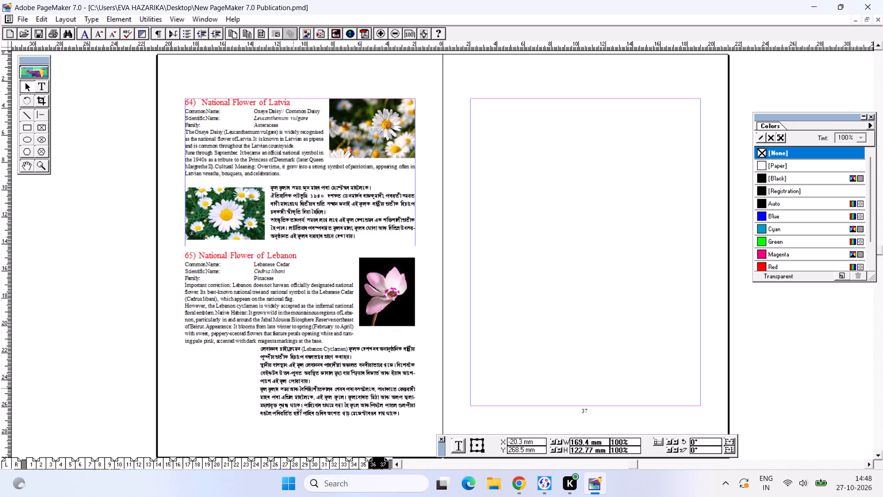
left_click(287, 381)
left_click(377, 298)
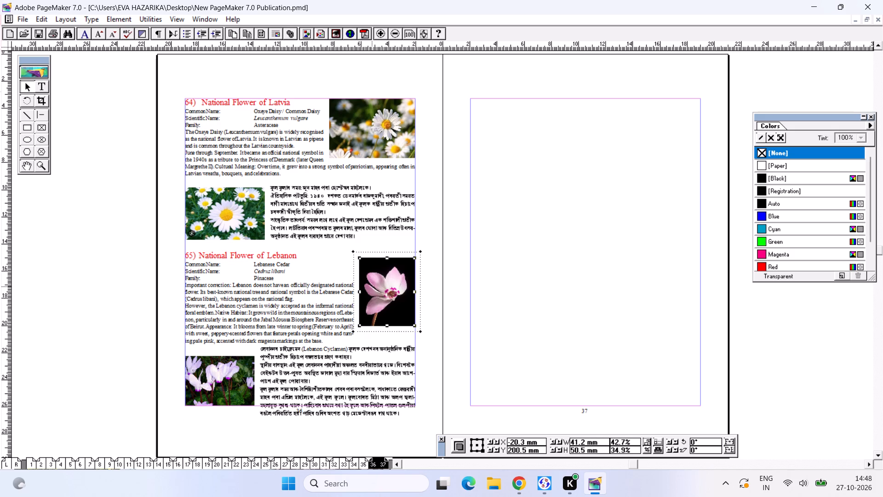
left_click(372, 287)
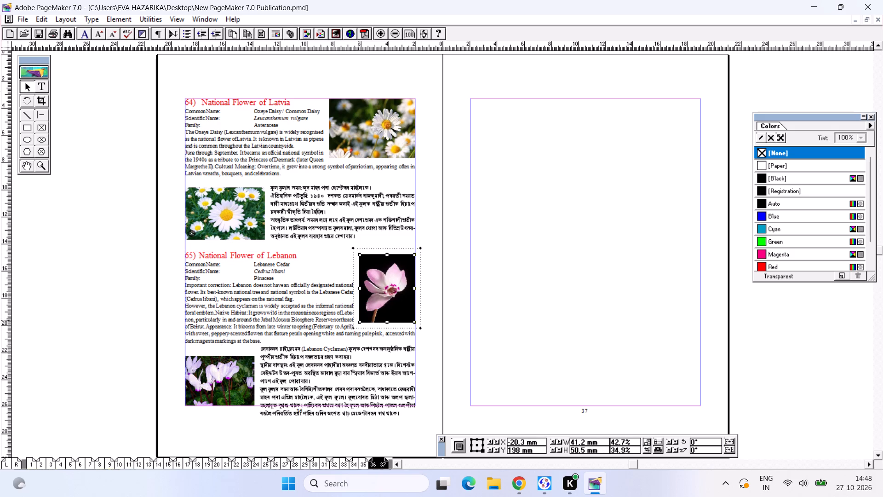
left_click(358, 319)
left_click(314, 318)
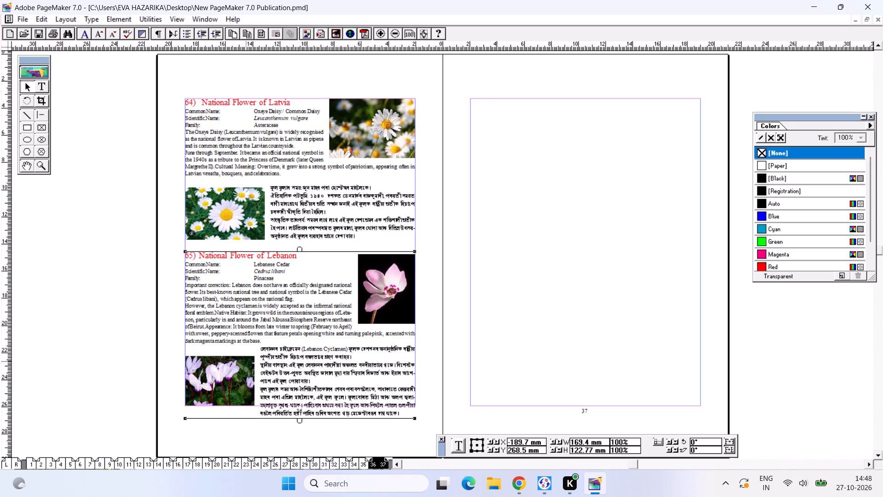
Enlarge the lower cyclamen photo to about 52.4 by 39.4 mm and nudge the Lebanon text block up slightly.
left_click(232, 369)
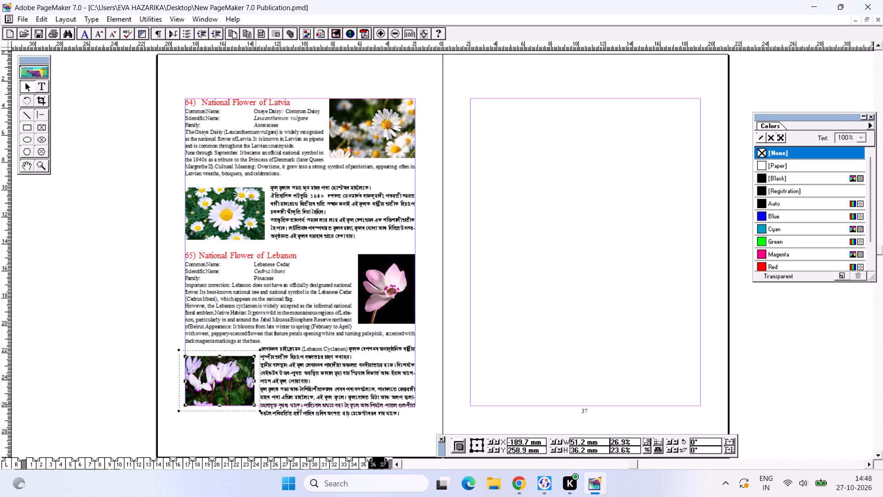
left_click(252, 355)
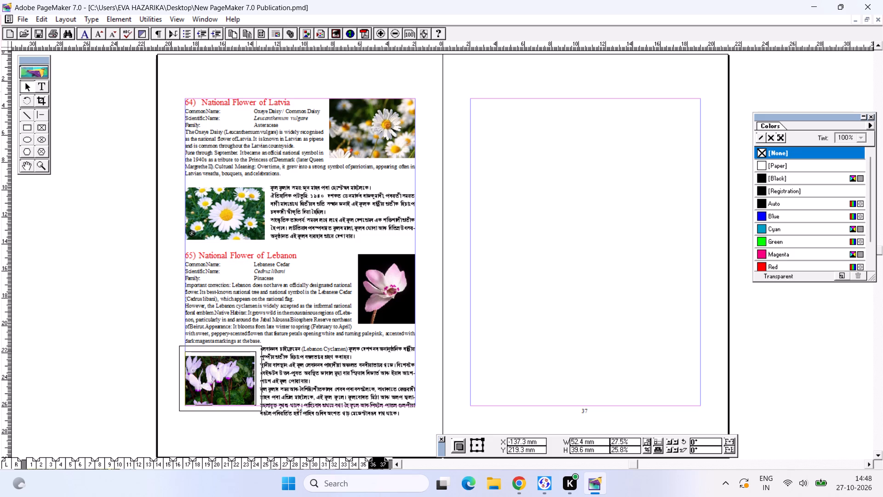
left_click(295, 367)
left_click(292, 388)
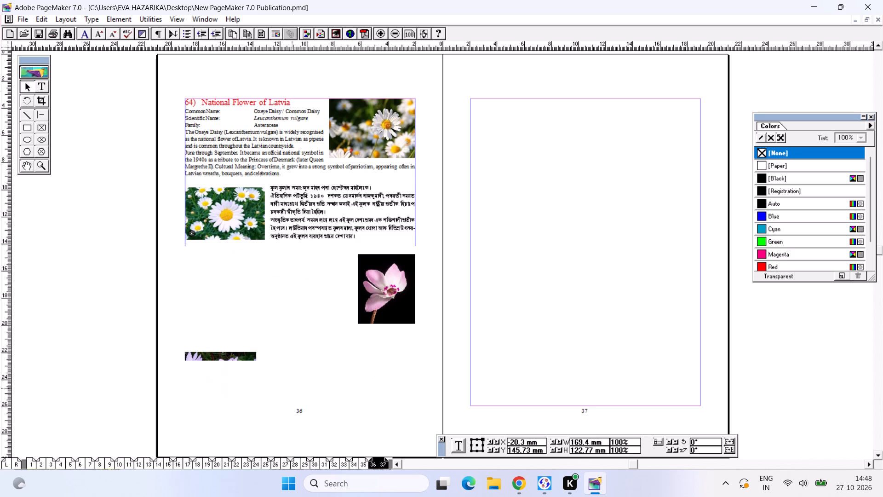
left_click(368, 307)
Resize the lower daisy photo in the Latvia article to about 58.7 by 35.5 mm, centred beside its Assamese text.
left_click_drag(244, 202, 244, 198)
left_click(264, 233)
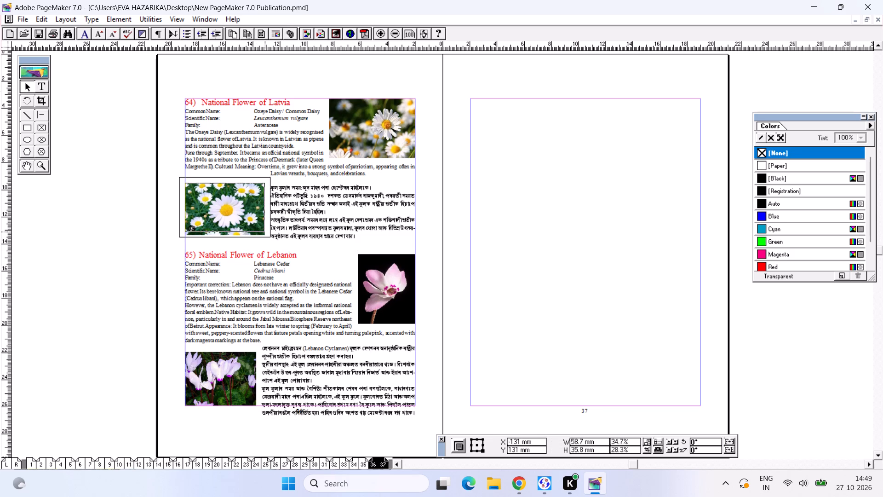
left_click(235, 226)
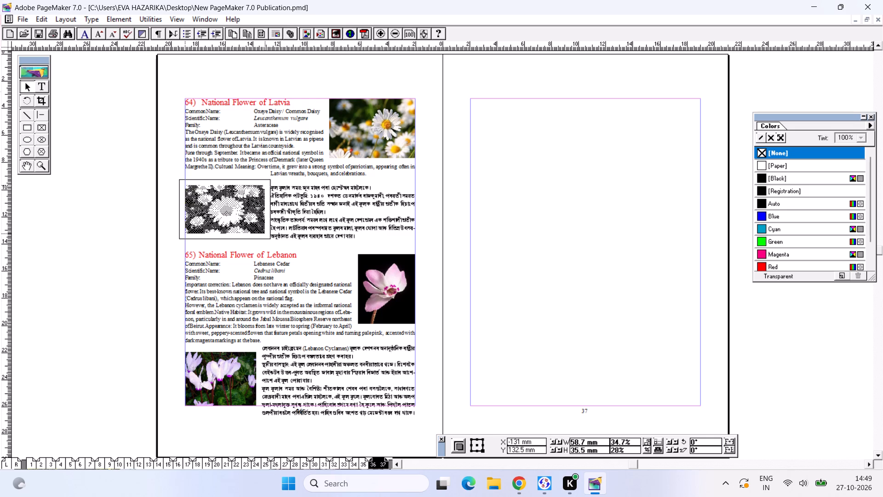
Delete the label স্থানীয় বাসস্থান: in the Assamese Lebanon text and join its paragraph to the preceding one.
left_click(304, 222)
key("ctrl+2")
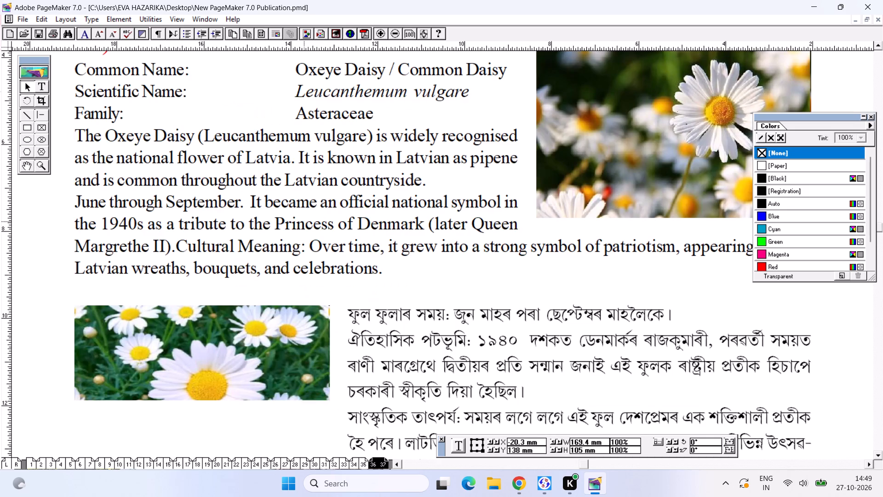
left_click_drag(359, 318, 203, 89, "alt")
left_click_drag(274, 158, 274, 165, "alt")
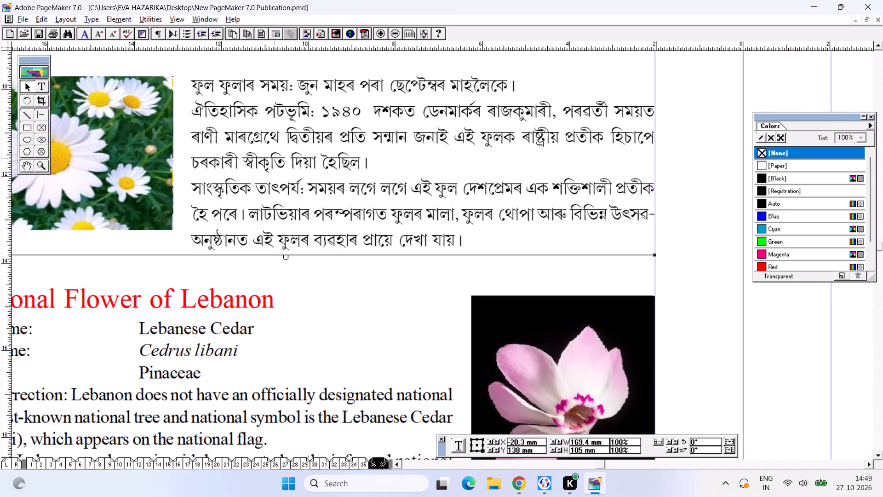
left_click_drag(274, 165, 304, 29, "alt")
left_click_drag(222, 281, 239, 190, "alt")
left_click_drag(197, 311, 235, 179, "alt")
left_click(241, 308, "alt")
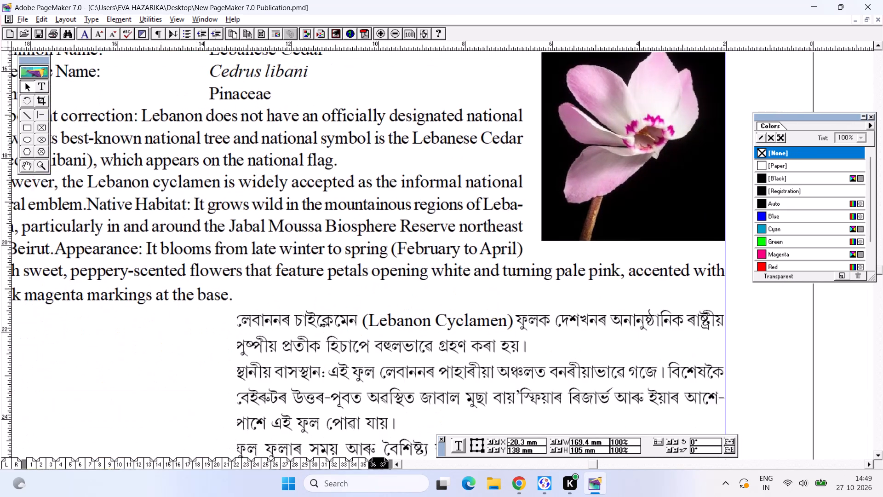
left_click_drag(241, 309, 239, 244, "alt")
left_click_drag(247, 295, 200, 170, "alt")
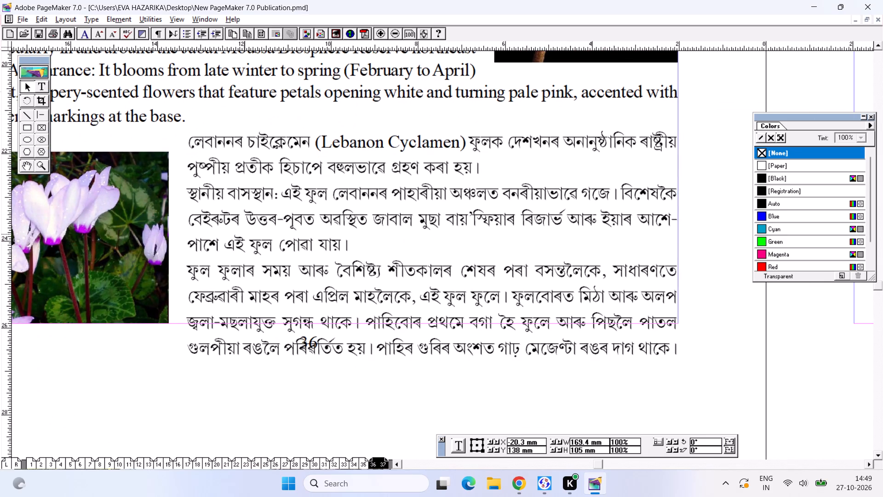
left_click(44, 84)
left_click_drag(282, 194, 274, 196)
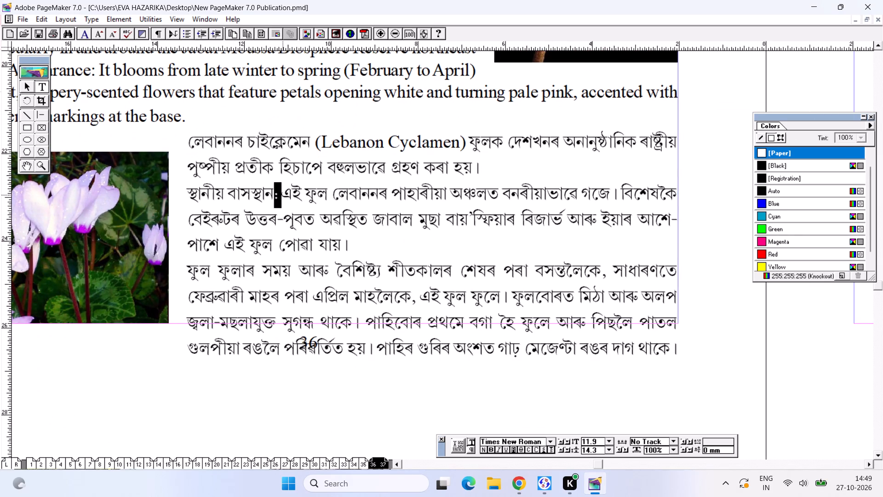
left_click_drag(274, 196, 182, 196)
key("BackSpace")
key("BackSpace")
key("space")
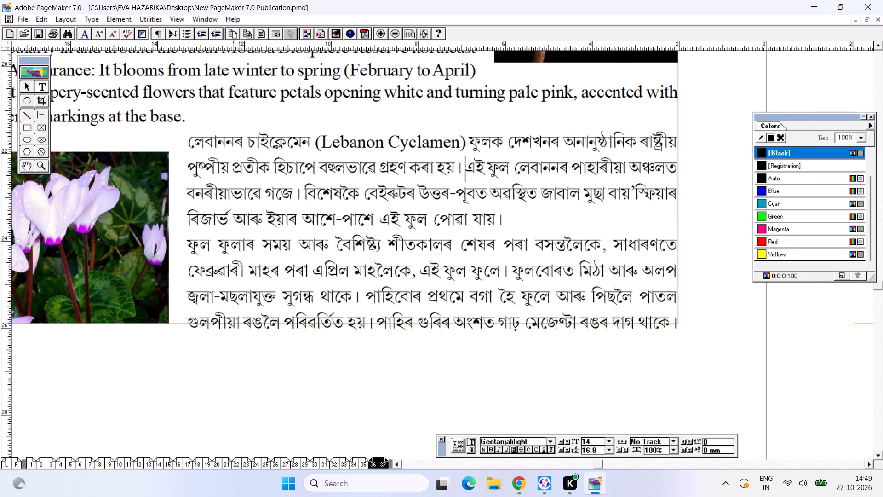
Join the last Assamese Lebanon paragraph, beginning ফুল ফুলাৰ সময়, to the preceding paragraph with a space.
left_click(186, 246)
left_click(186, 246)
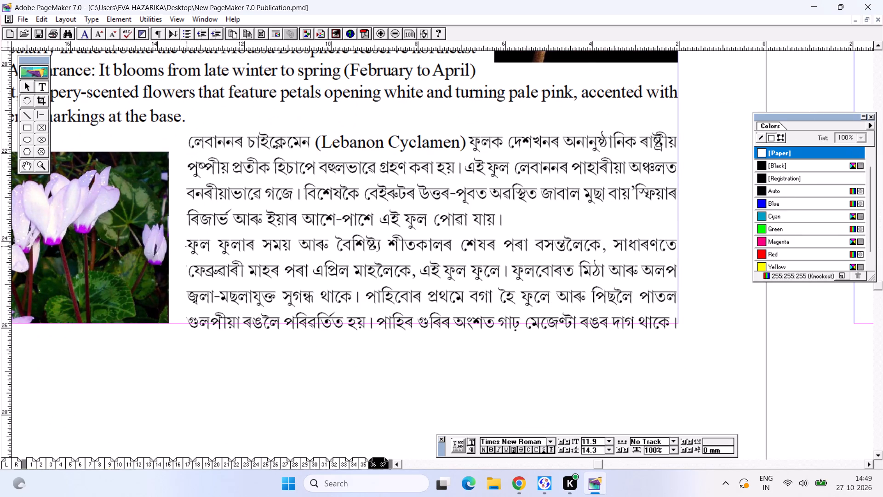
left_click(191, 248)
key("BackSpace")
key("space")
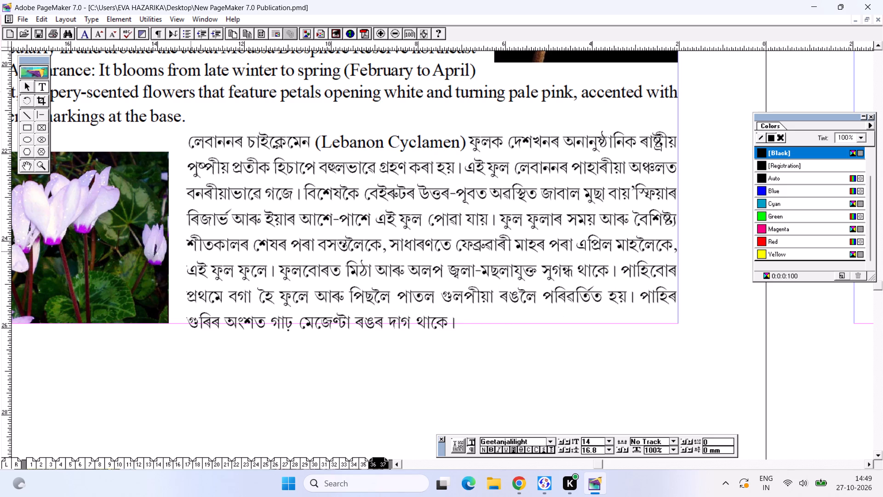
Return to the full spread of pages 36 and 37 and save the publication.
key("ctrl+0")
key("ctrl+s")
key("ctrl+s")
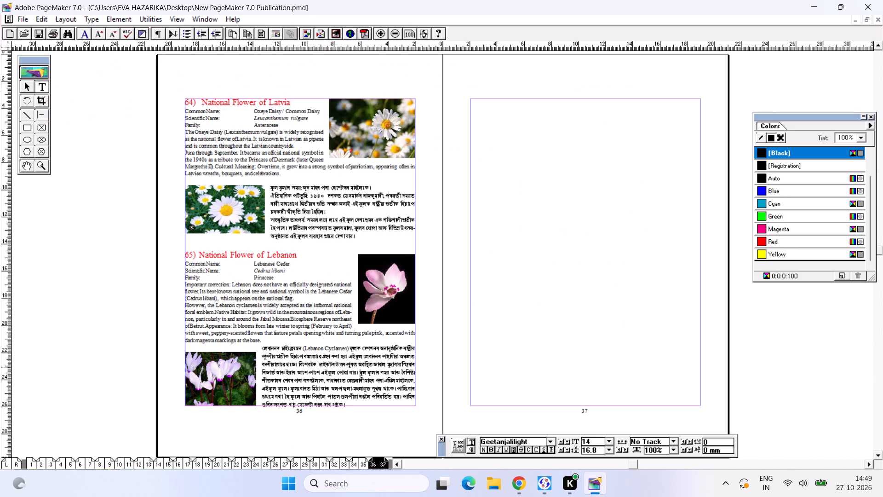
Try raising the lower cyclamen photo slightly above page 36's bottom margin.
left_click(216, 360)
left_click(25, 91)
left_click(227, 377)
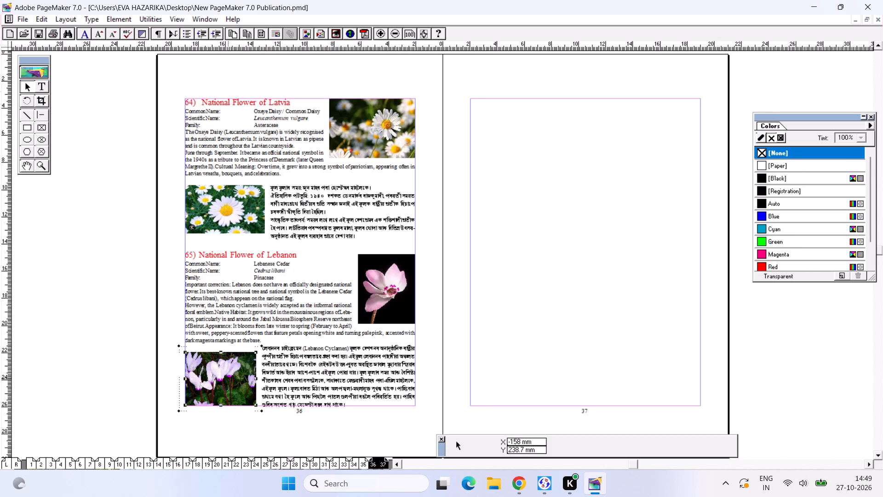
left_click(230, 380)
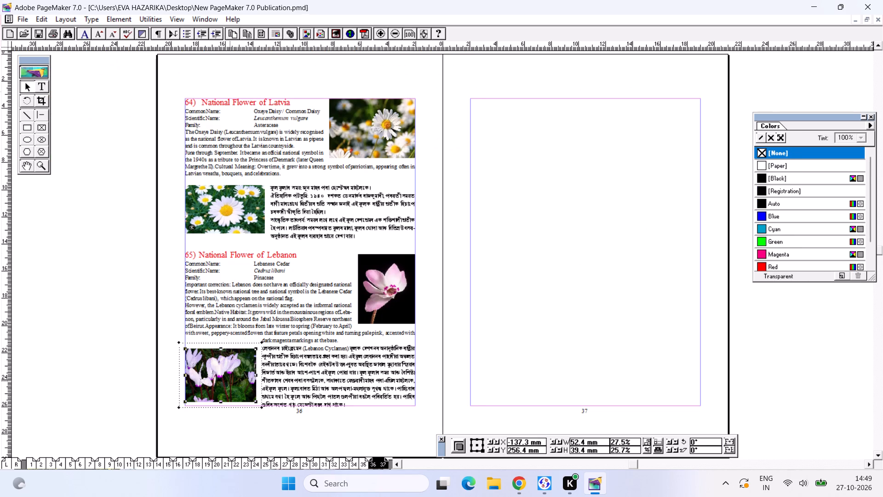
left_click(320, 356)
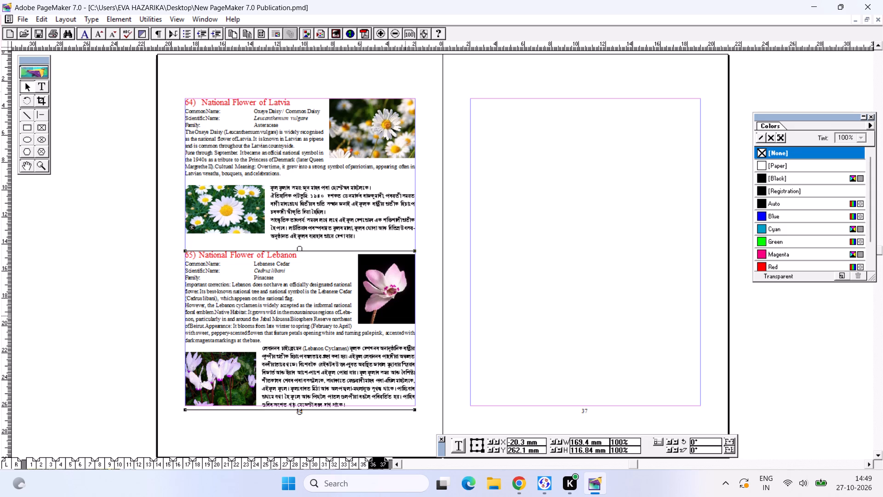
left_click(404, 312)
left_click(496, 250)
Copy the whole article 66, National Flower of Lesotho, from page 80 of the national flowers (2) document.
key("ctrl+Tab")
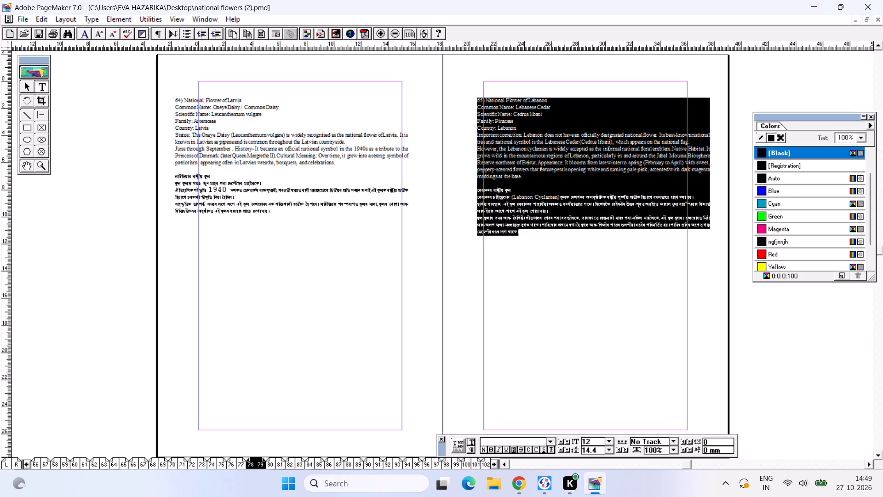
left_click(269, 465)
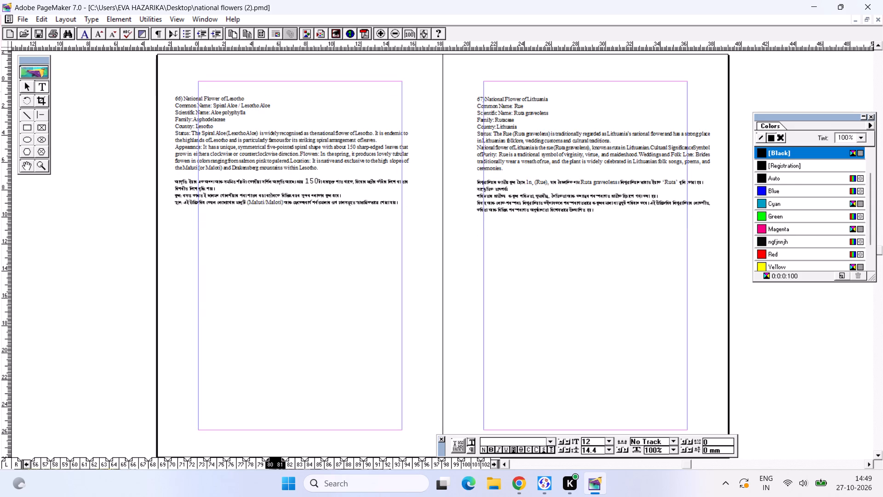
left_click(196, 170)
key("ctrl+a")
key("ctrl+c")
Paste the Lesotho article into the New PageMaker publication and align its text block with page 37's top and side margins.
key("ctrl+Tab")
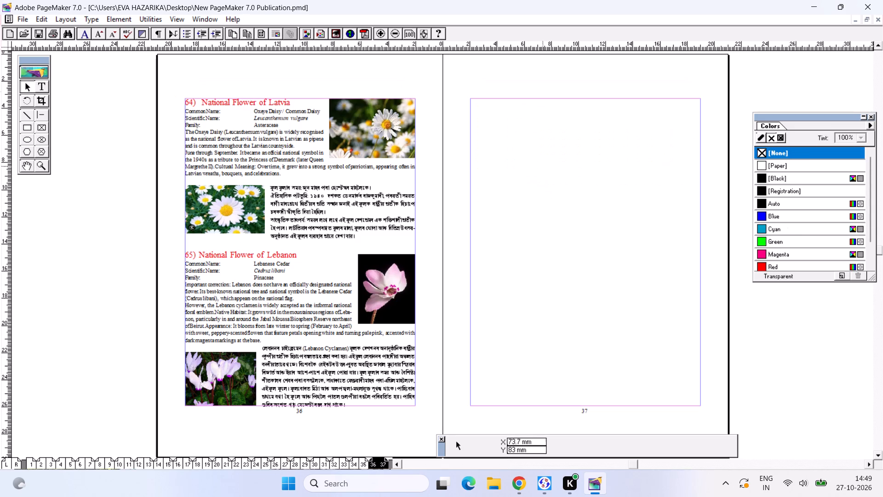
key("ctrl+v")
left_click_drag(506, 170, 596, 170)
left_click_drag(602, 170, 638, 173)
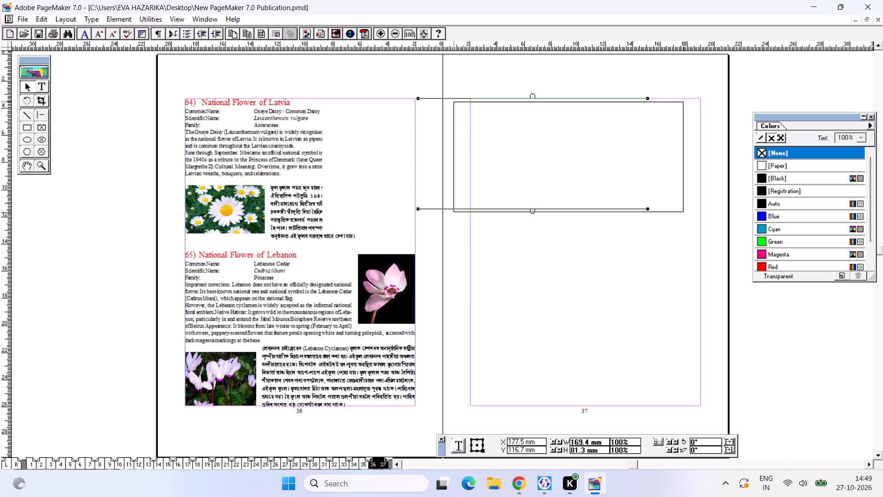
left_click_drag(638, 173, 656, 168)
Set the heading 66) National Flower of Lesotho to 18 pt and colour it Red.
key("ctrl+2")
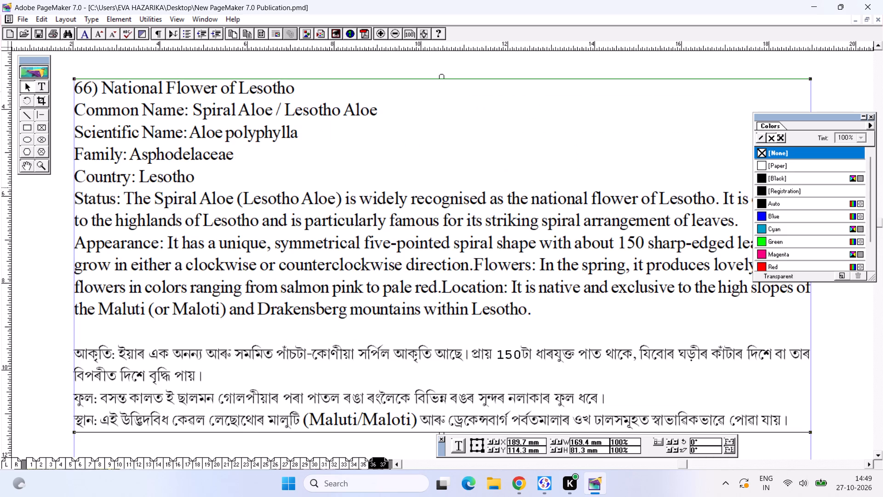
left_click_drag(294, 171, 289, 205, "alt")
left_click(44, 87)
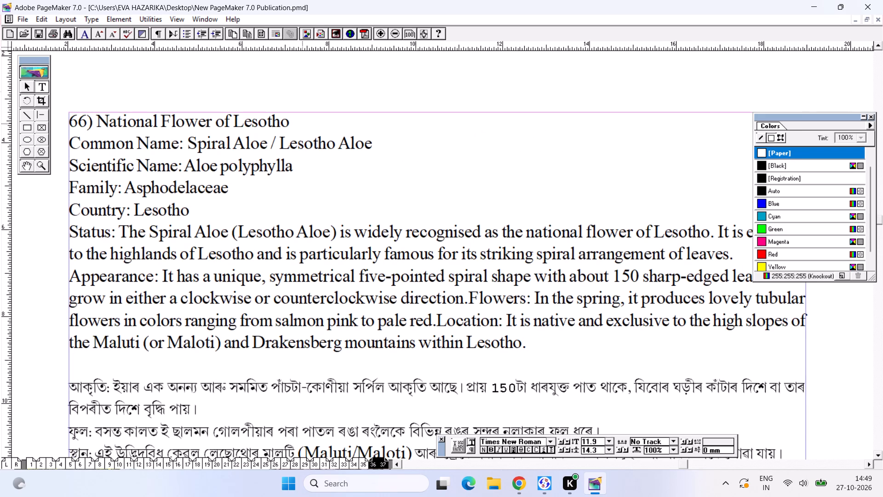
left_click_drag(310, 126, 53, 119)
key("ctrl+shift+period")
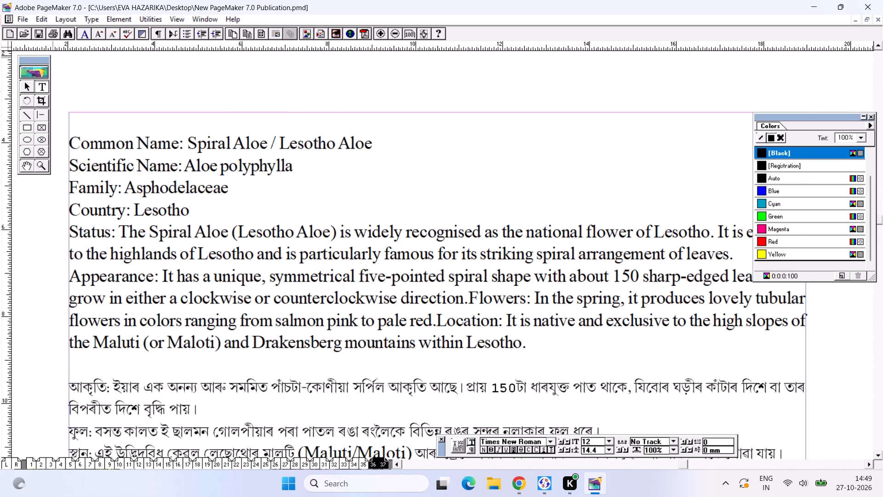
key("ctrl+shift+period")
key("ctrl+shift+period")
key("ctrl+shift+period")
key("ctrl+shift+period")
key("ctrl+shift+period")
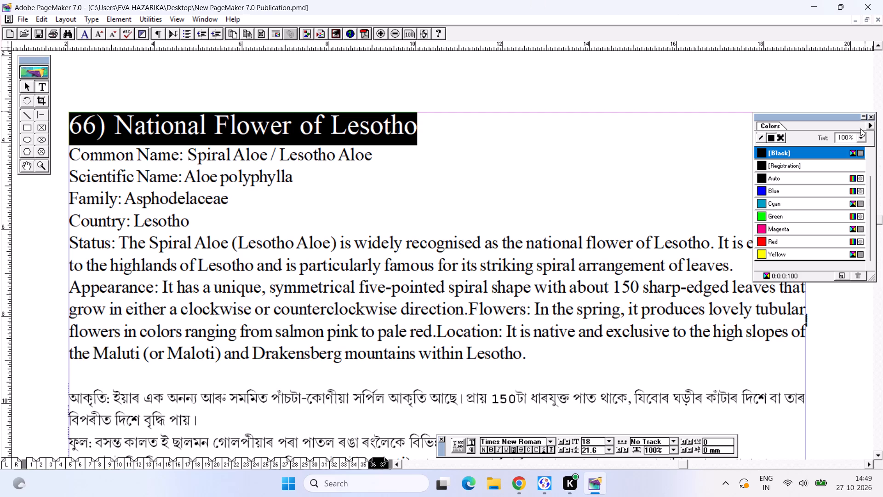
left_click(793, 240)
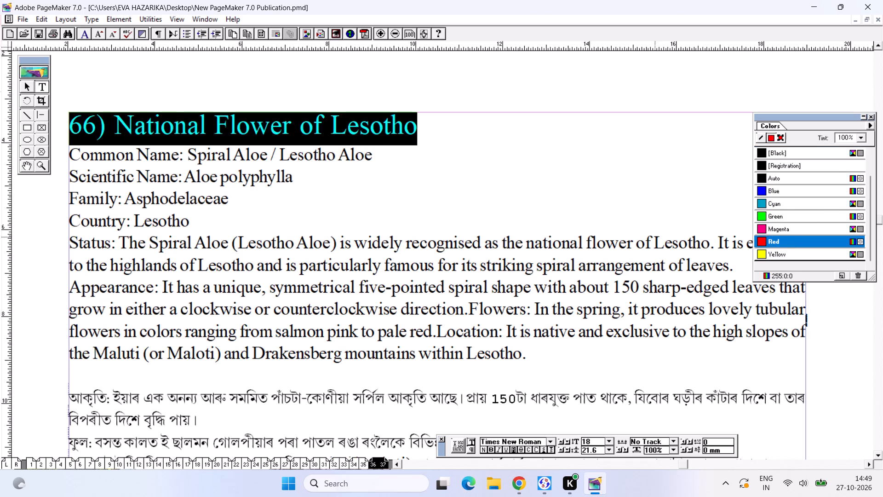
left_click(252, 136)
left_click(197, 156)
left_click(183, 145)
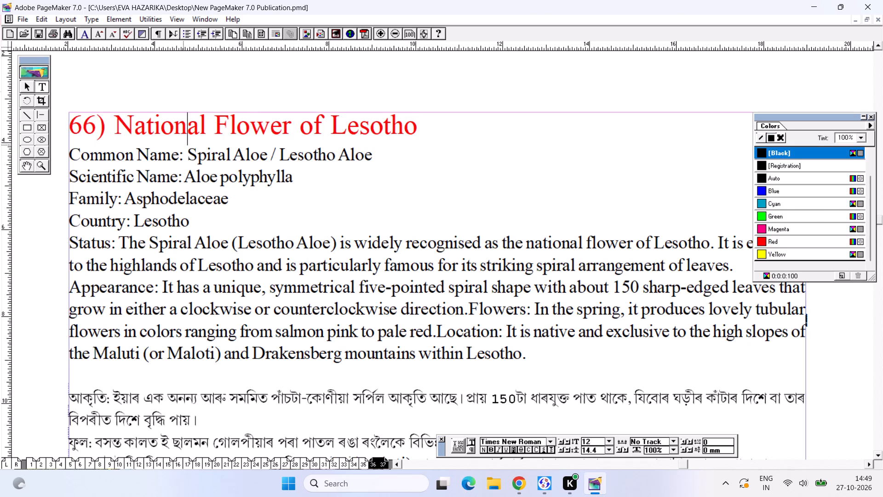
Insert two tabs before Spiral Aloe / Lesotho Aloe and two before Aloe polyphylla to align both values.
left_click_drag(186, 155, 191, 155)
key("Tab")
key("Tab")
left_click(189, 173)
key("Tab")
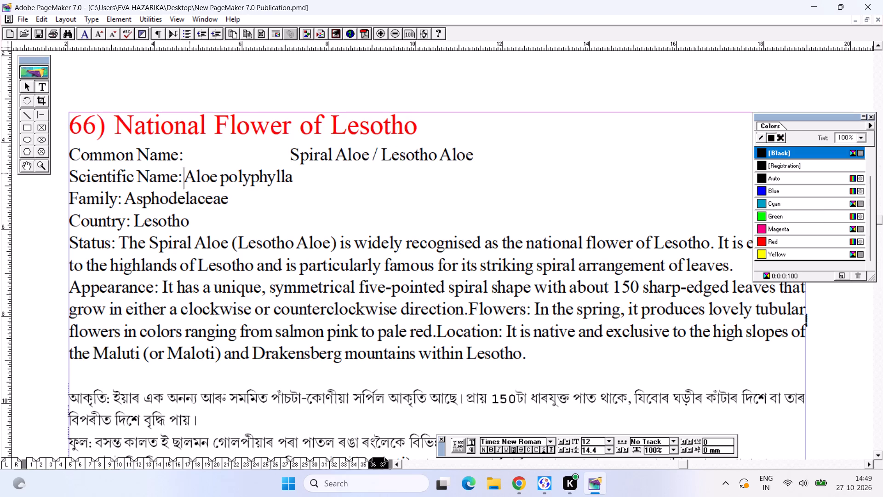
key("Tab")
Italicise the scientific name Aloe polyphylla, leaving it without underline, and save the publication.
left_click_drag(292, 182, 425, 191)
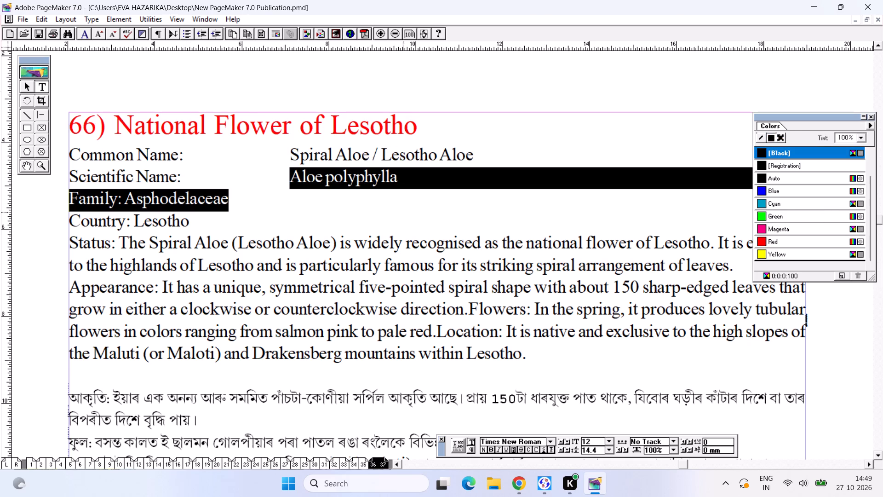
left_click(412, 181, "shift")
key("ctrl+shift+u")
key("ctrl+shift+i")
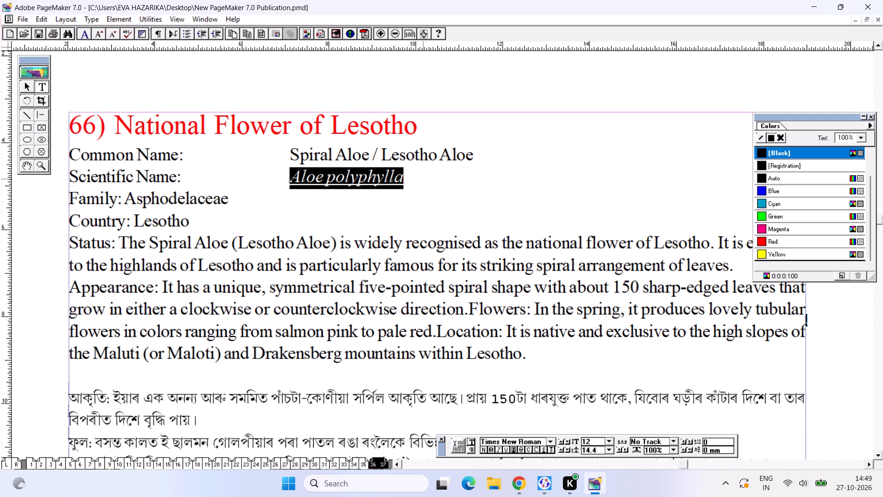
key("ctrl+shift+u")
key("ctrl+s")
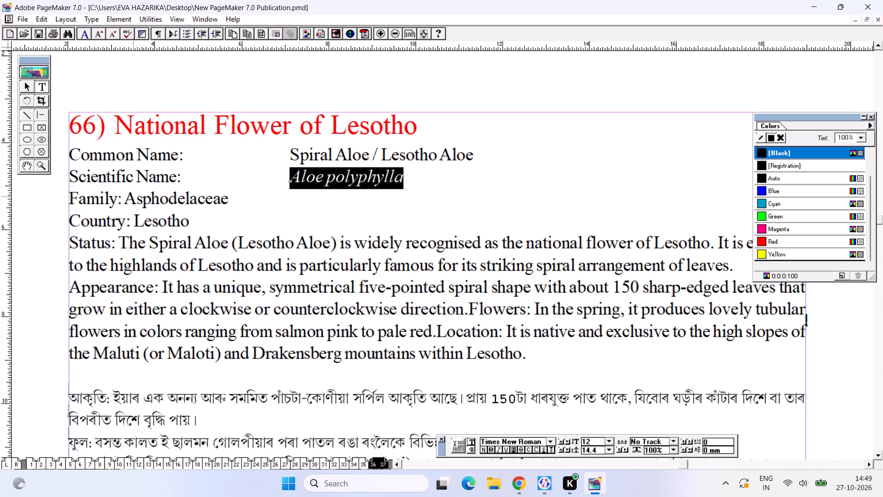
Insert four tabs before Asphodelaceae to align it with the values above.
left_click(127, 201)
key("Tab")
key("Tab")
key("Tab")
key("Tab")
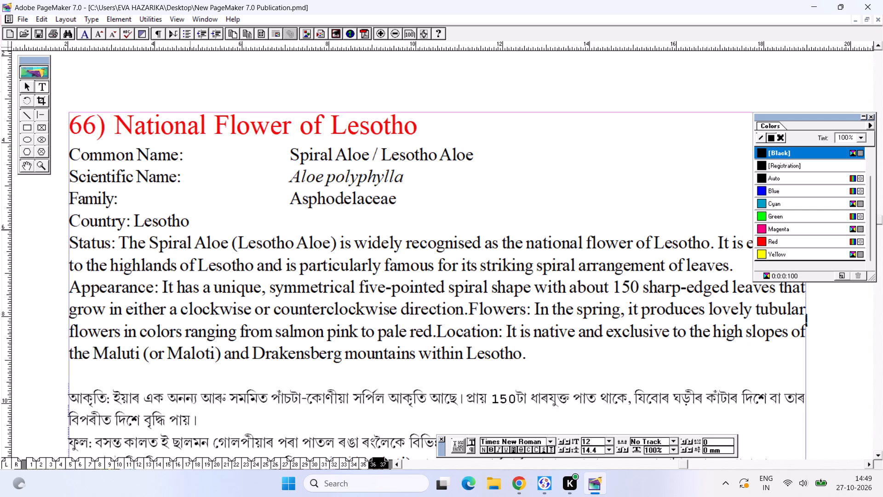
Delete the Country: Lesotho line and the Status: label that begins the following paragraph.
left_click_drag(192, 229, 58, 218)
key("BackSpace")
key("BackSpace")
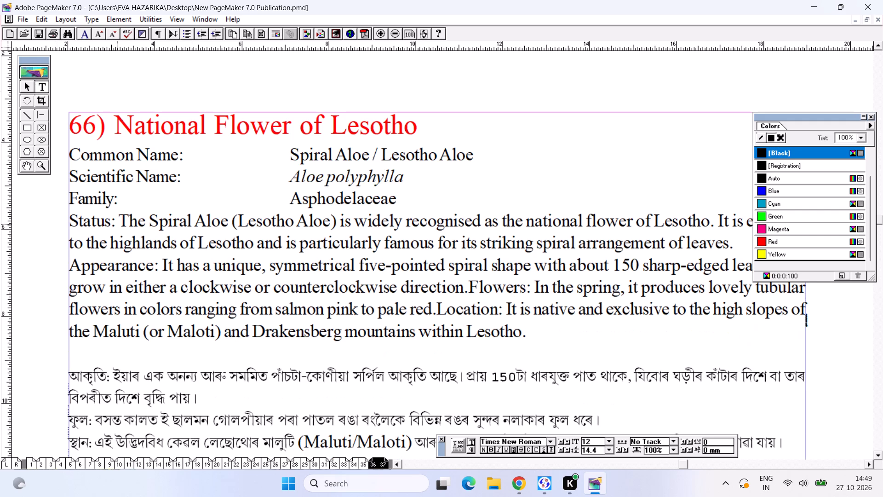
left_click_drag(115, 224, 57, 224)
key("BackSpace")
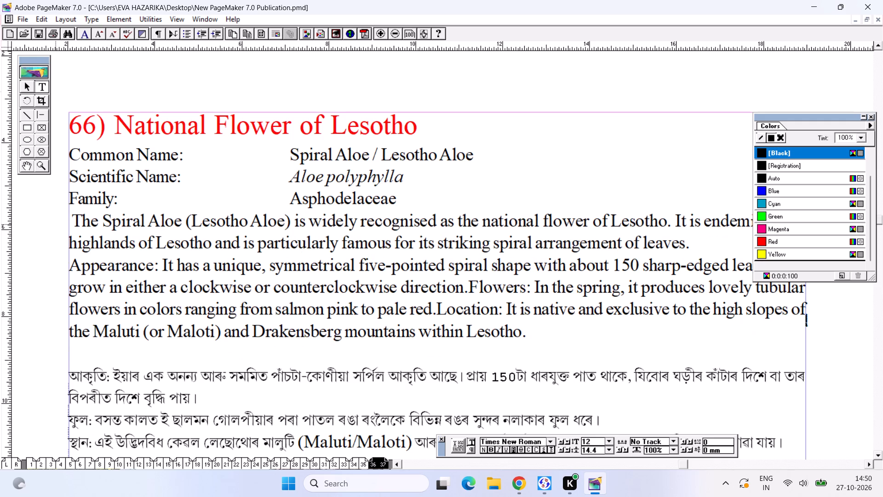
Delete the Appearance: label, join its paragraph to the preceding one with a space, and save the publication.
left_click_drag(161, 274, 82, 268)
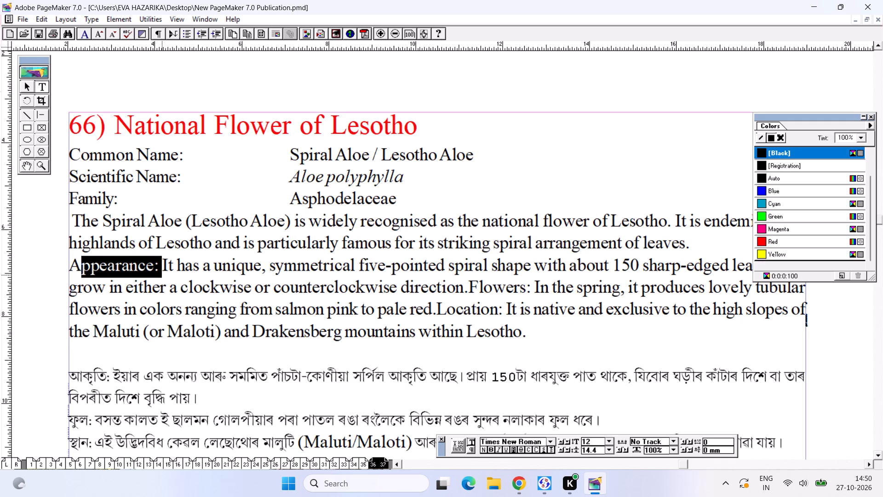
left_click_drag(82, 268, 52, 260)
key("BackSpace")
key("BackSpace")
key("space")
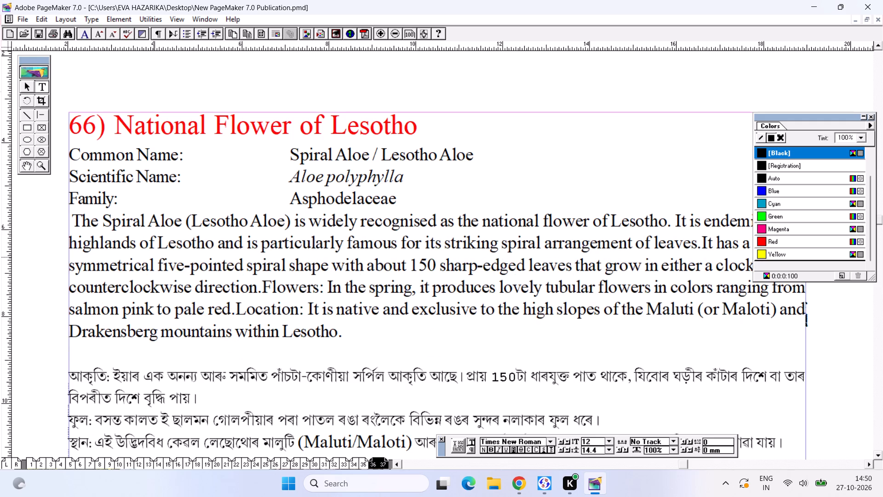
key("ctrl+s")
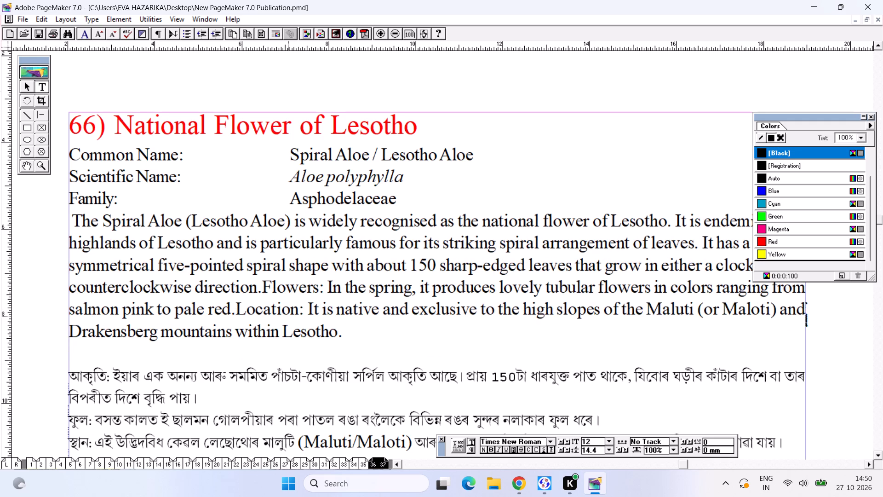
Replace the Flowers: and Location: labels in the English Lesotho paragraph with a space each, and save the publication.
left_click_drag(326, 284, 260, 282)
key("BackSpace")
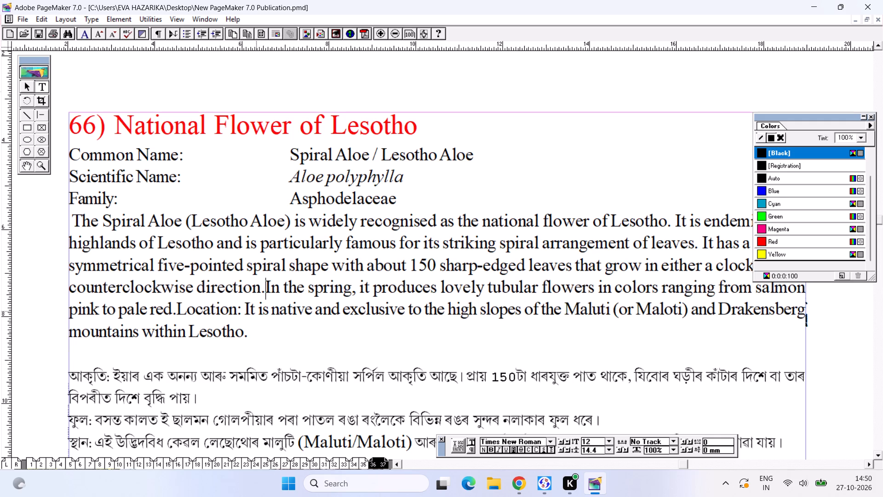
key("space")
left_click_drag(241, 314, 176, 308)
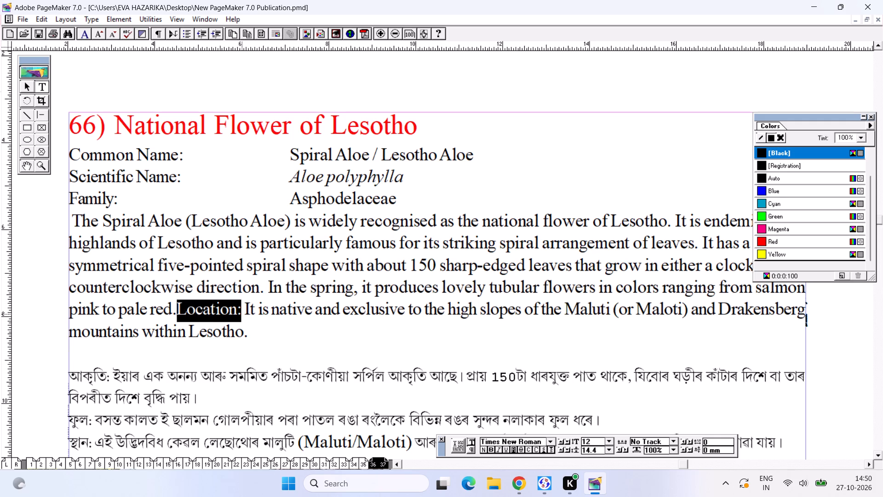
key("BackSpace")
key("space")
key("ctrl+s")
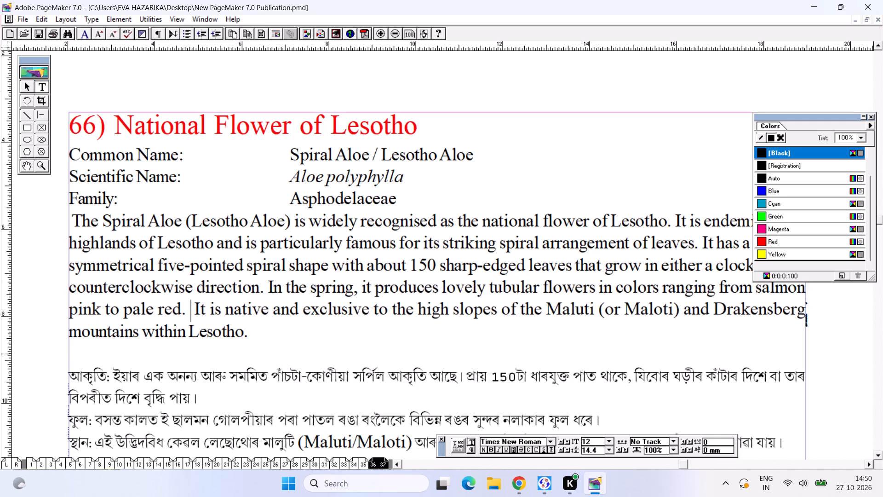
Enlarge all the Assamese Lesotho text to 14 pt and save the publication.
left_click_drag(198, 365, 201, 298, "alt")
left_click_drag(178, 357, 179, 302, "alt")
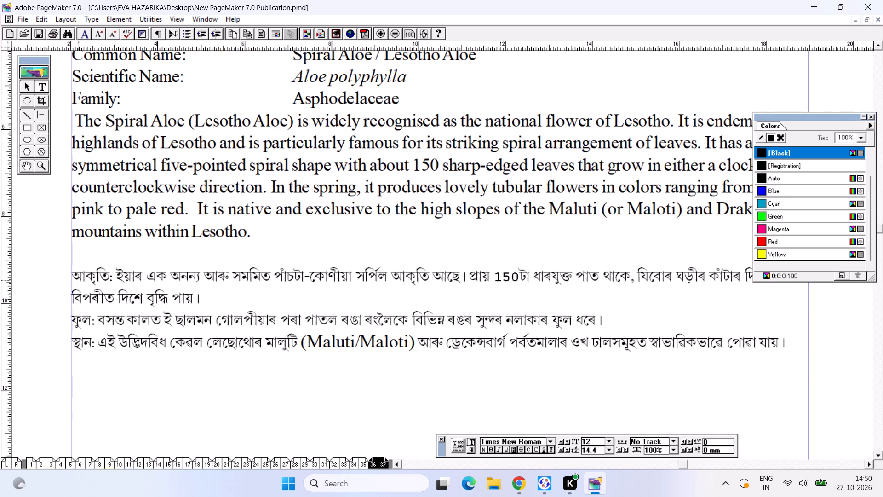
left_click_drag(69, 273, 794, 364)
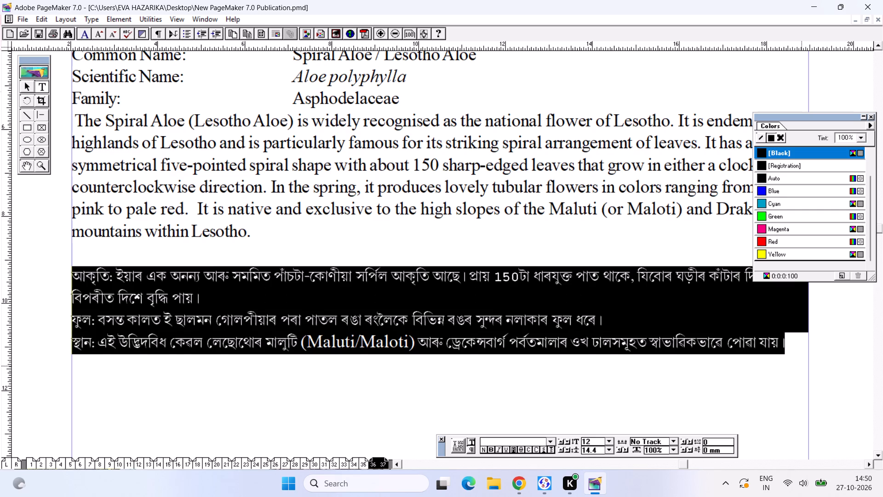
key("ctrl+shift+period")
key("ctrl+shift+period")
key("ctrl+s")
key("ctrl+s")
left_click(338, 322)
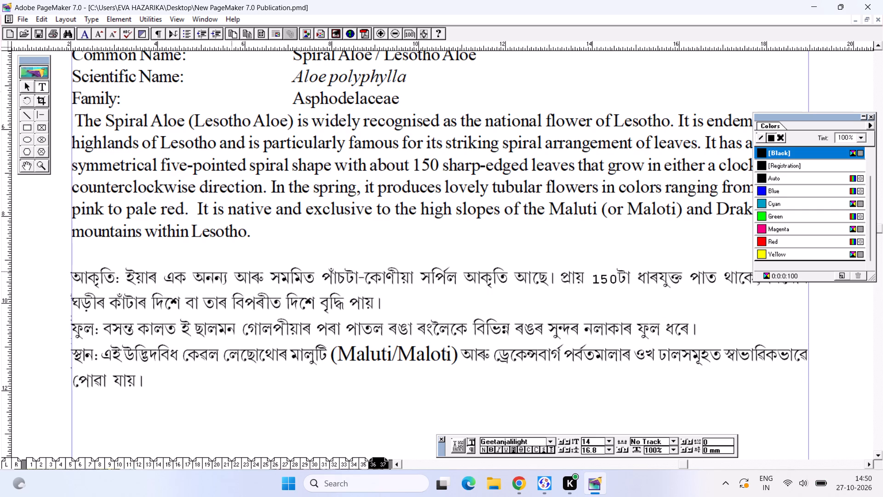
Remove the blank line above the Assamese Lesotho text and delete the label আকৃতি: from its first paragraph.
key("ctrl+0")
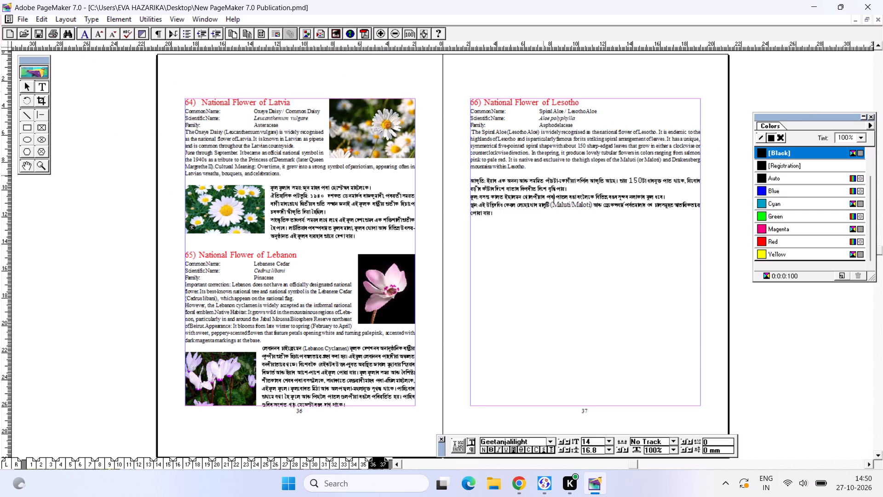
left_click(545, 174)
key("BackSpace")
left_click_drag(486, 177, 442, 171)
key("BackSpace")
Delete the labels ফুল: and স্থান: from the last two Assamese Lesotho paragraphs and save the publication.
left_click_drag(480, 191, 475, 191)
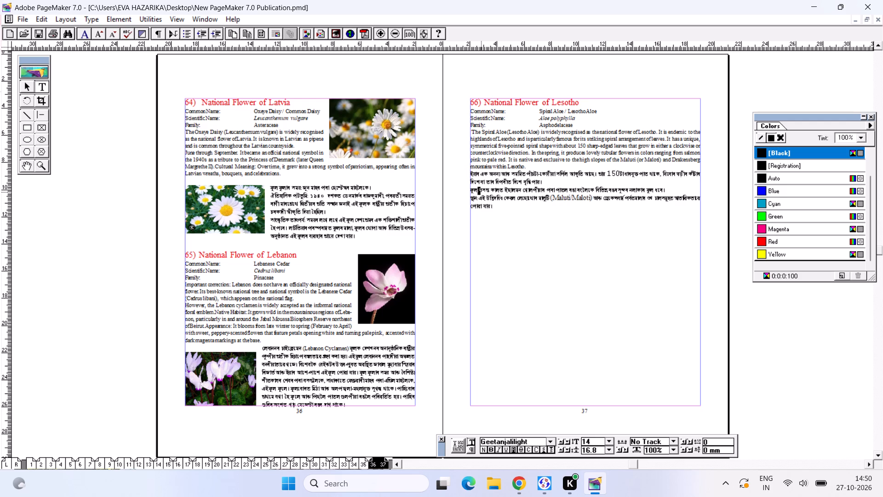
left_click_drag(475, 191, 462, 191)
key("BackSpace")
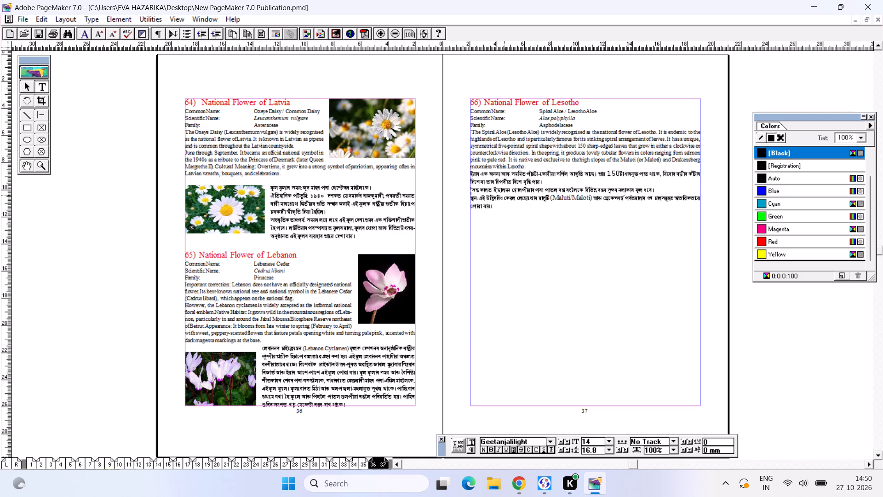
key("ctrl+2")
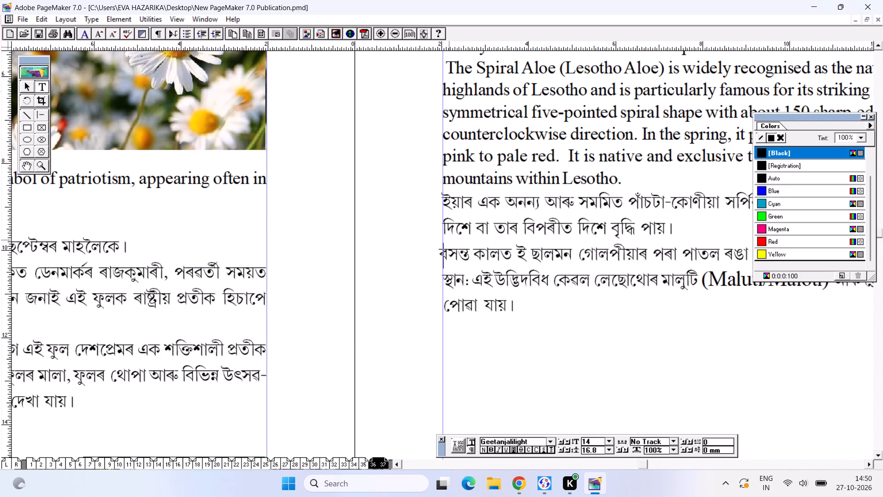
key("ctrl+0")
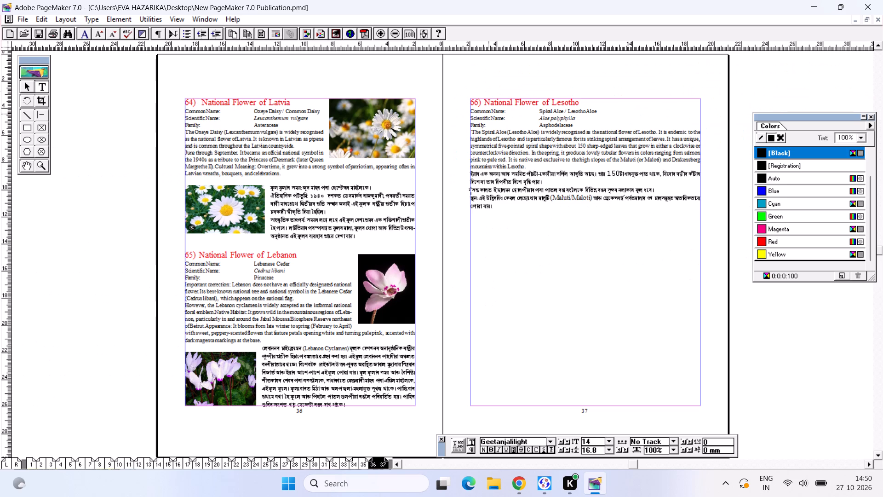
left_click_drag(479, 200, 471, 200)
left_click_drag(471, 200, 470, 200)
key("BackSpace")
left_click(517, 213)
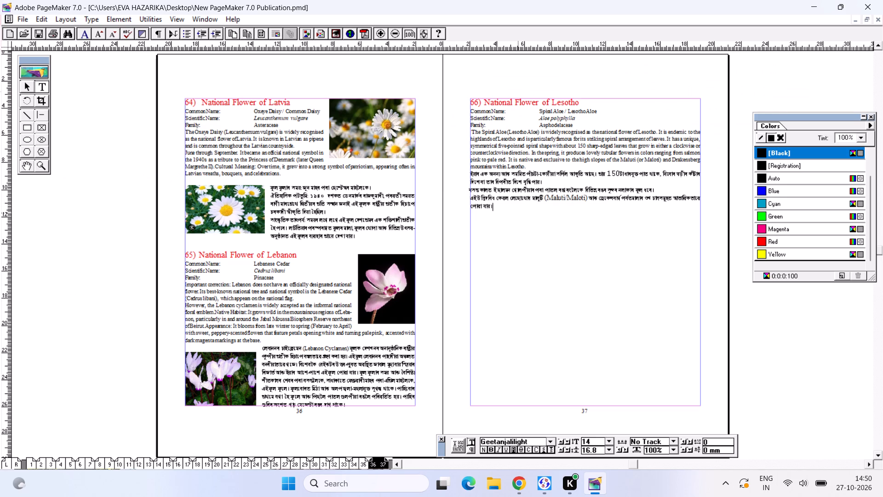
key("ctrl+s")
key("ctrl+s")
key("ctrl+s")
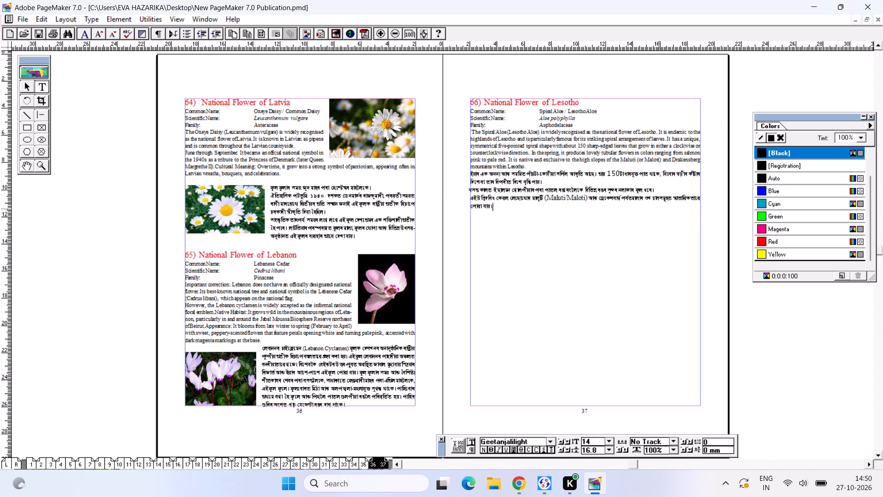
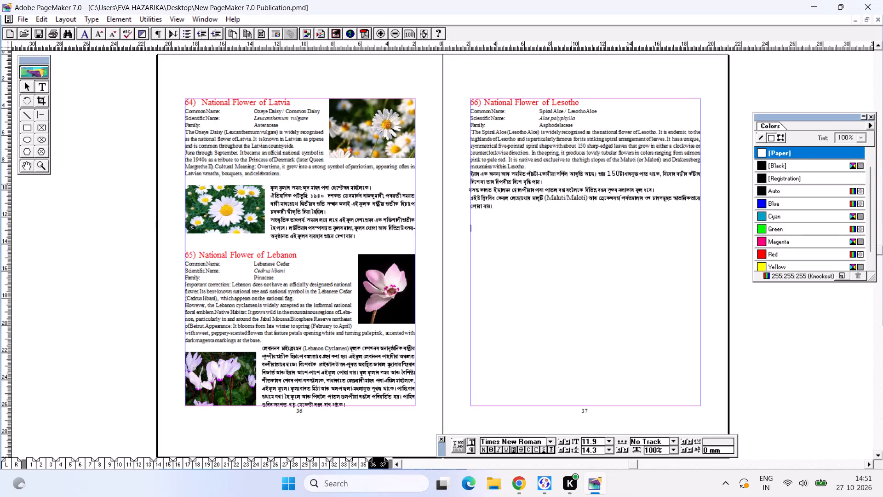
Check the English and Assamese Lesotho text on page 37 at close range and save the publication.
left_click(571, 184)
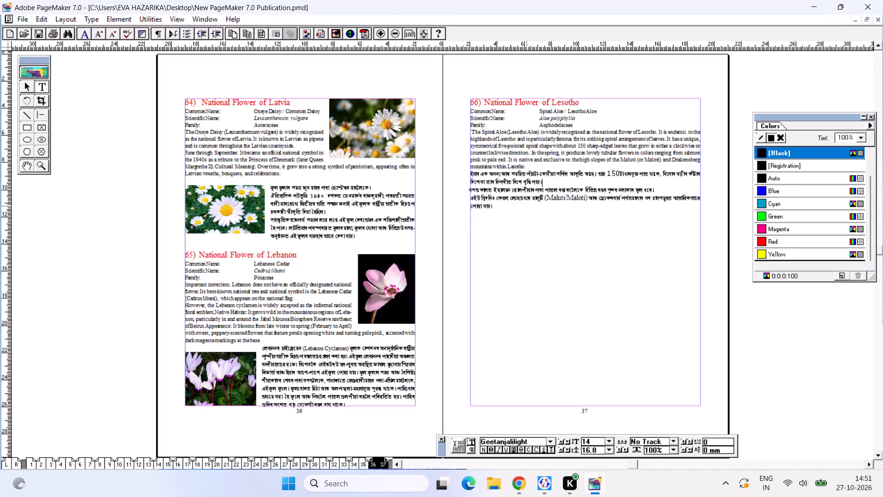
key("ctrl+2")
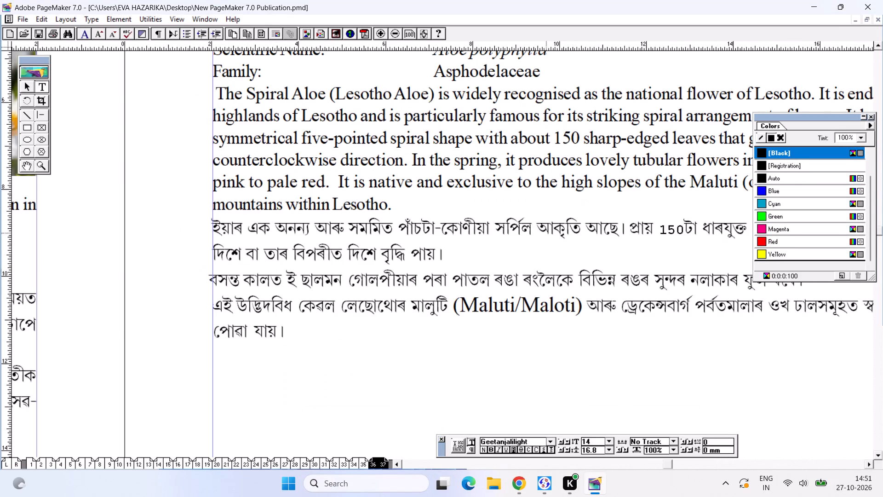
left_click_drag(462, 238, 51, 225, "alt")
left_click_drag(259, 239, 339, 273, "alt")
left_click_drag(376, 284, 471, 301, "alt")
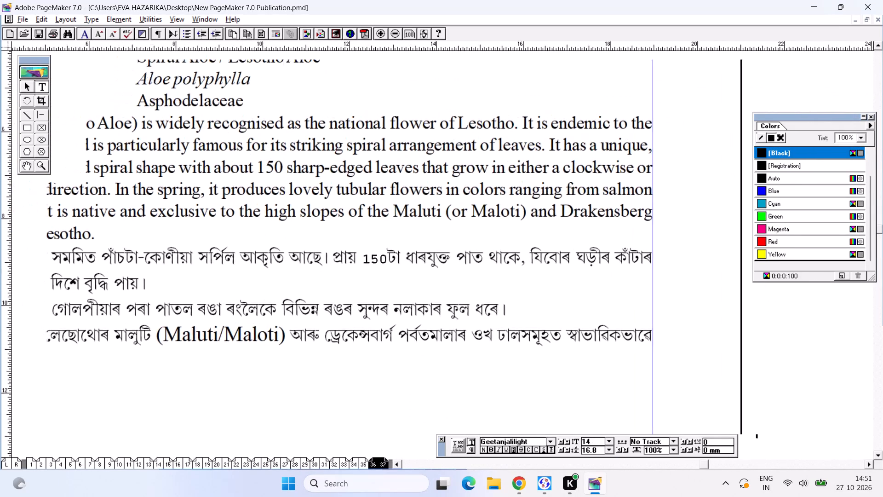
left_click_drag(367, 270, 493, 303, "alt")
key("ctrl+s")
key("ctrl+s")
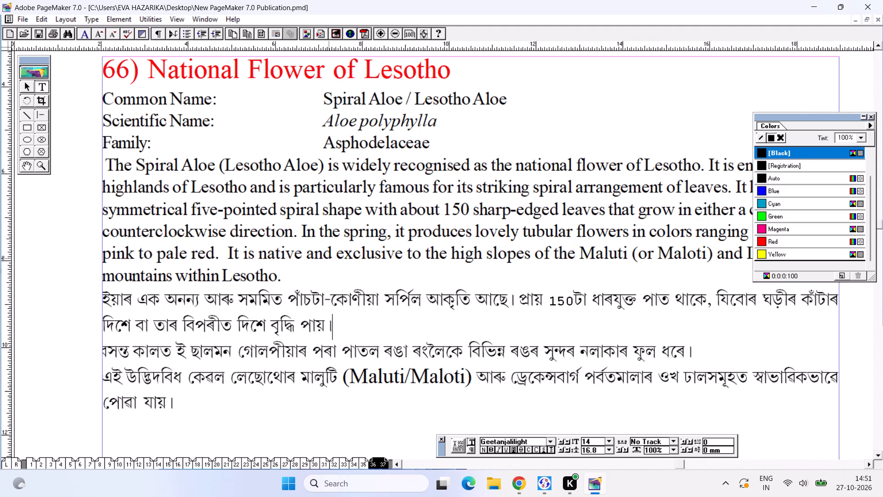
key("ctrl+0")
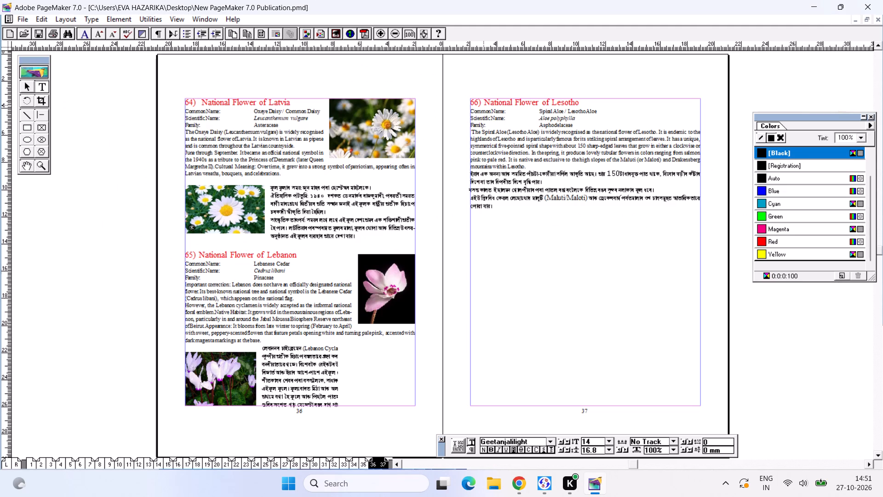
Copy the heading text National Flower of Lesotho without its number and run a Google image search for it in Chrome.
left_click_drag(483, 105, 596, 102)
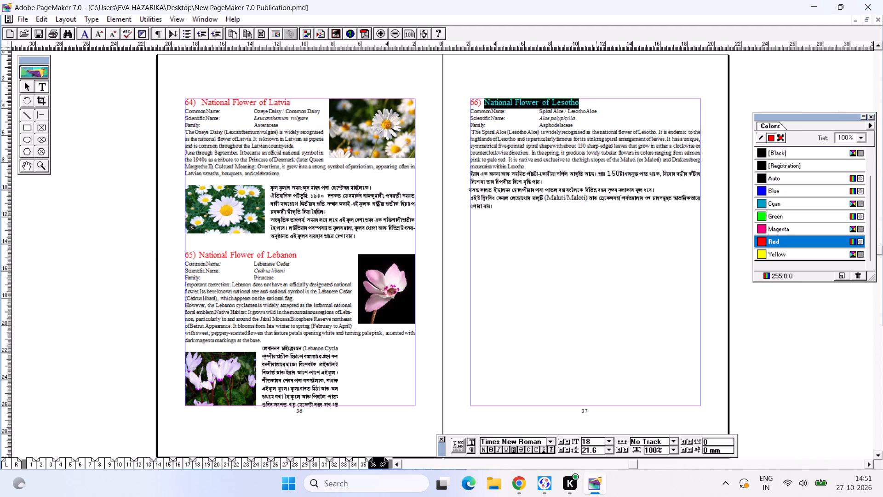
key("ctrl+c")
key("ctrl+c")
key("ctrl+c")
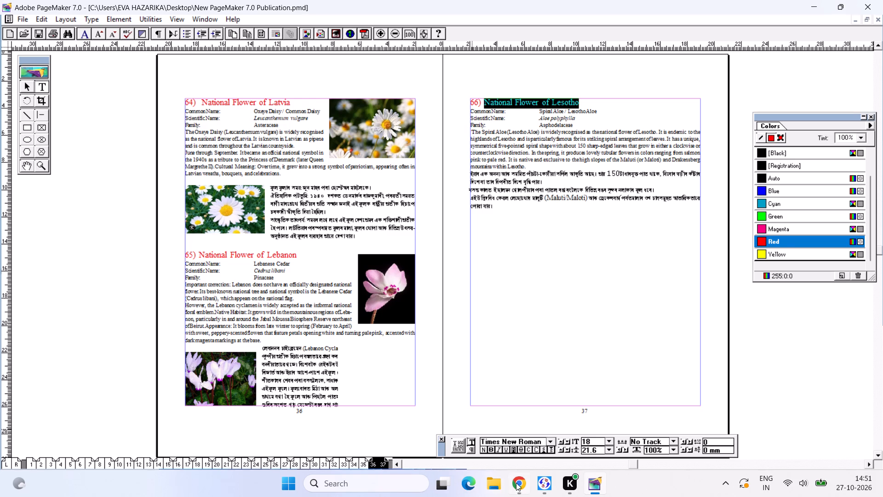
left_click(516, 483)
left_click_drag(57, 50, 9, 43)
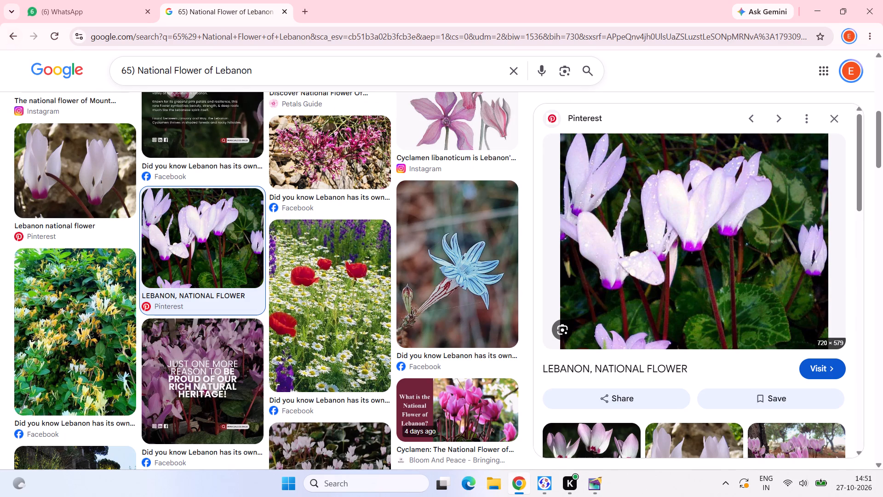
left_click_drag(297, 75, 0, 47)
key("ctrl+v")
key("Return")
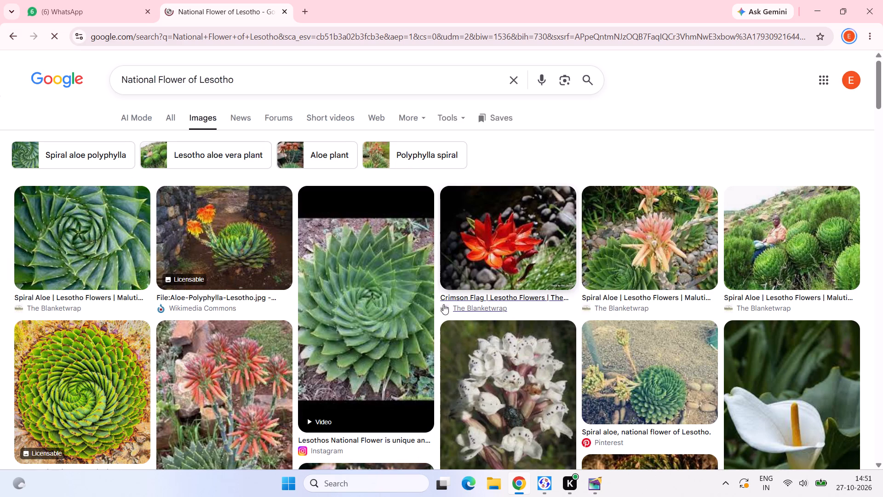
right_click(694, 283)
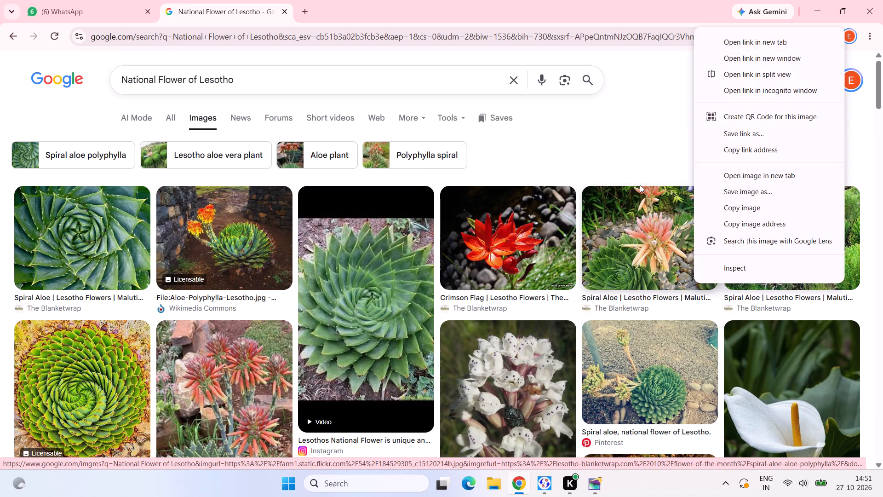
left_click(622, 86)
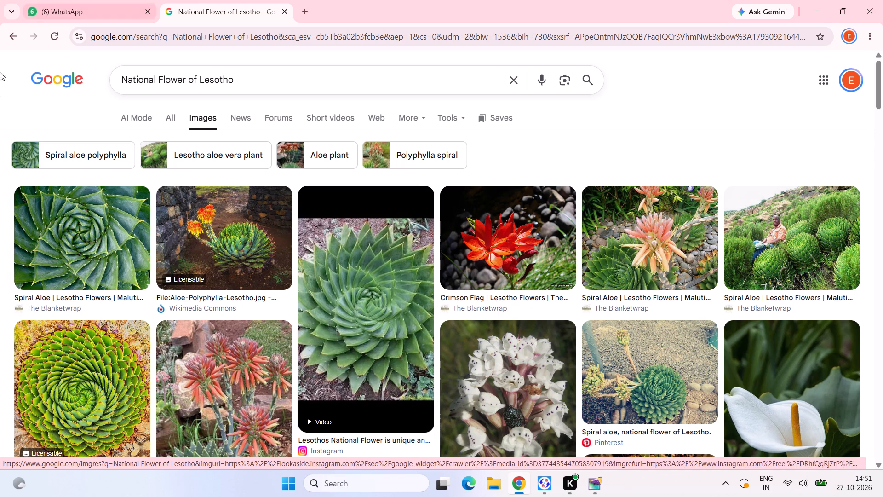
Copy the common name Spiral Aloe / Lesotho Aloe from PageMaker, append it to the Chrome image search and browse the pictures.
left_click(599, 486)
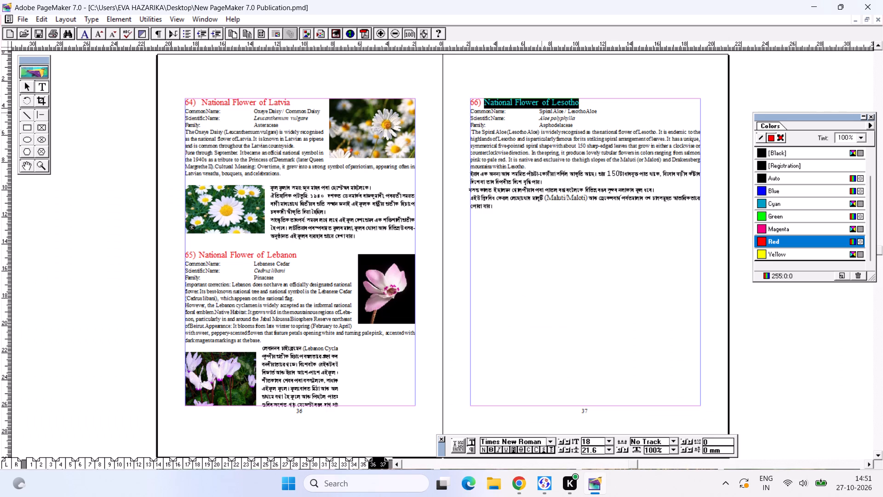
left_click_drag(541, 113, 634, 110)
left_click_drag(535, 112, 628, 114)
key("ctrl+c")
key("ctrl+c")
key("ctrl+c")
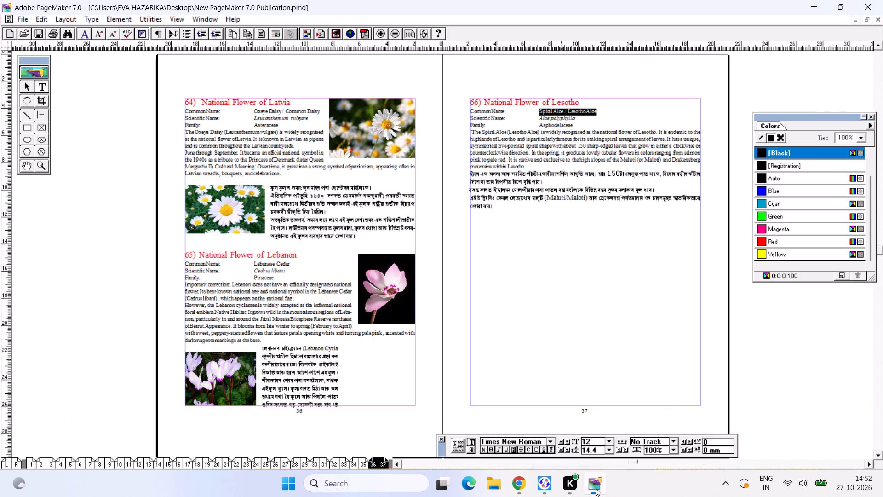
left_click(522, 487)
left_click(270, 77)
key("space")
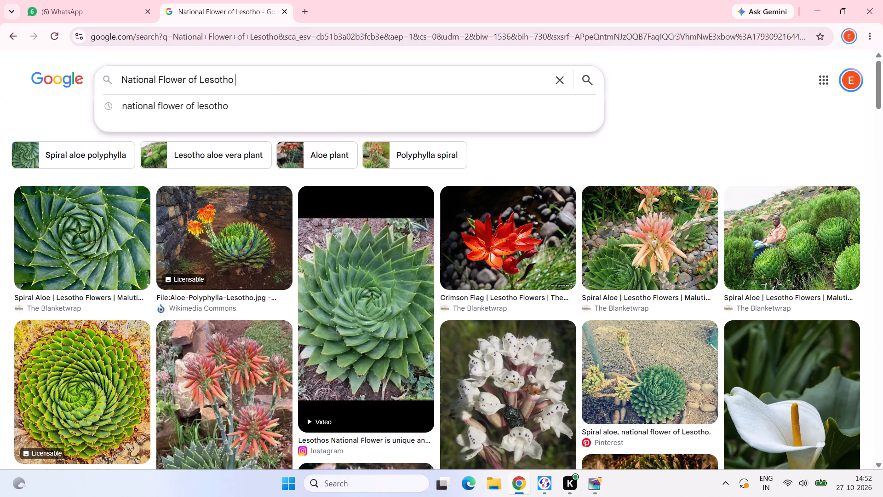
key("ctrl+v")
key("Return")
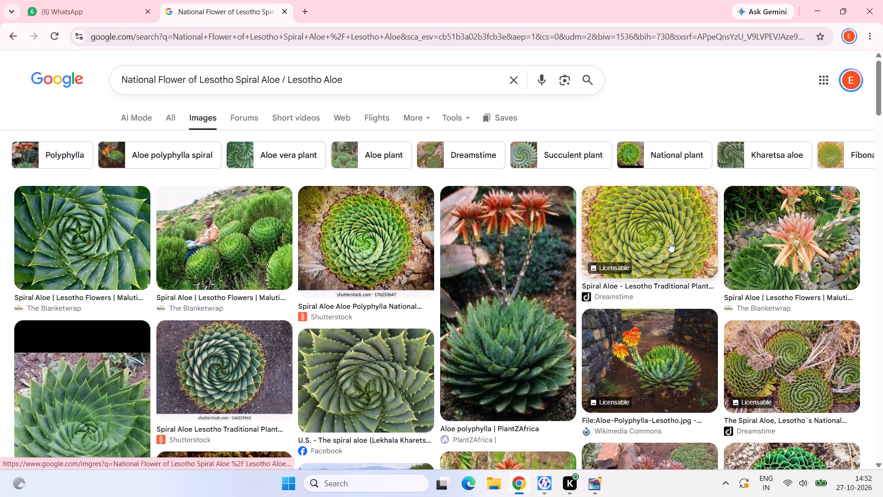
scroll(89, 396, "down", 2)
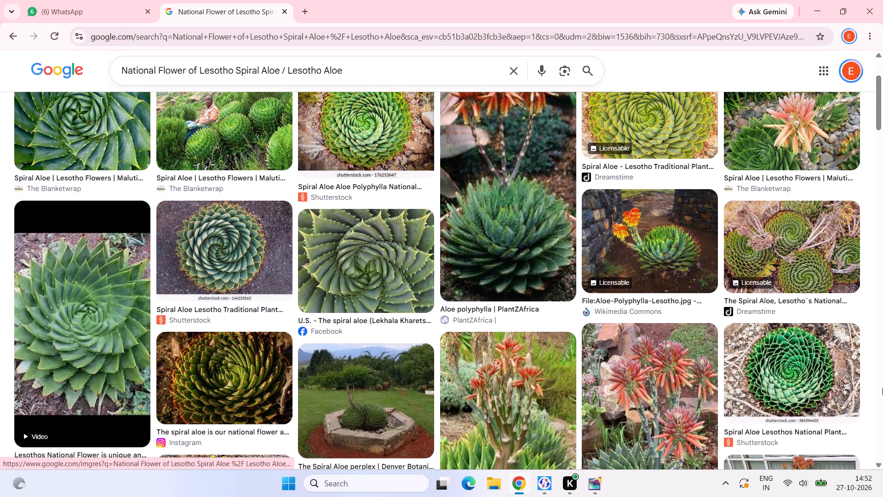
scroll(882, 387, "down", 6)
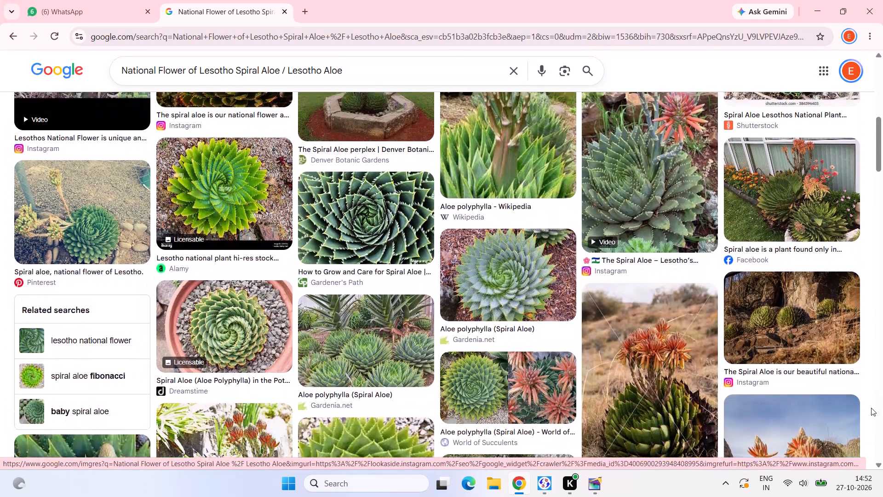
Search Google Images for world most biggest flower in a new browser tab.
double_click(298, 12)
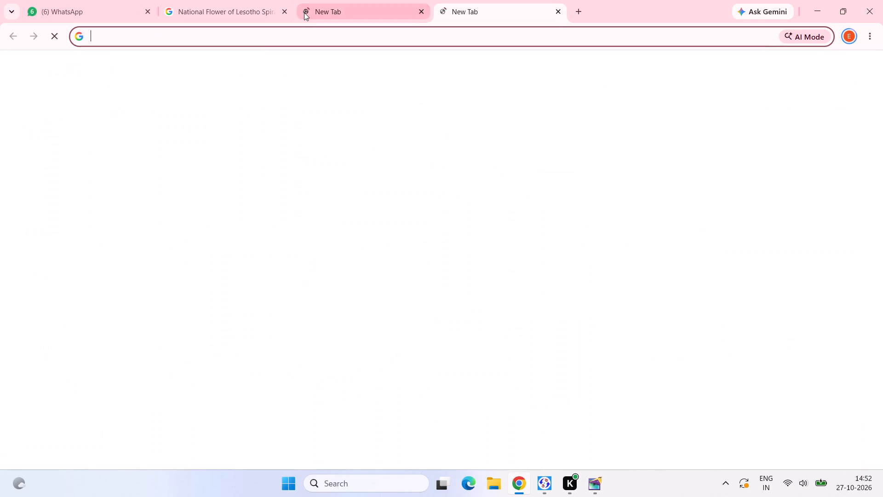
type("world mosy")
key("BackSpace")
key("t")
key("space")
type("b")
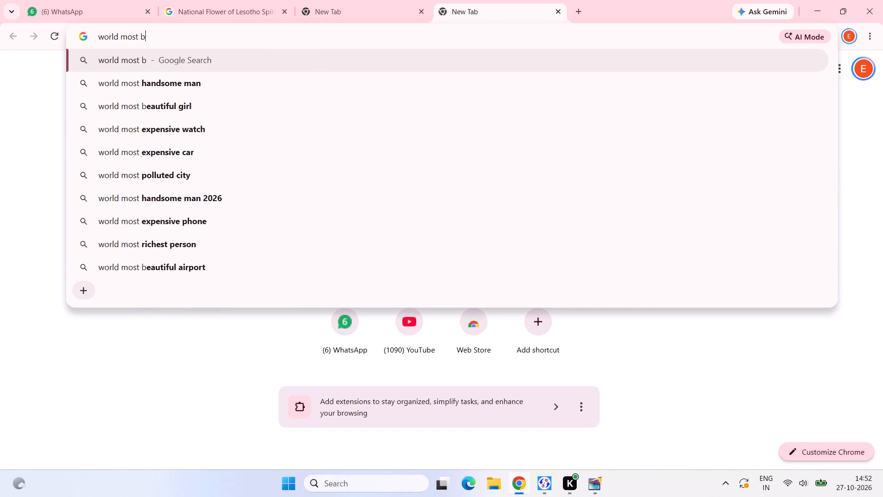
key("i")
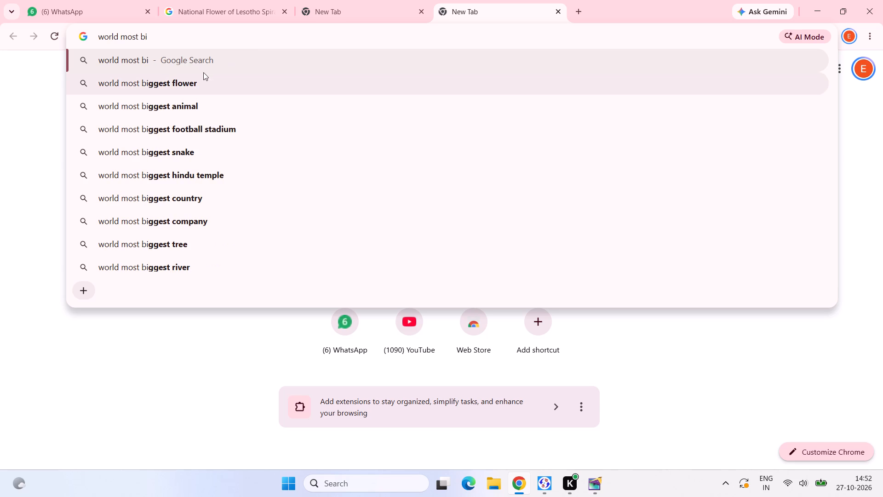
left_click(207, 79)
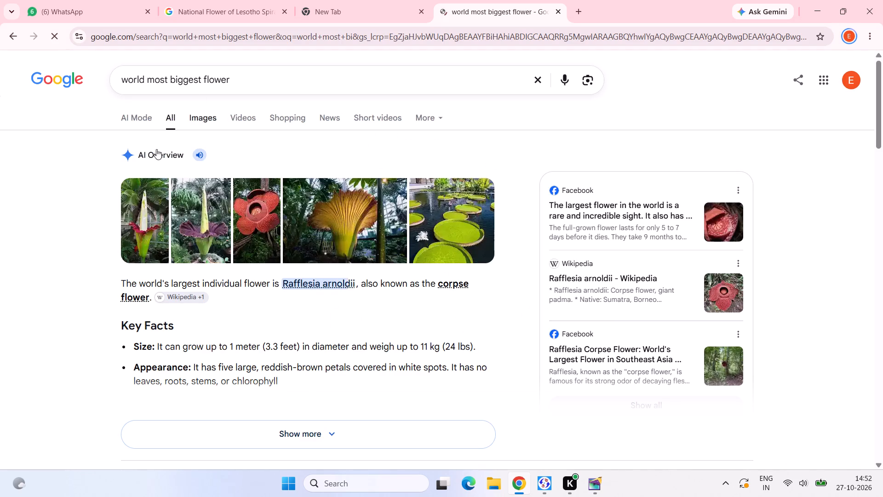
left_click(195, 119)
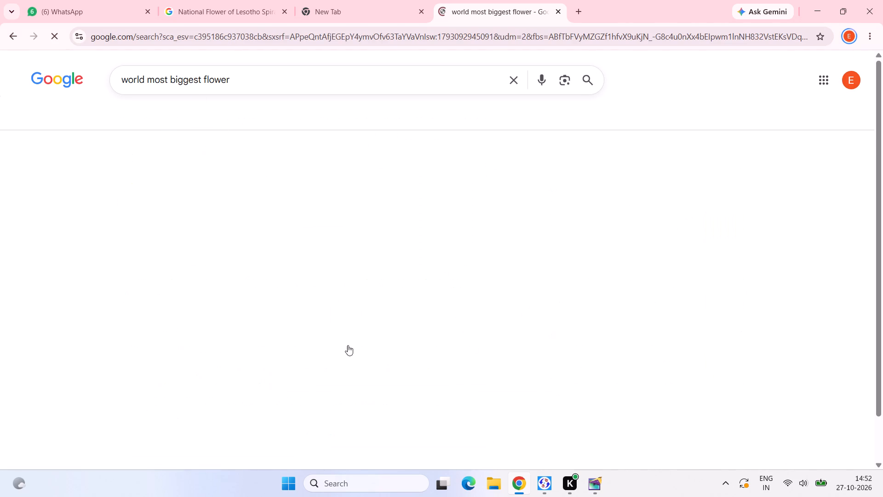
Look through the image results for the world's biggest flower.
scroll(100, 306, "down", 2)
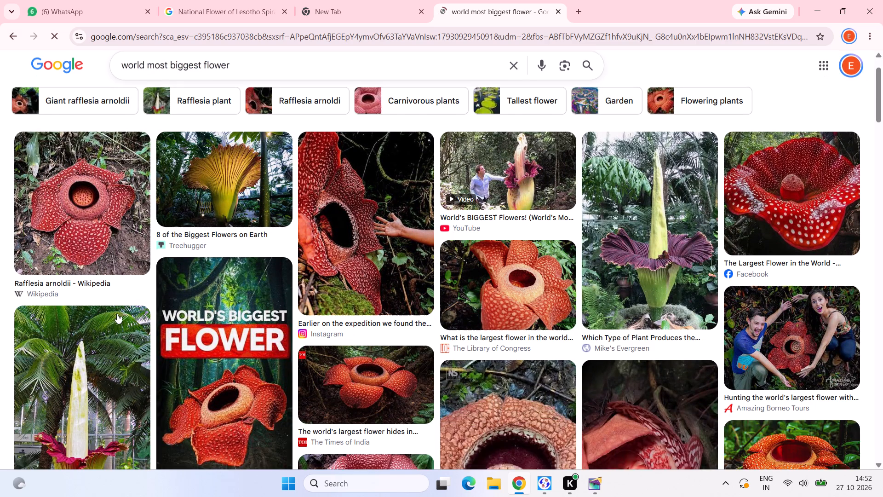
scroll(545, 358, "down", 6)
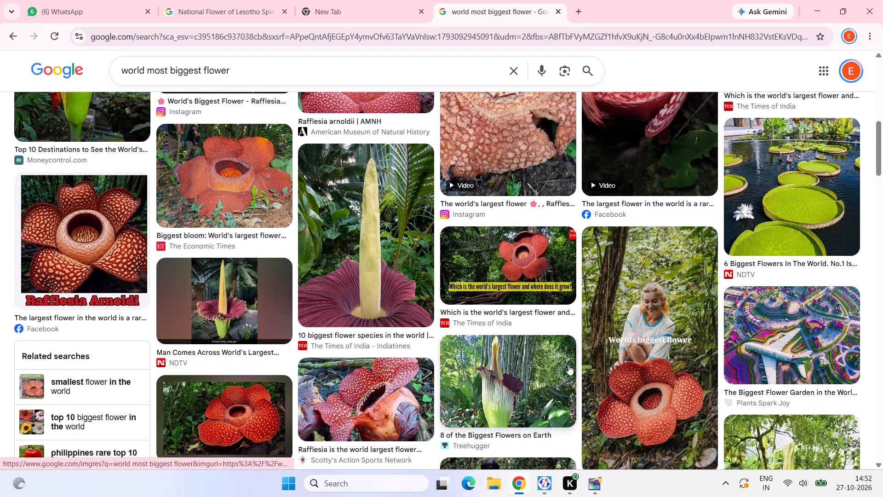
scroll(568, 365, "down", 3)
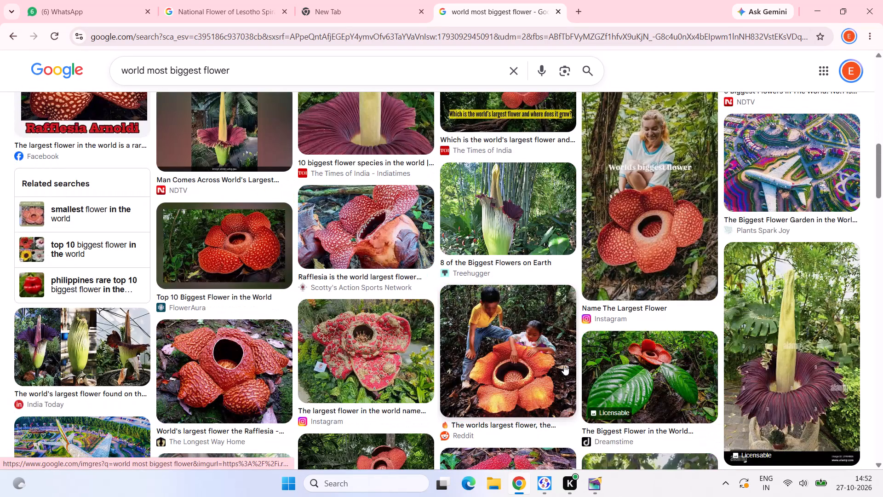
scroll(717, 392, "up", 11)
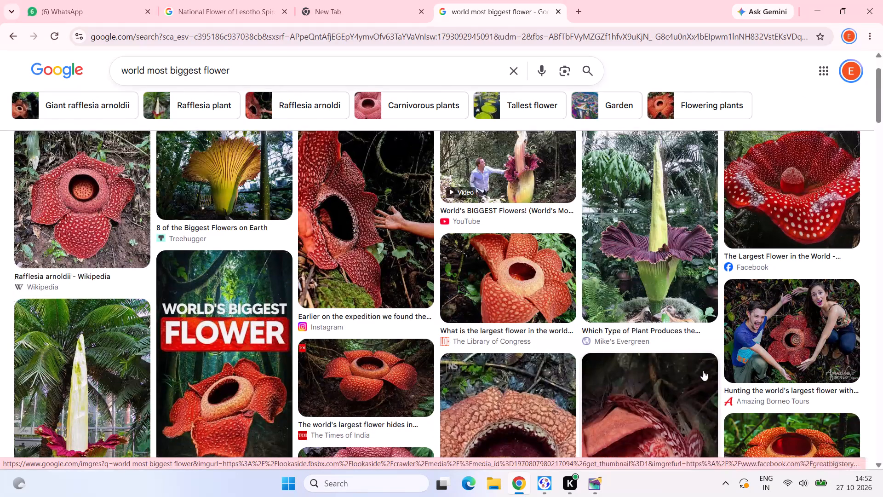
scroll(703, 370, "up", 2)
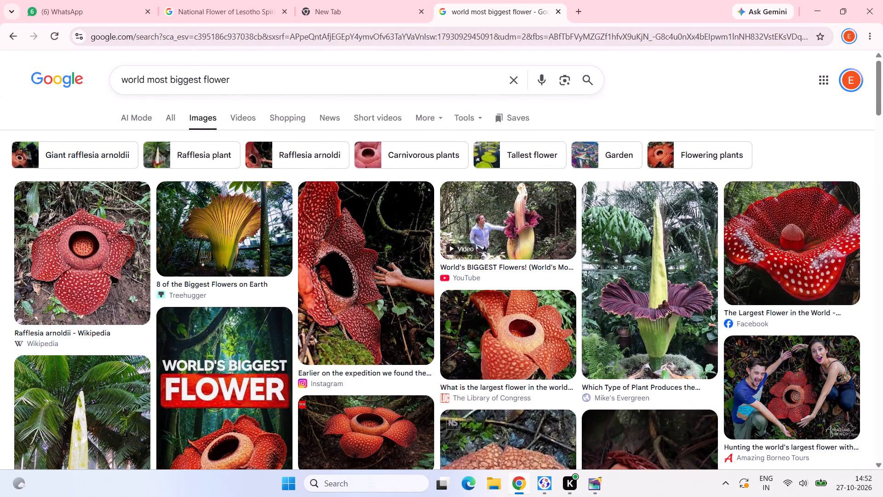
Change the image search to world most smallest flower.
left_click_drag(167, 77, 202, 86)
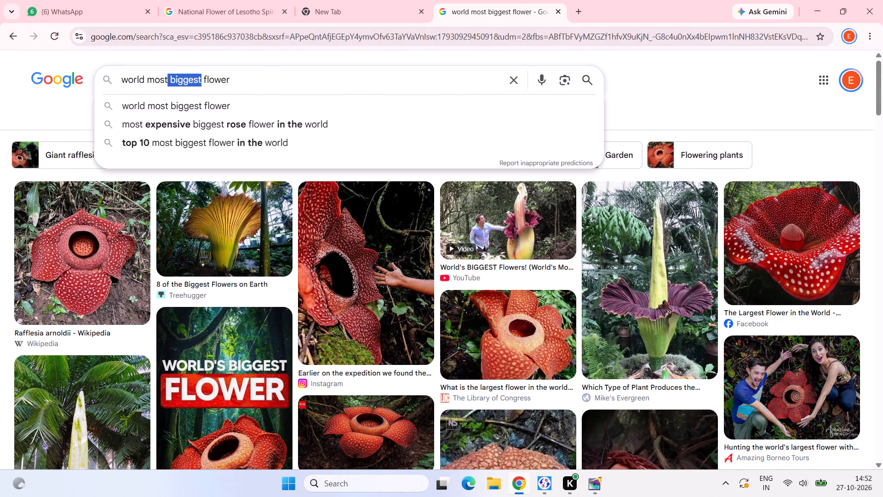
key("space")
type("s")
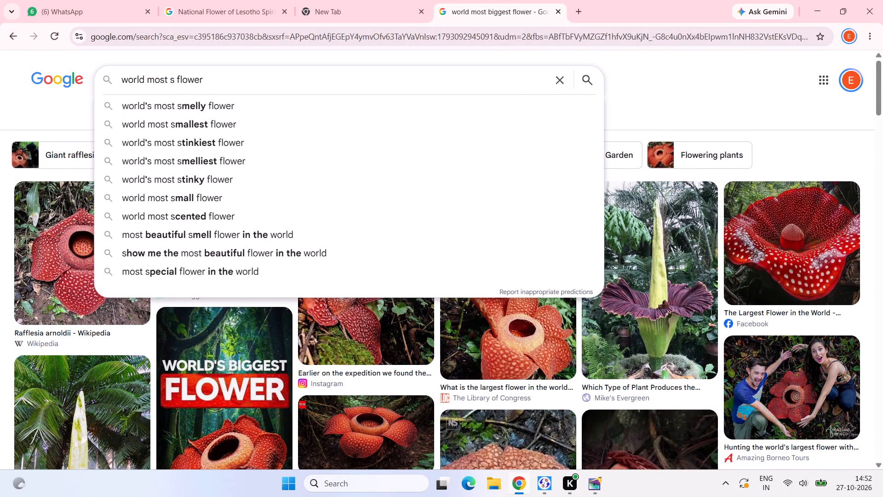
left_click(188, 126)
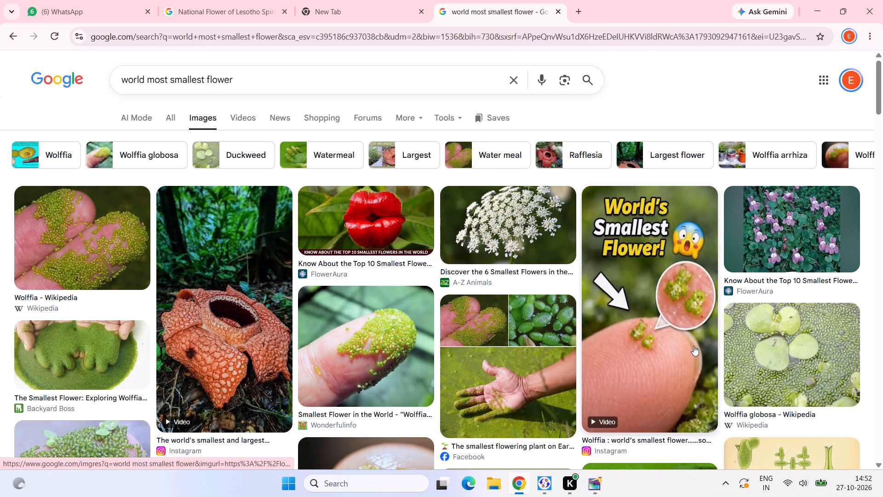
Preview the Wikipedia Wolffia picture and look through the other image results for the world's smallest flower.
left_click(139, 243)
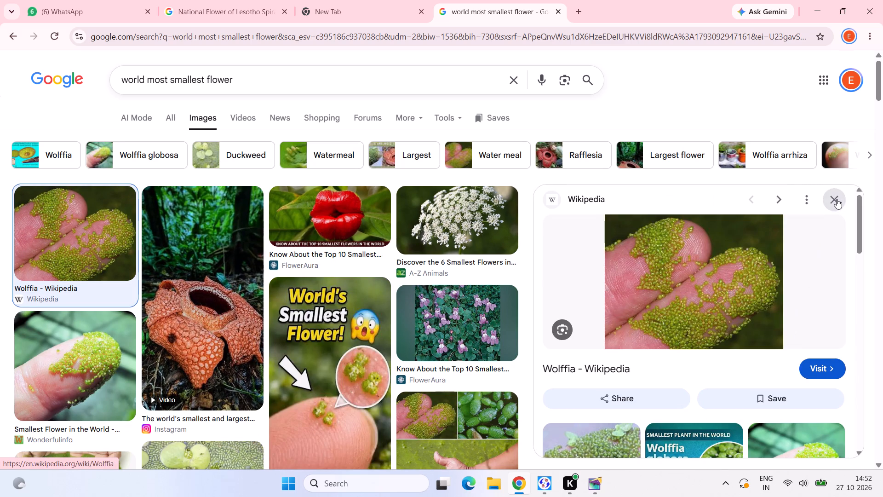
left_click(837, 199)
scroll(639, 318, "down", 4)
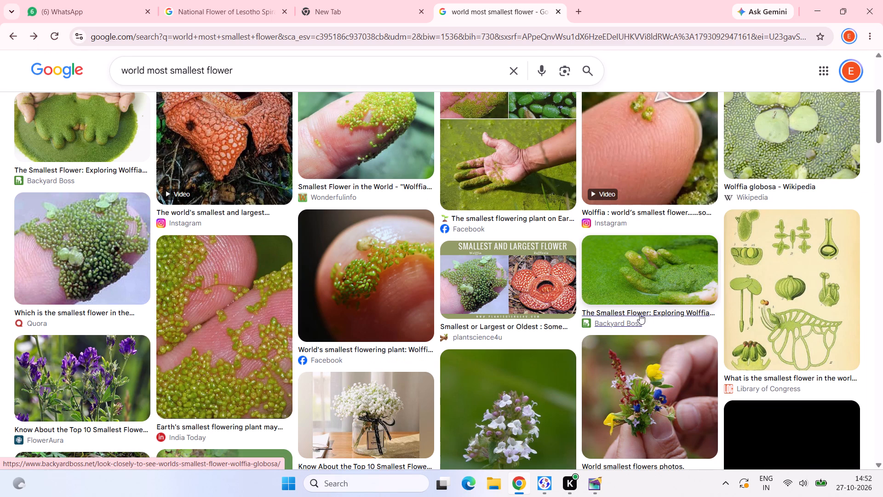
scroll(641, 314, "down", 4)
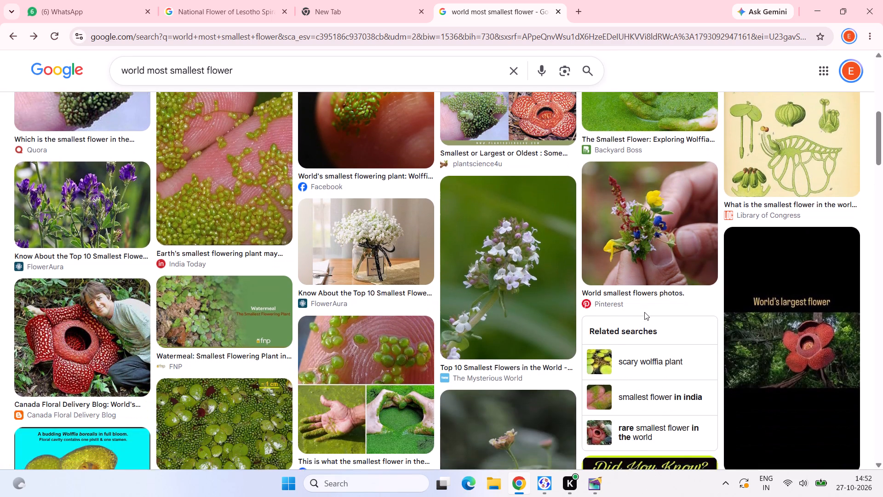
scroll(644, 312, "down", 6)
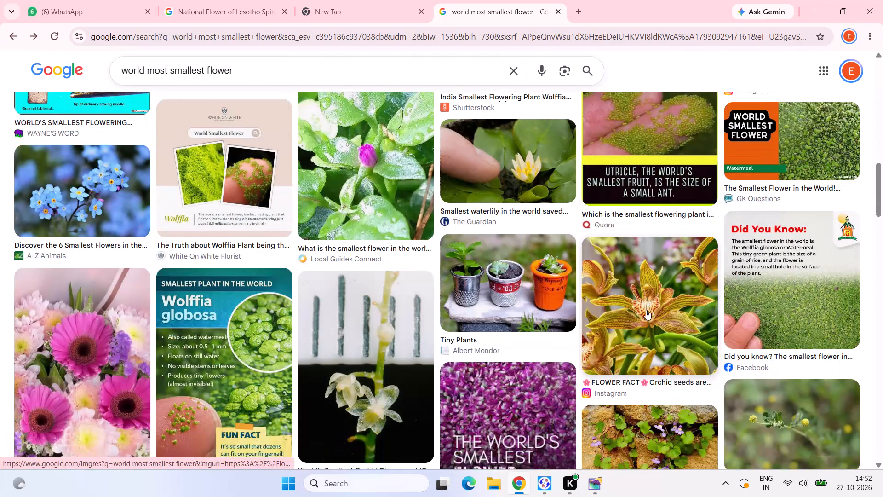
scroll(646, 310, "down", 13)
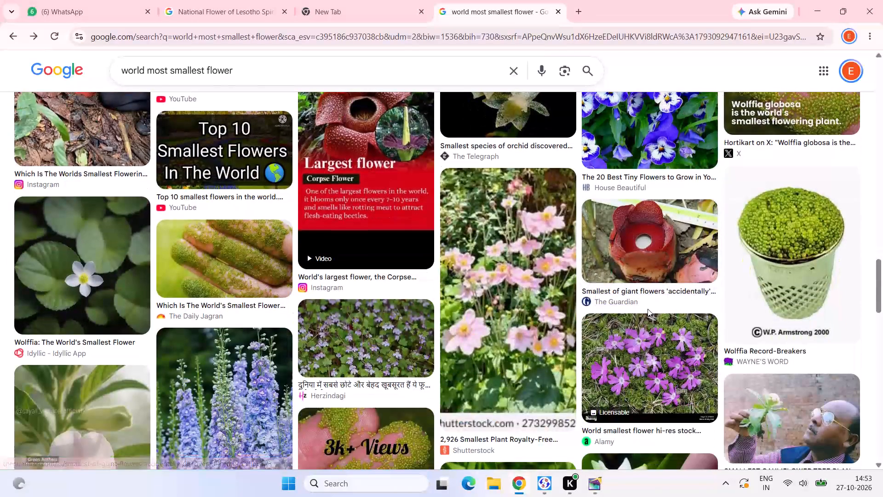
Look further through the image results for the world's smallest flower.
scroll(648, 309, "up", 2)
scroll(648, 309, "down", 1)
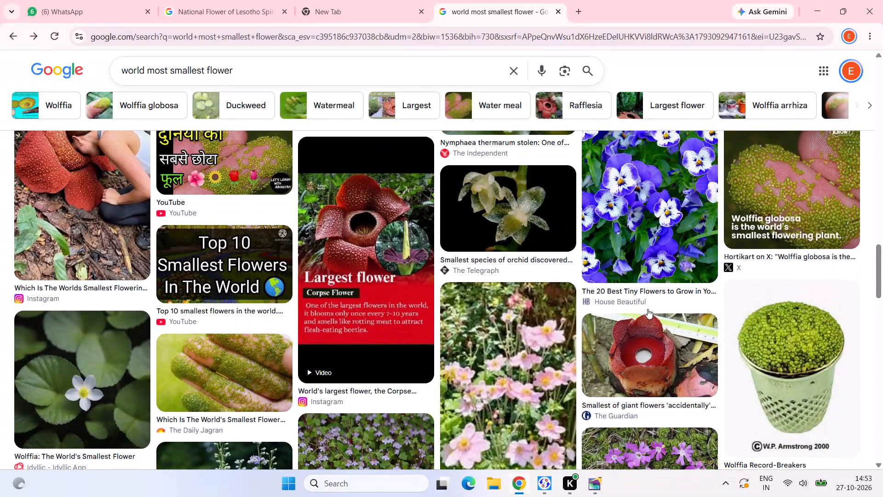
scroll(648, 309, "down", 3)
scroll(648, 309, "up", 1)
scroll(648, 309, "down", 4)
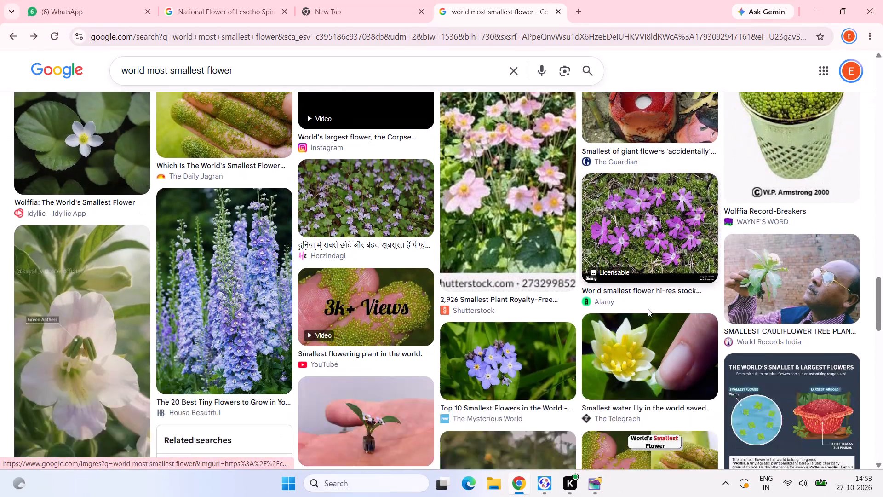
scroll(648, 309, "down", 7)
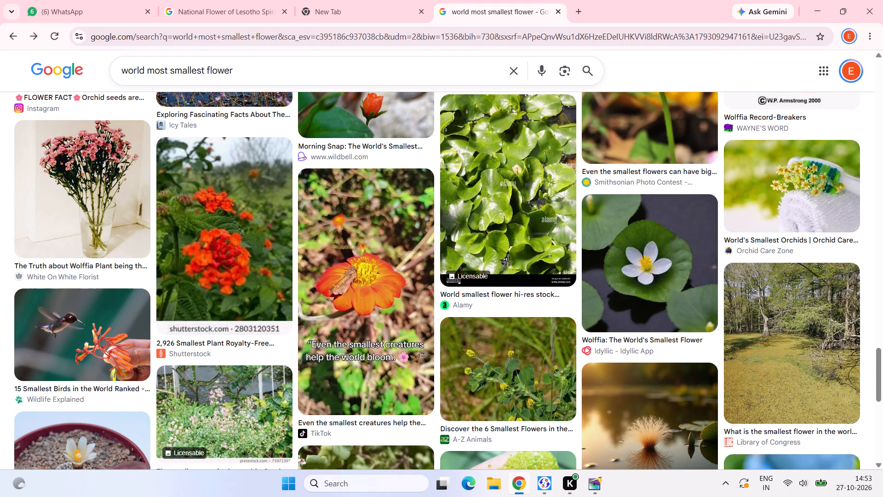
Change the image search to world most rich man and switch to the general web results.
left_click_drag(171, 71, 244, 77)
type("rich")
key("space")
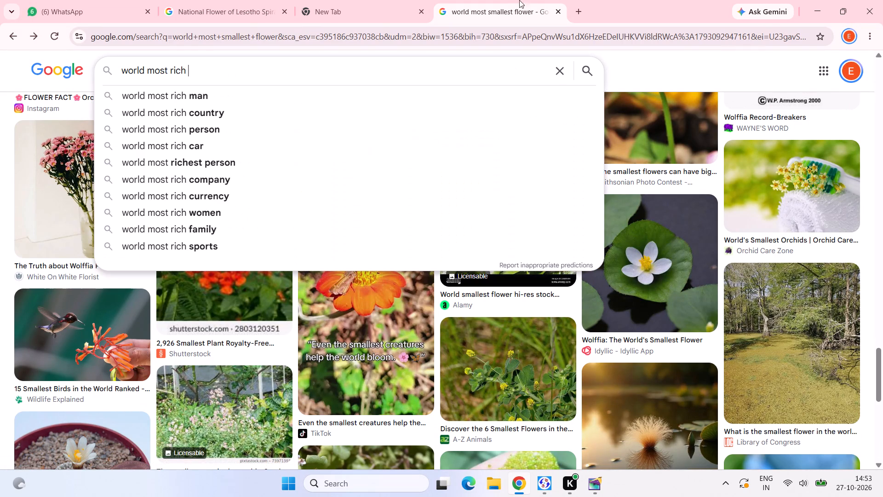
left_click(247, 98)
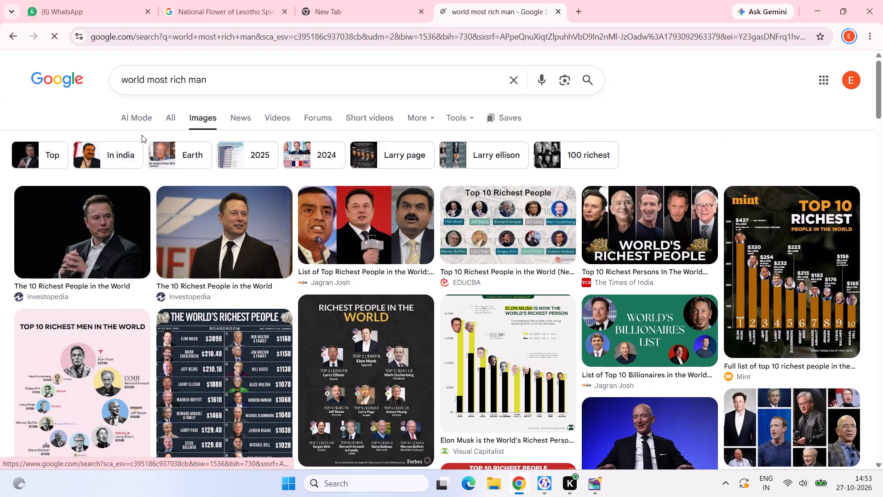
left_click(168, 118)
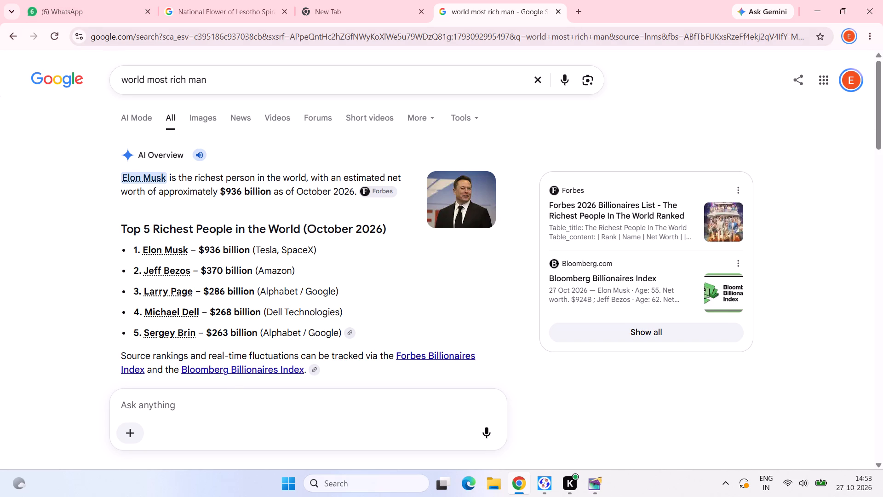
Change the web search to india most rich man and read through the expanded AI overview of the richest people in India.
left_click_drag(147, 80, 65, 64)
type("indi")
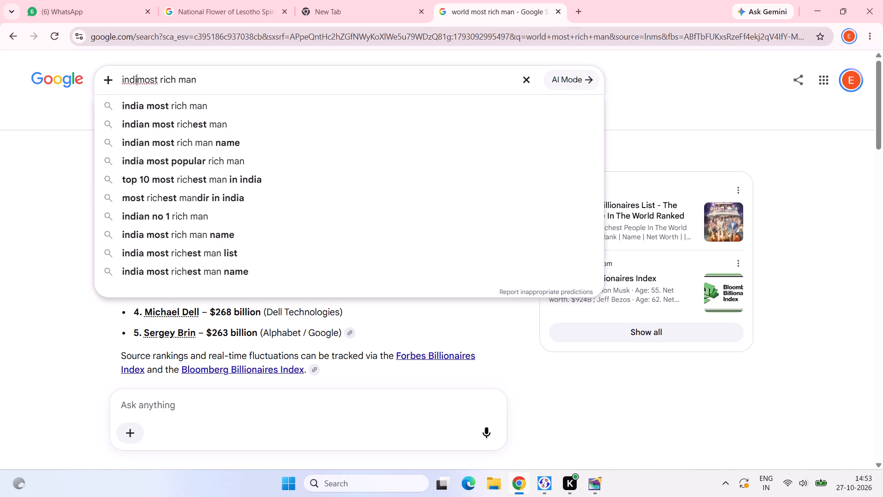
double_click(161, 101)
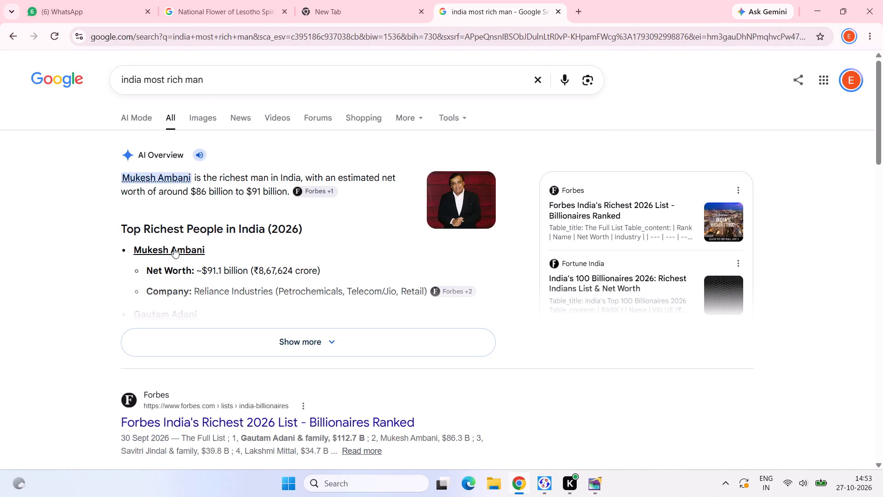
double_click(270, 343)
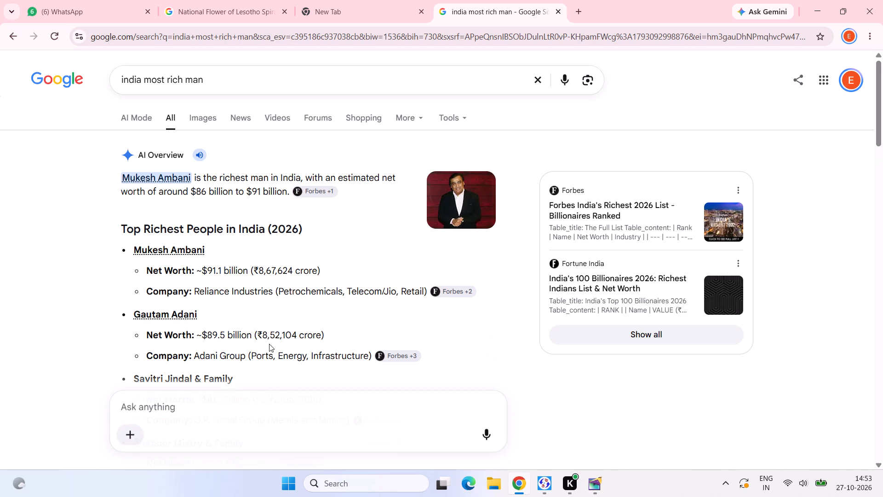
scroll(392, 344, "down", 2)
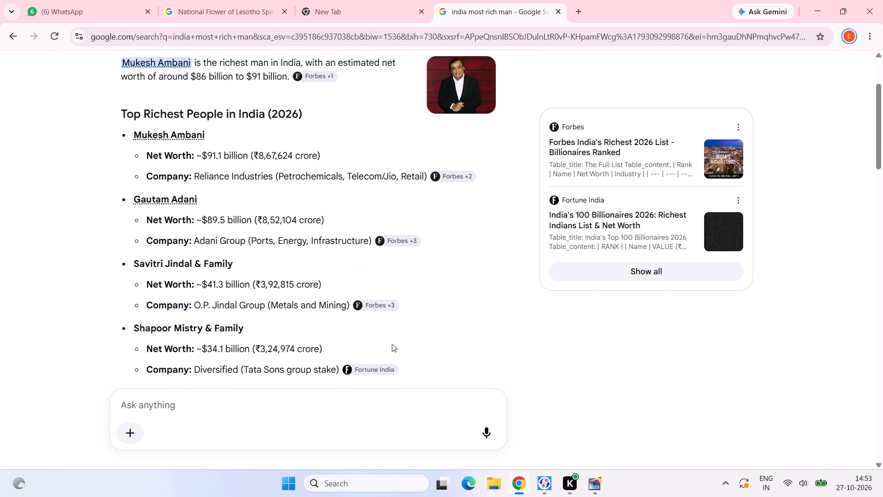
scroll(392, 344, "down", 1)
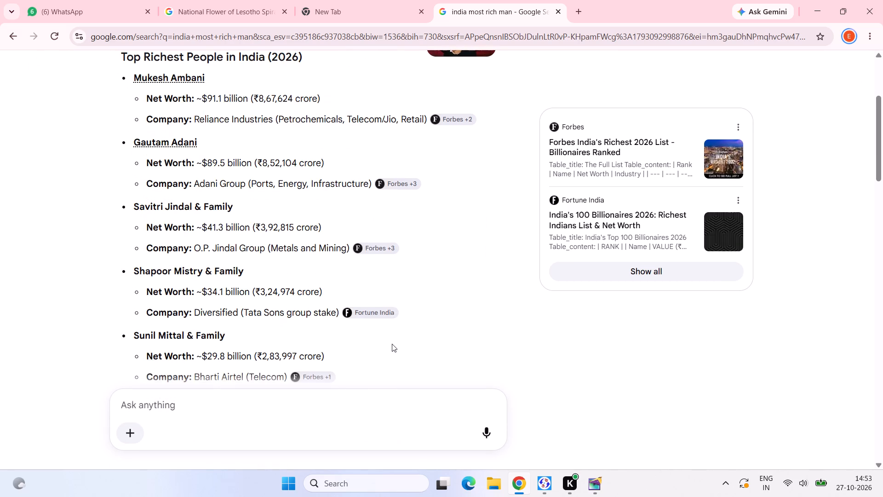
scroll(392, 344, "down", 2)
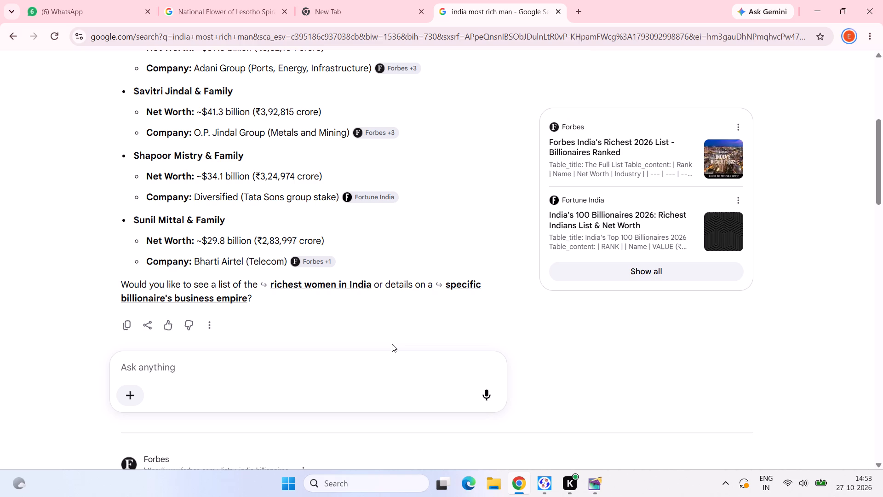
Switch the india most rich man results to images and extend the search to india most rich man home.
scroll(392, 344, "up", 7)
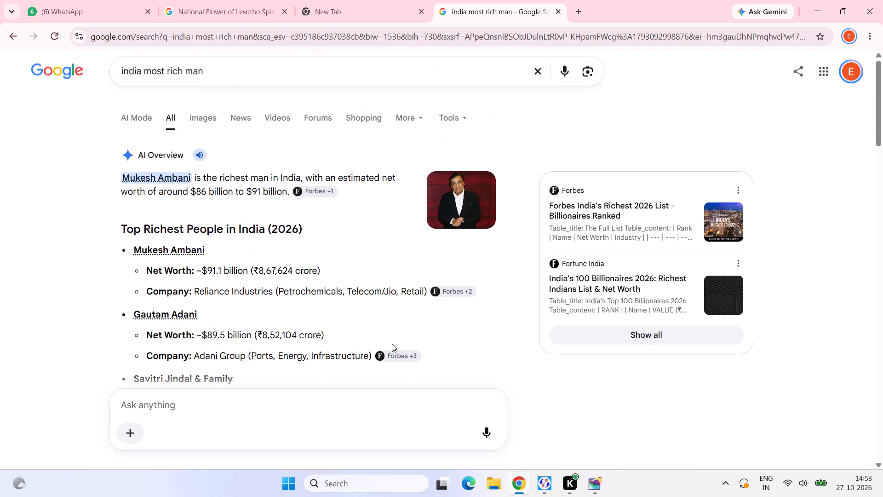
left_click(215, 123)
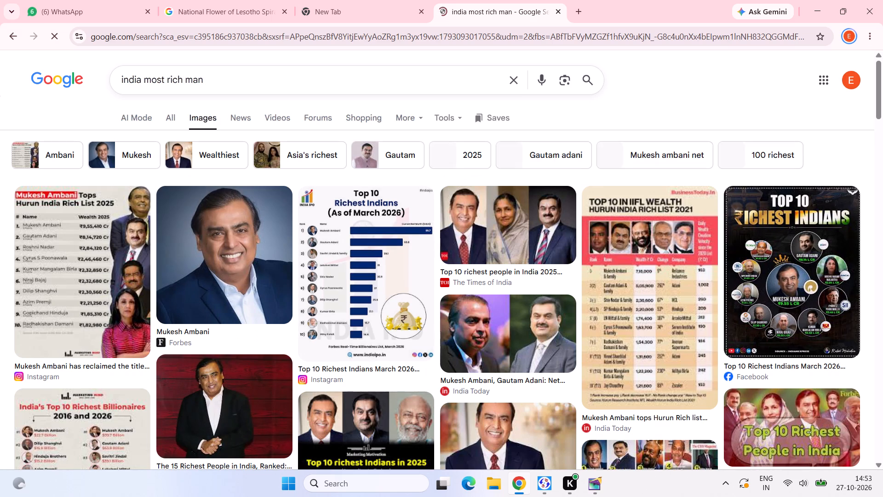
left_click(226, 76)
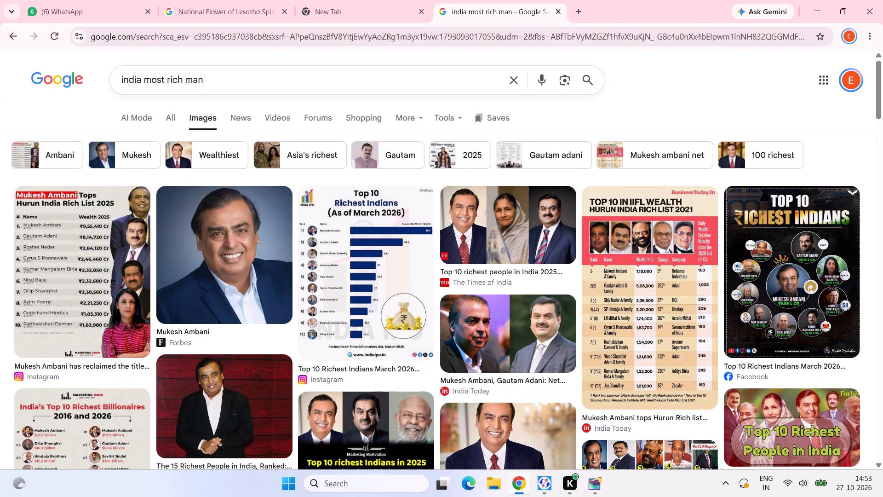
key("space")
type("home")
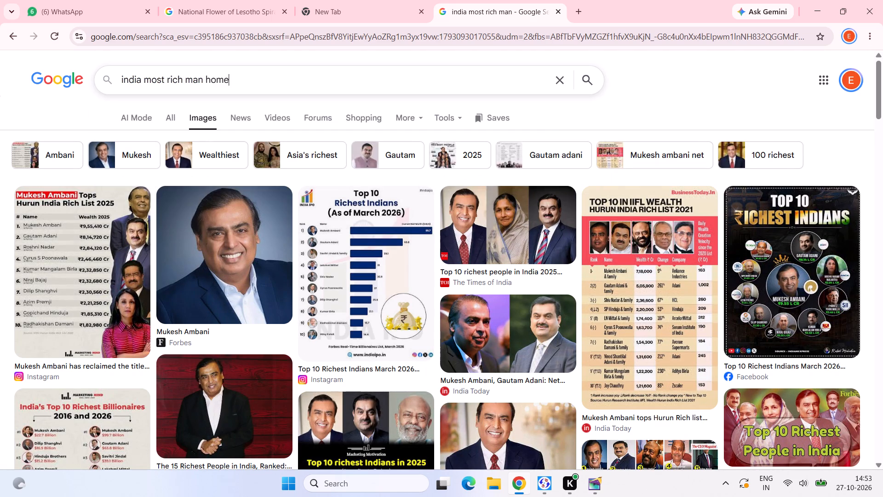
key("Return")
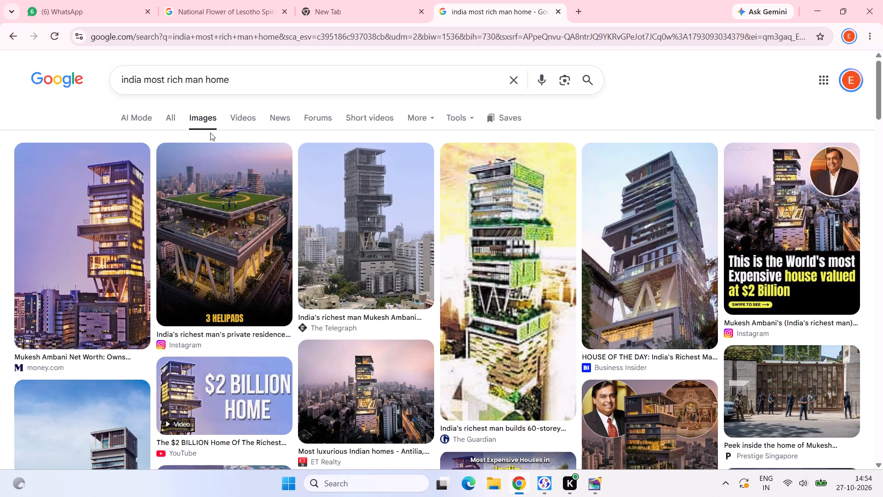
Look through the image results for the richest Indian's home and preview the 168 car garage picture.
scroll(248, 210, "down", 6)
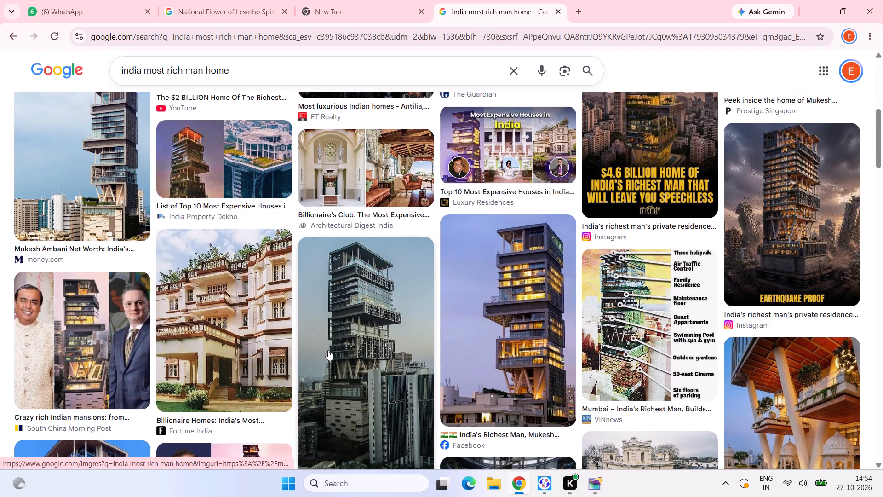
scroll(345, 362, "down", 6)
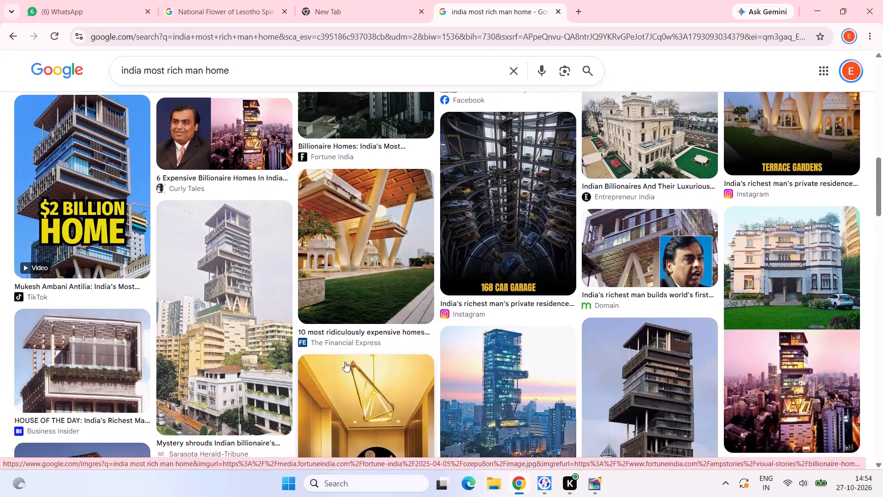
left_click(536, 240)
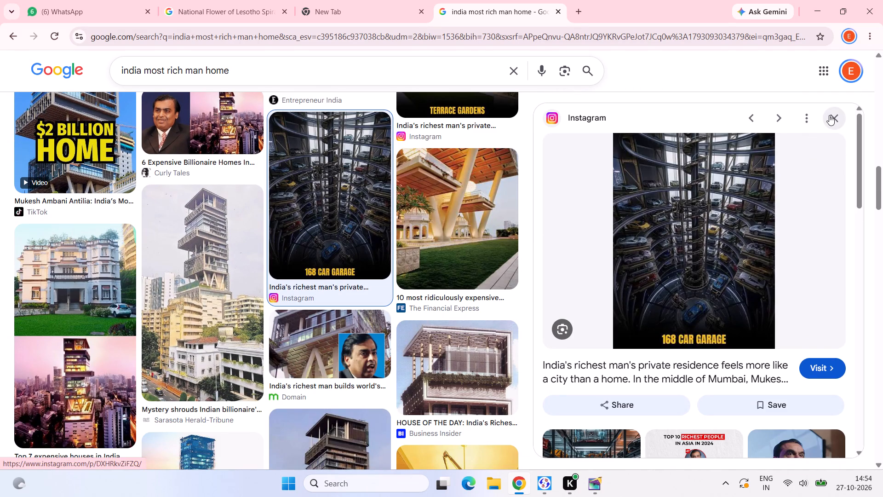
left_click(829, 115)
Open the India TV News story on the top 7 expensive houses in India from its image result.
scroll(806, 215, "down", 2)
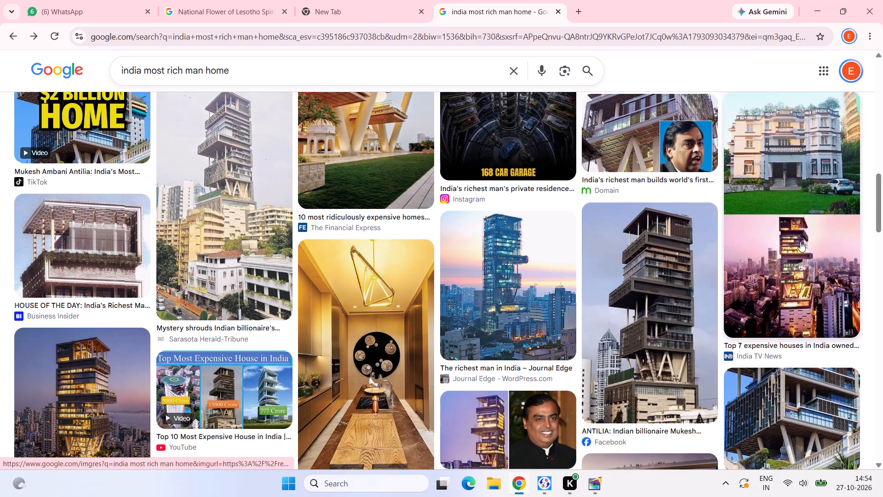
double_click(800, 242)
left_click(660, 287)
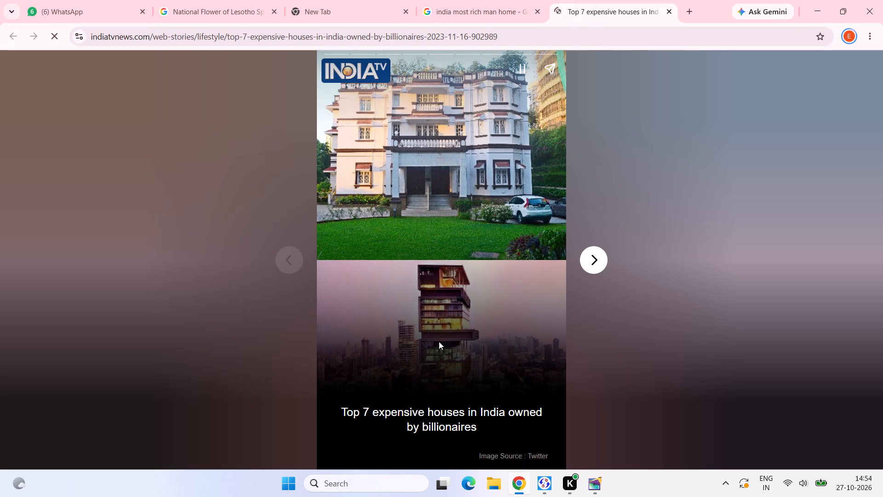
Leaf through the slides of the India TV web story on billionaires' expensive houses.
double_click(432, 345)
left_click(451, 311)
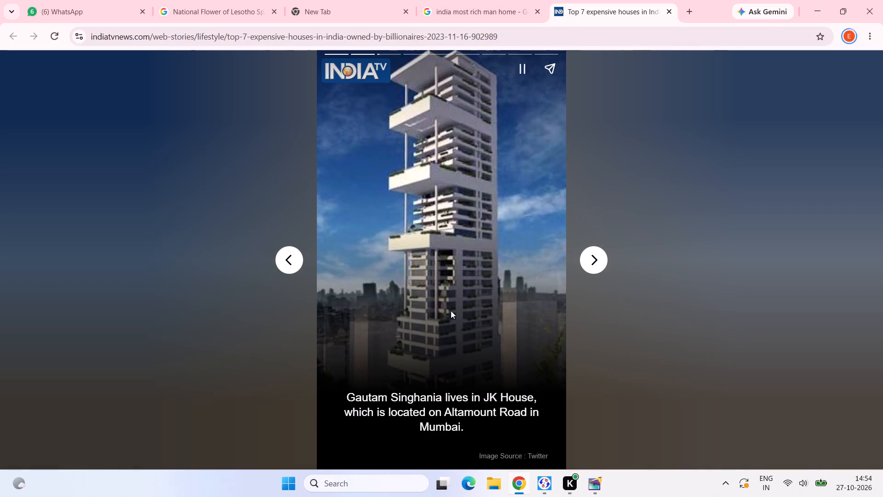
left_click(596, 266)
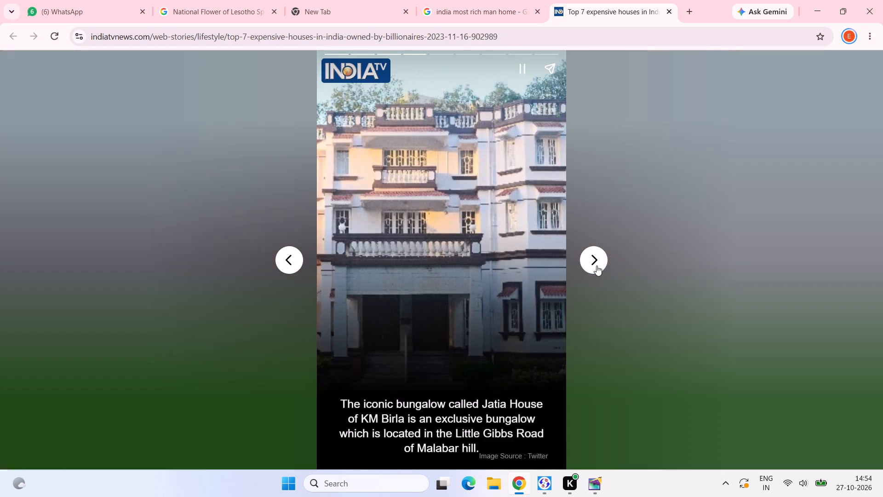
left_click(596, 266)
left_click(596, 266)
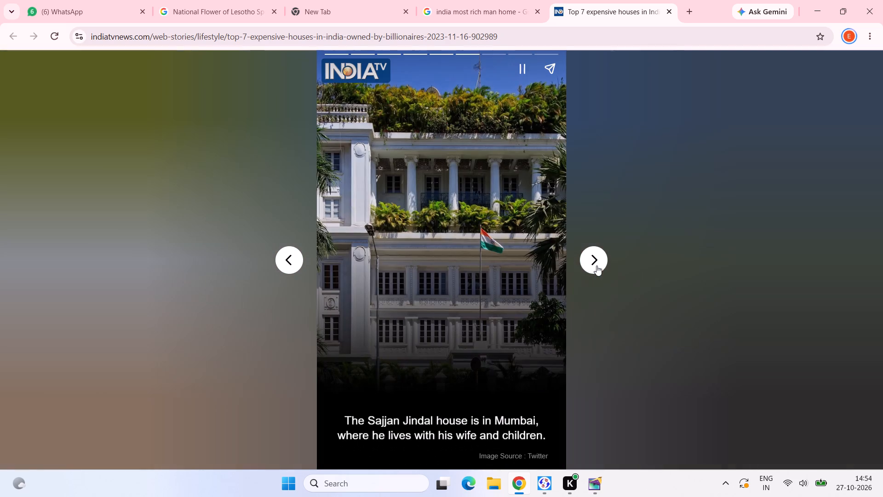
left_click(281, 253)
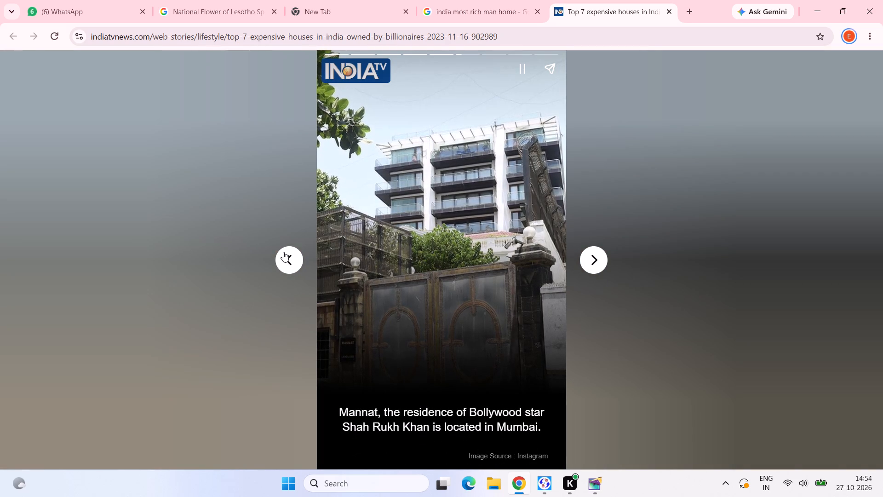
left_click(577, 263)
left_click(583, 262)
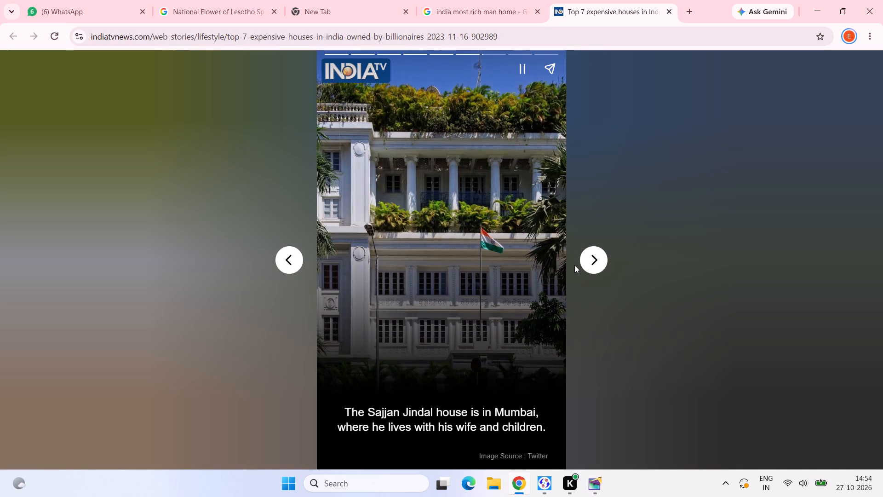
left_click(574, 265)
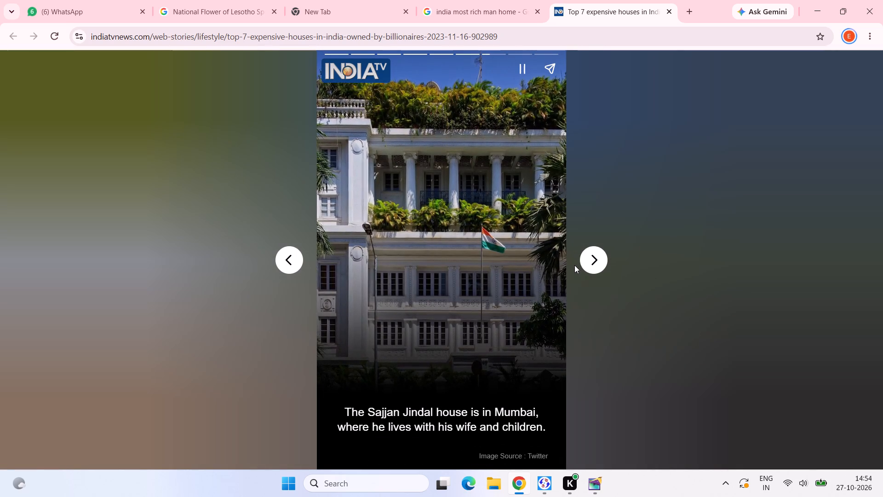
left_click(589, 259)
left_click(589, 259)
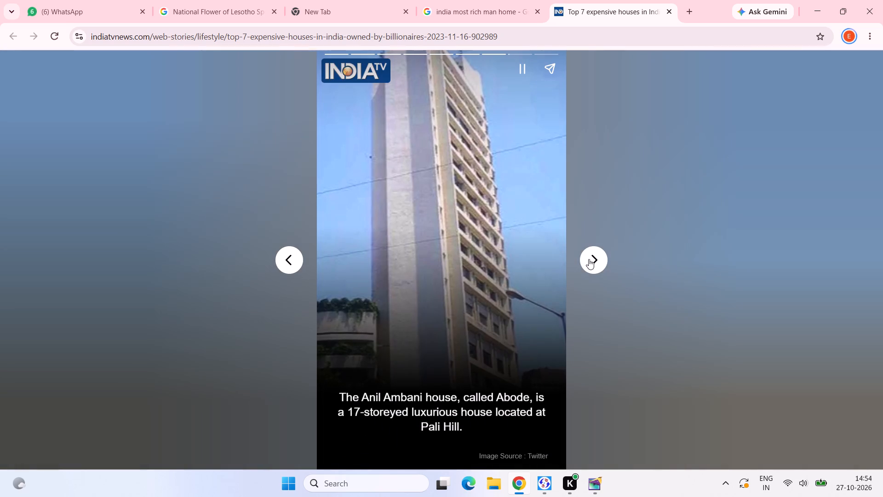
left_click(589, 259)
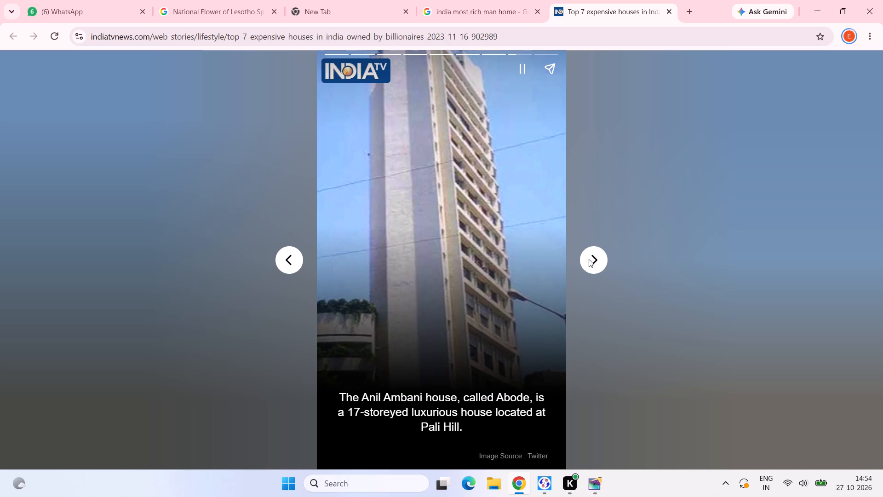
left_click(589, 259)
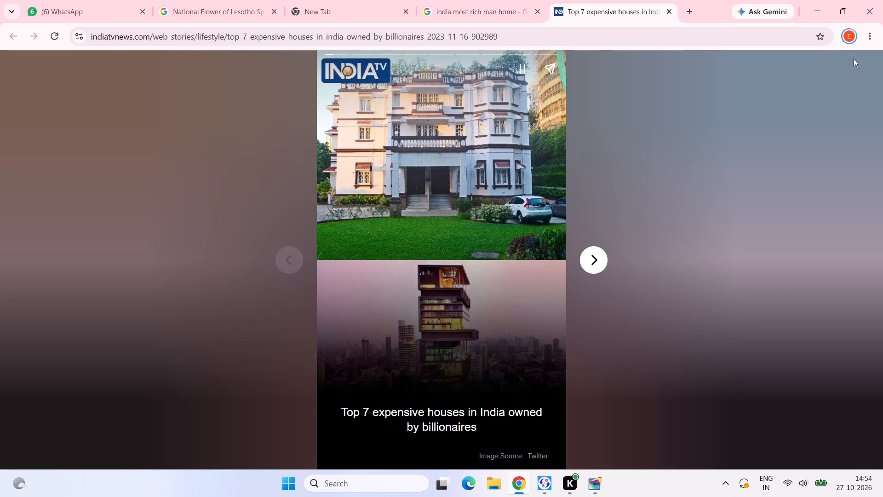
Close the India TV story, the empty new tab and the rich man home search, returning to the Lesotho flower results.
left_click(670, 10)
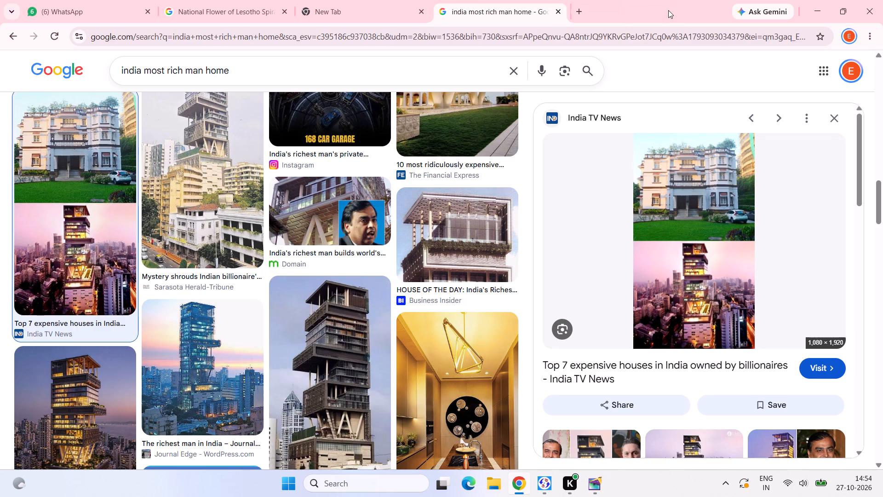
left_click(563, 14)
left_click(425, 11)
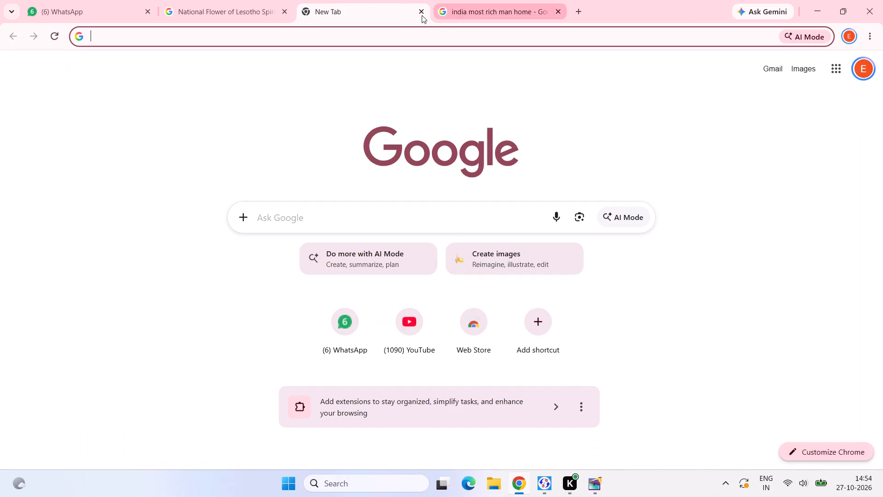
left_click(424, 10)
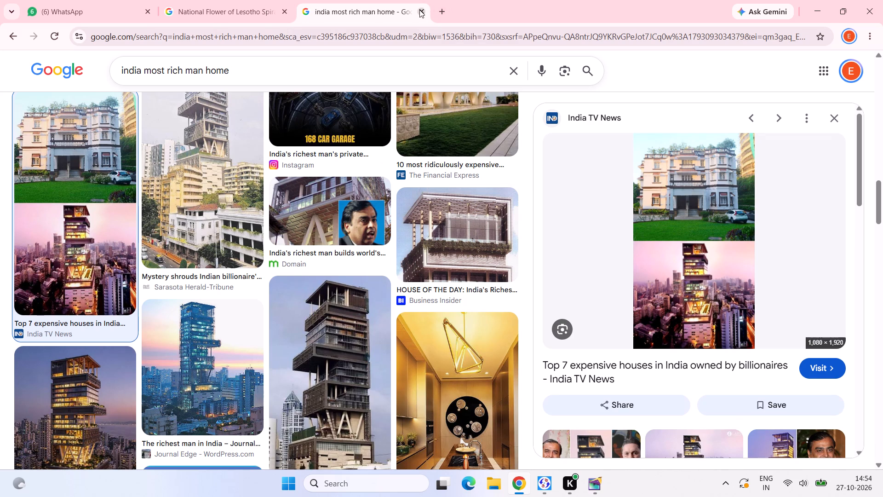
left_click(419, 10)
Preview the Shutterstock, Blanketwrap and Dreamstime Spiral Aloe pictures among the Lesotho national flower image results.
scroll(241, 225, "up", 7)
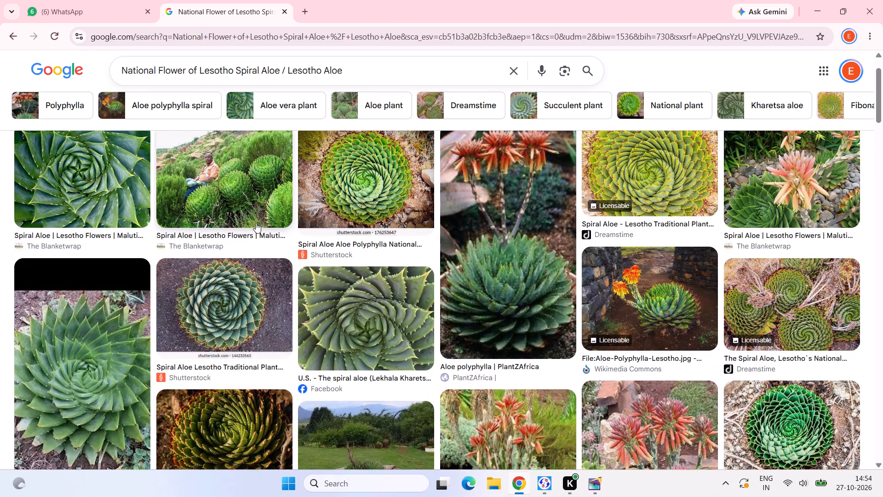
scroll(256, 223, "up", 4)
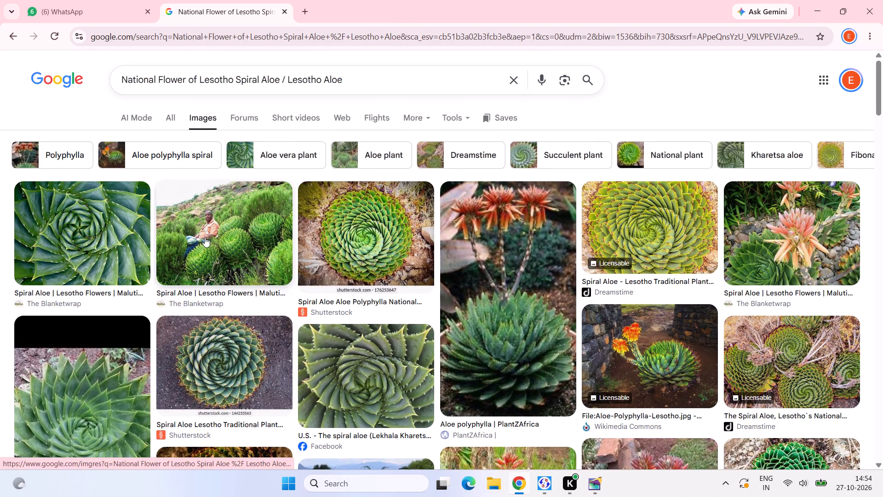
left_click(355, 224)
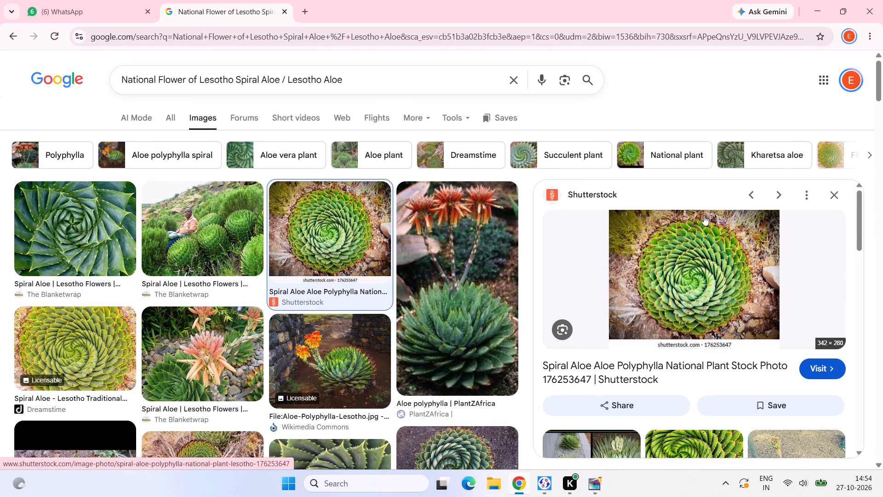
left_click(831, 191)
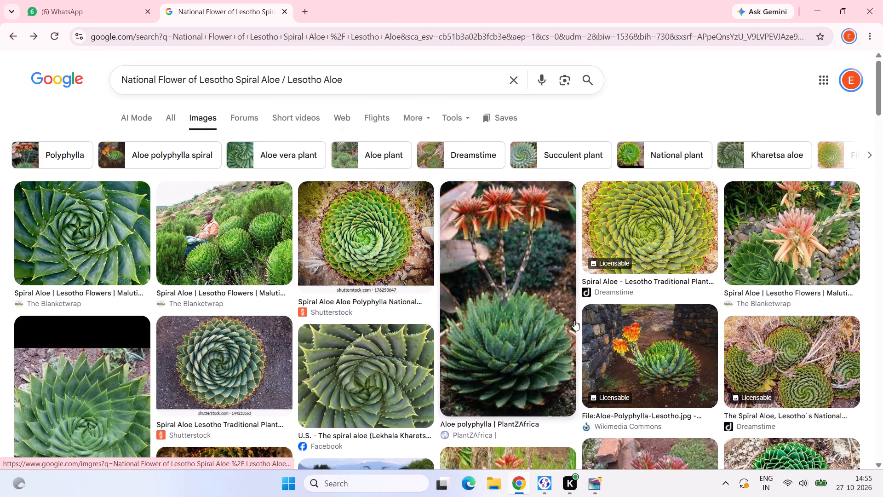
left_click(233, 190)
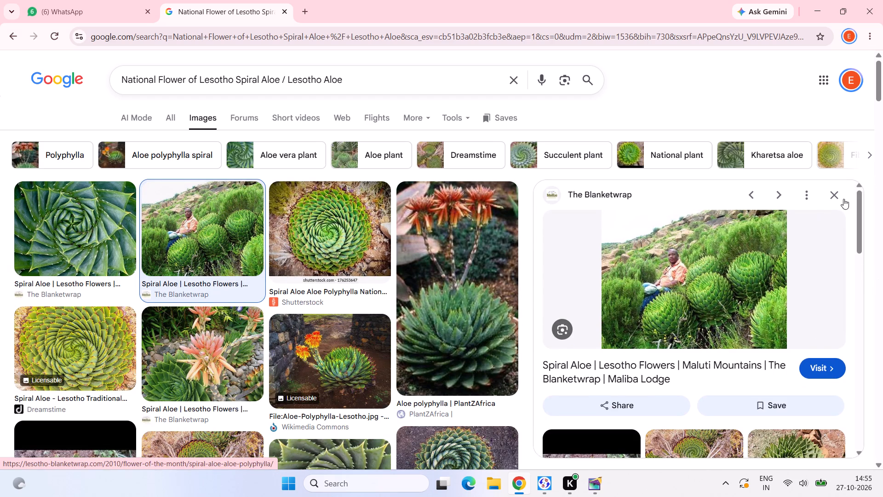
scroll(769, 351, "down", 4)
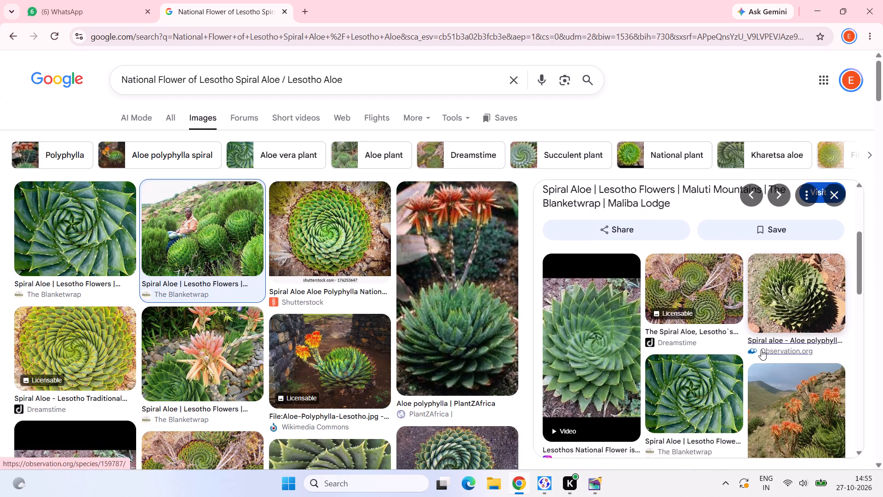
left_click(718, 234)
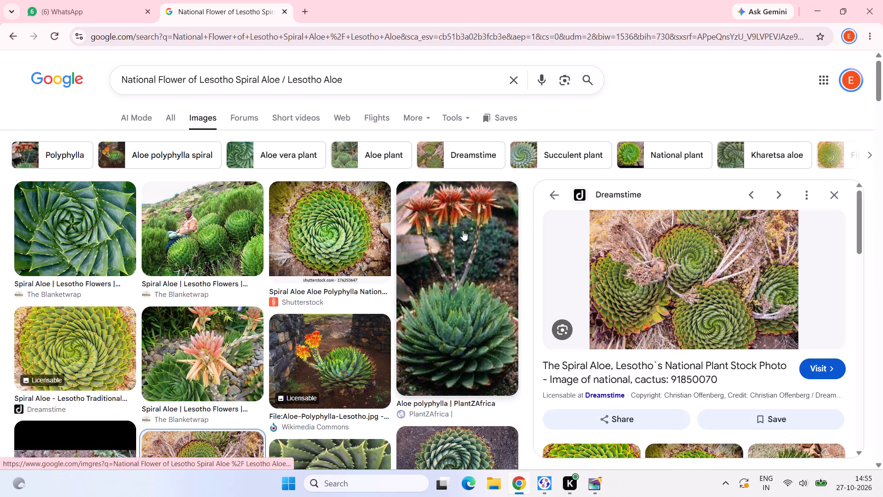
Copy the Dreamstime picture of four Spiral Aloe plants and paste it into the PageMaker publication, moving it over to page 37.
right_click(667, 252)
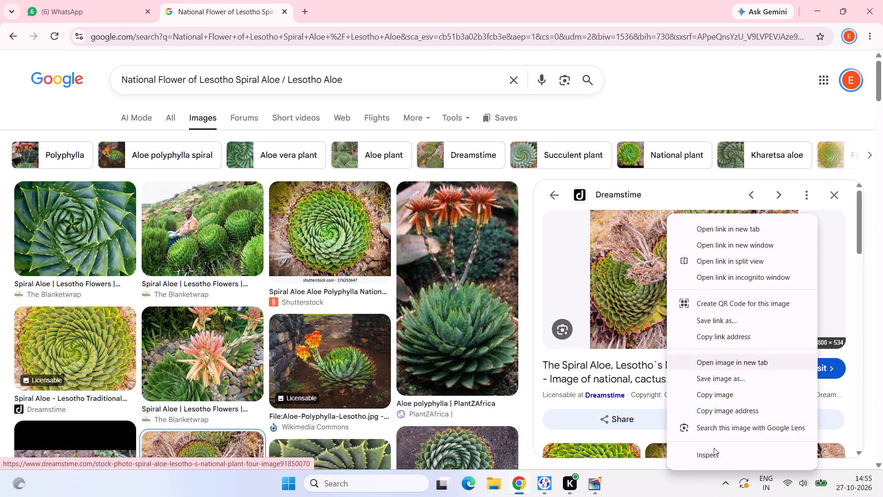
left_click(728, 391)
left_click_drag(592, 481, 588, 470)
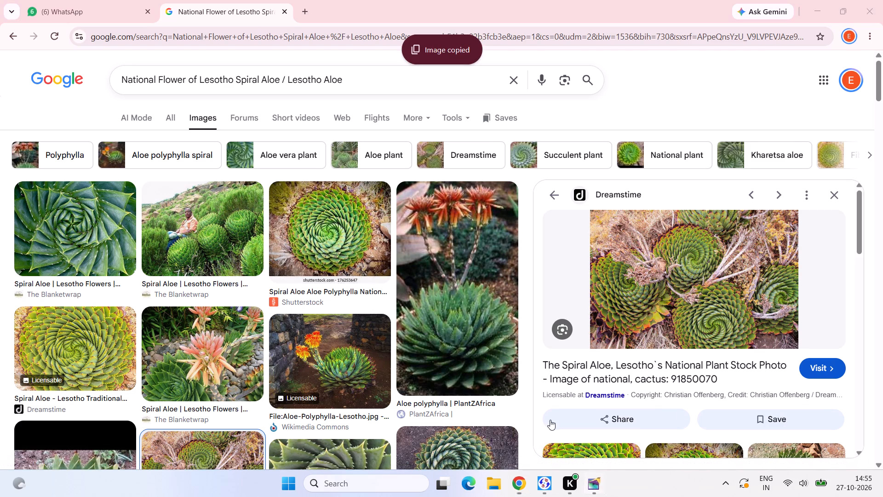
left_click(600, 478)
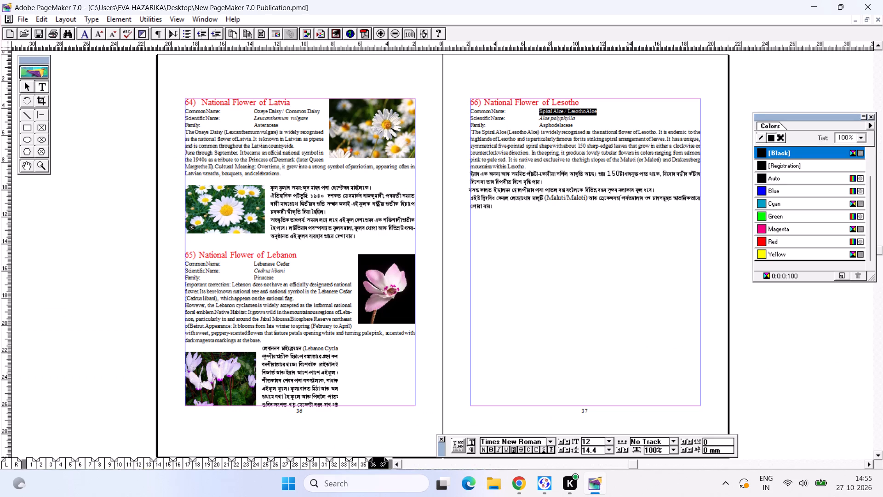
left_click(26, 93)
left_click(26, 87)
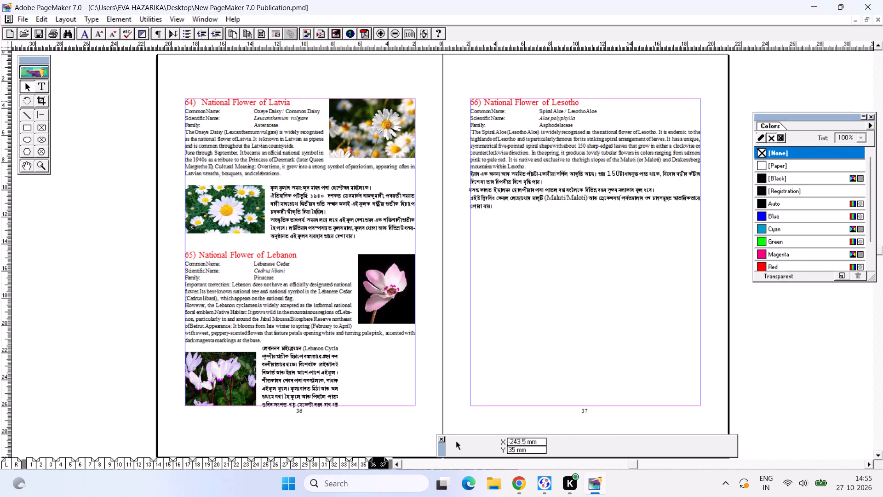
key("ctrl+v")
left_click_drag(445, 177, 537, 177)
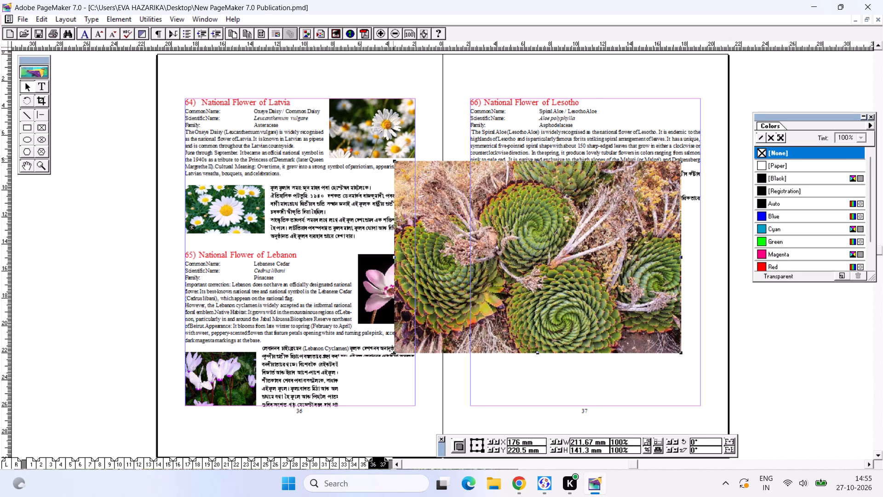
Shrink the pasted Spiral Aloe picture to about 88.5 by 62.5 mm in the empty area below the Lesotho article.
left_click_drag(393, 158, 561, 268)
left_click(561, 267)
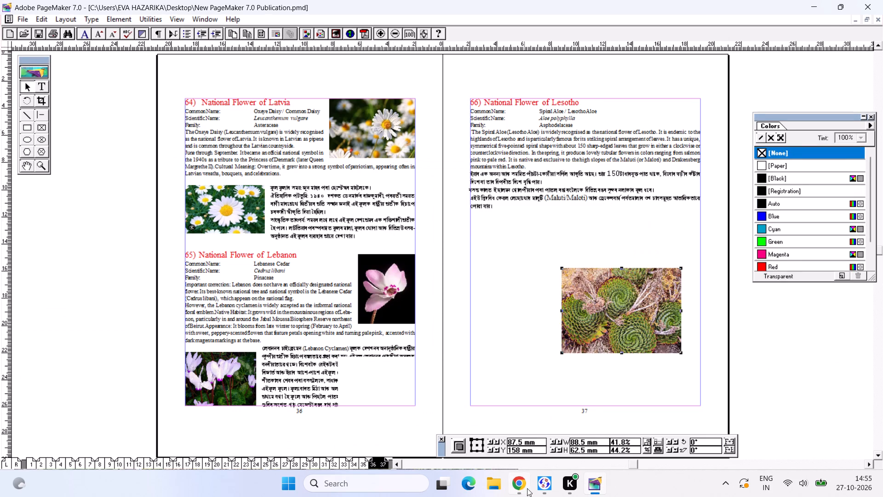
Switch back to the Lesotho Spiral Aloe image results in Chrome.
left_click(518, 486)
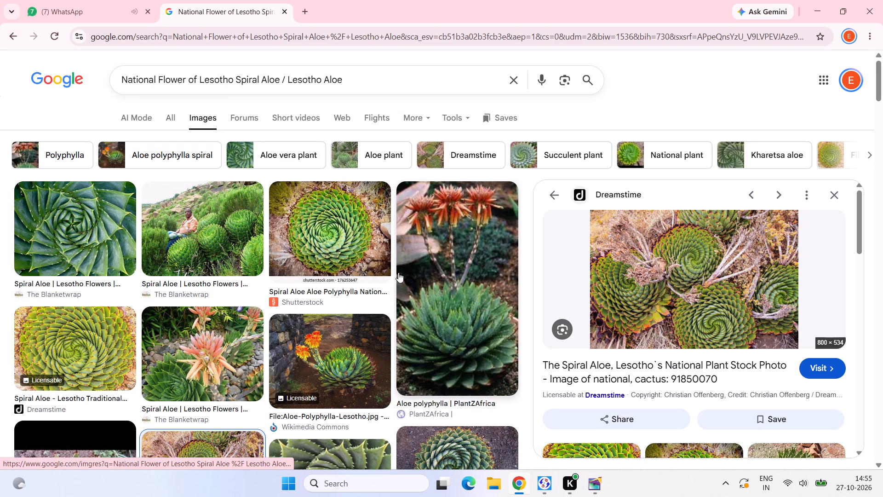
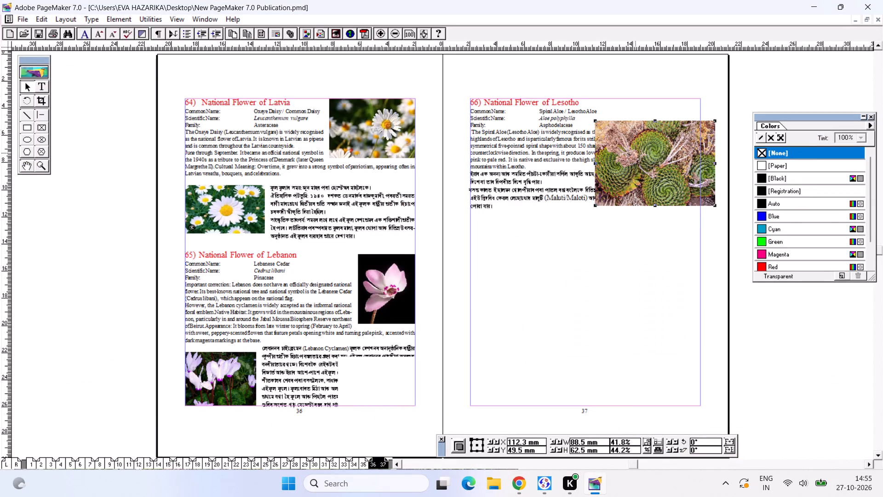
Shrink the Spiral Aloe picture to about 58.3 by 44 mm and align it with the top-right corner of page 37's margins.
left_click_drag(596, 121, 635, 145)
left_click_drag(649, 168, 637, 123)
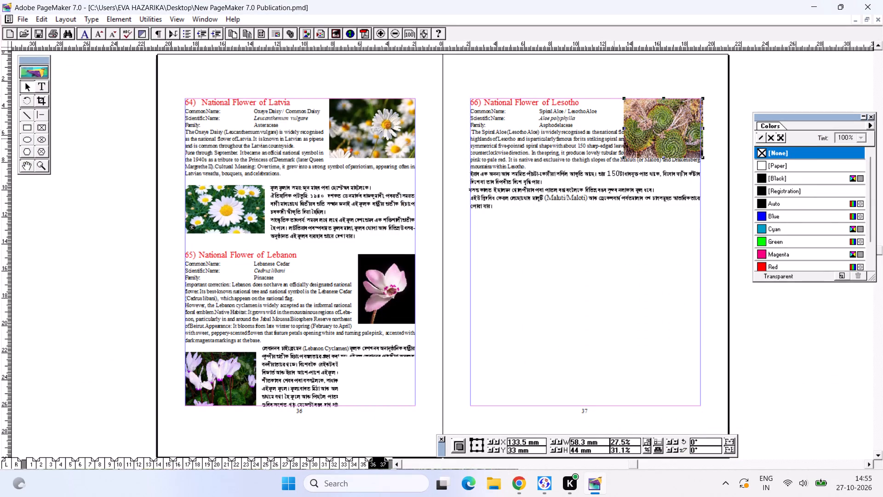
left_click(629, 151)
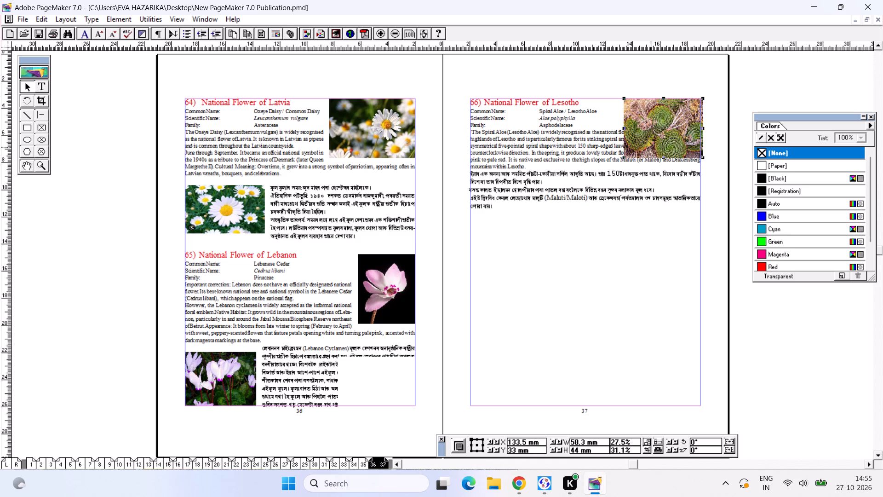
left_click_drag(663, 145, 658, 143)
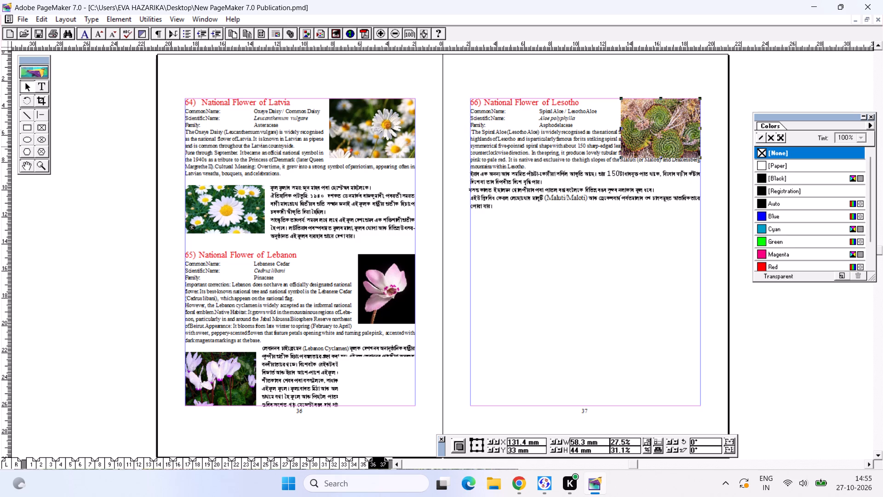
Apply rectangular text wrap to the Spiral Aloe picture so the Lesotho article flows around it.
left_click(660, 146)
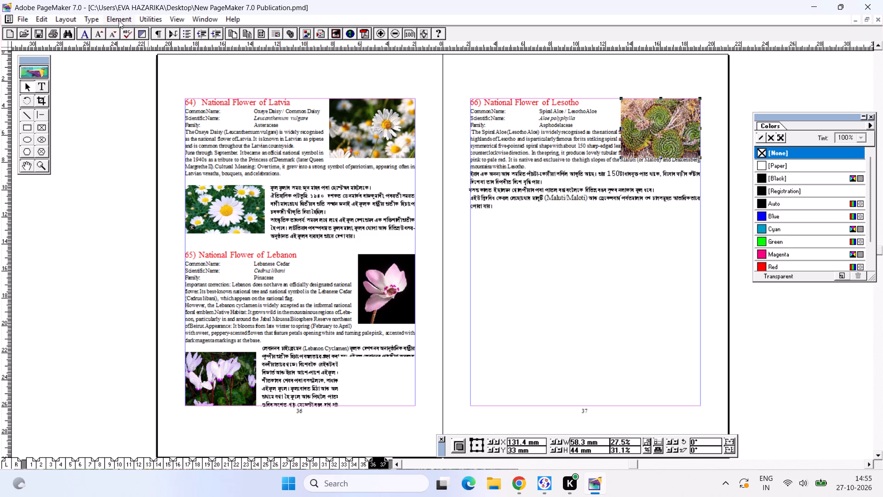
left_click(119, 20)
left_click(161, 115)
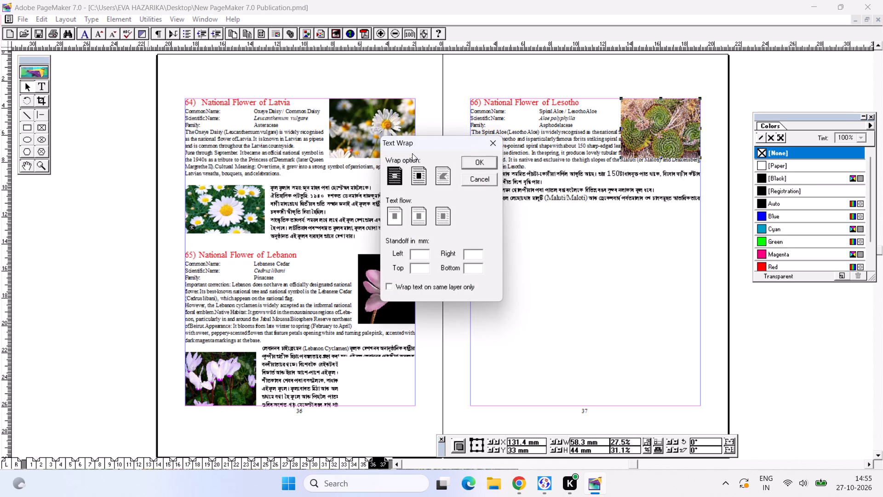
left_click(414, 168)
left_click(475, 157)
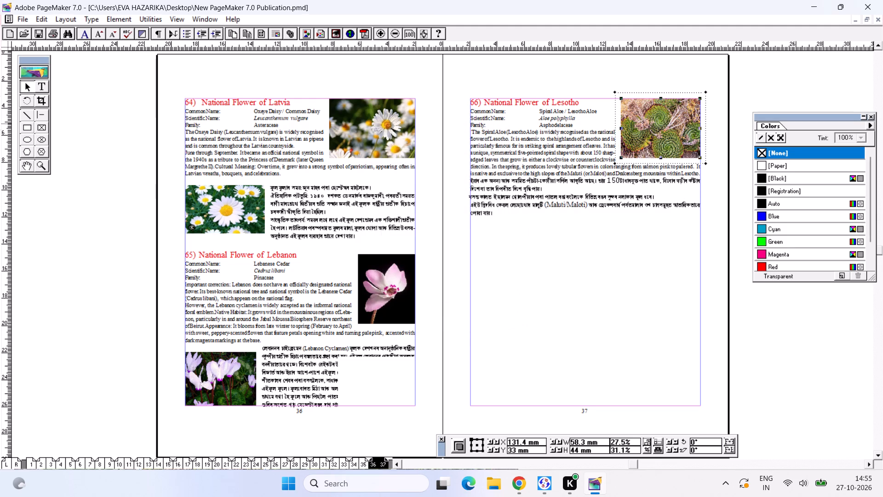
Reduce the wrapped Spiral Aloe picture slightly to about 56.7 by 42 mm, keeping its top-right corner in place.
left_click(662, 125)
left_click(628, 143)
left_click(624, 156)
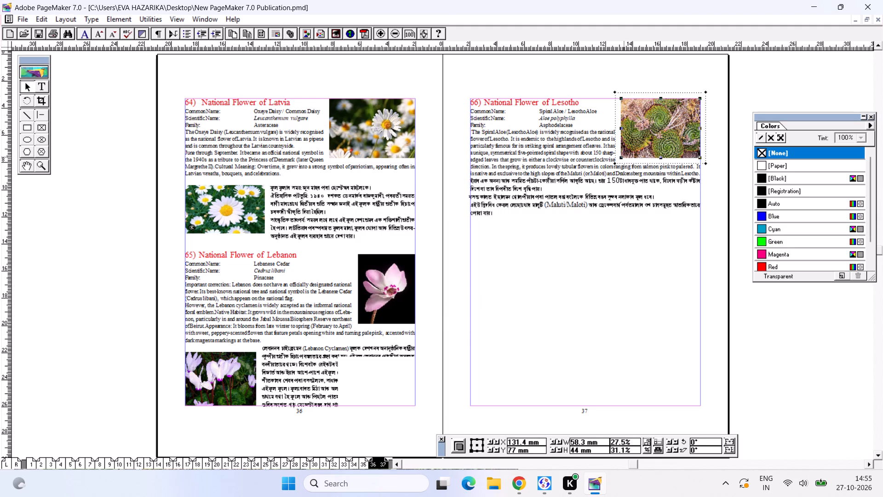
left_click(645, 142)
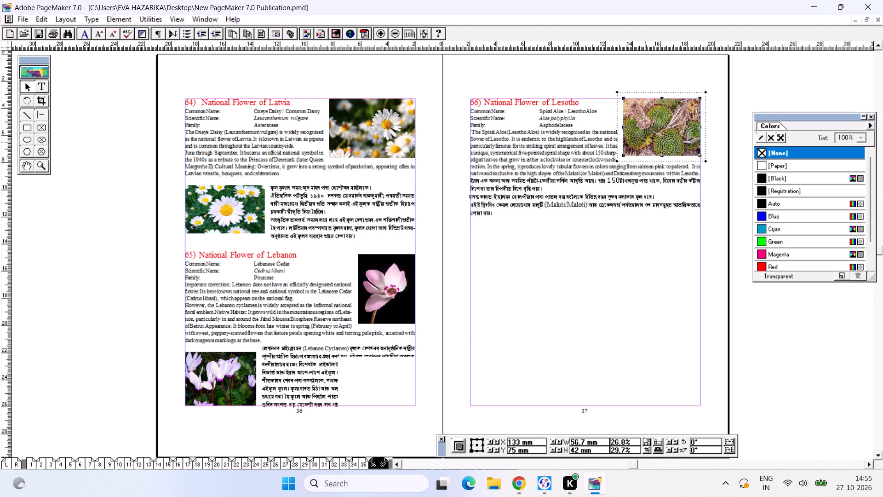
left_click(579, 145)
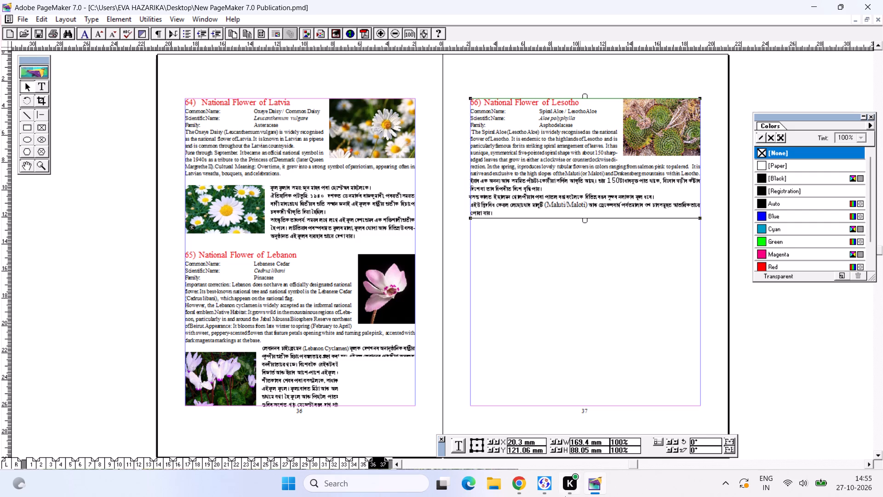
Switch to Chrome and copy the Gardener's Path close-up of a Spiral Aloe rosette from the Lesotho image results.
left_click(523, 486)
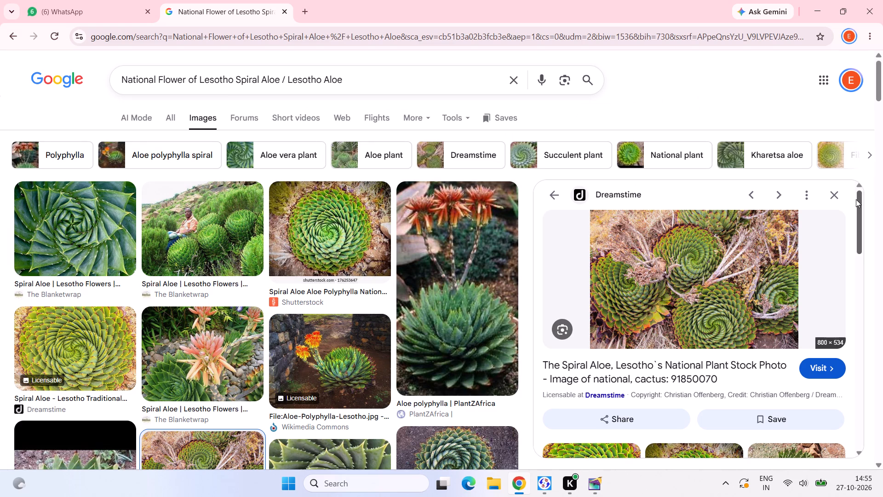
left_click_drag(817, 194, 823, 197)
left_click(826, 199)
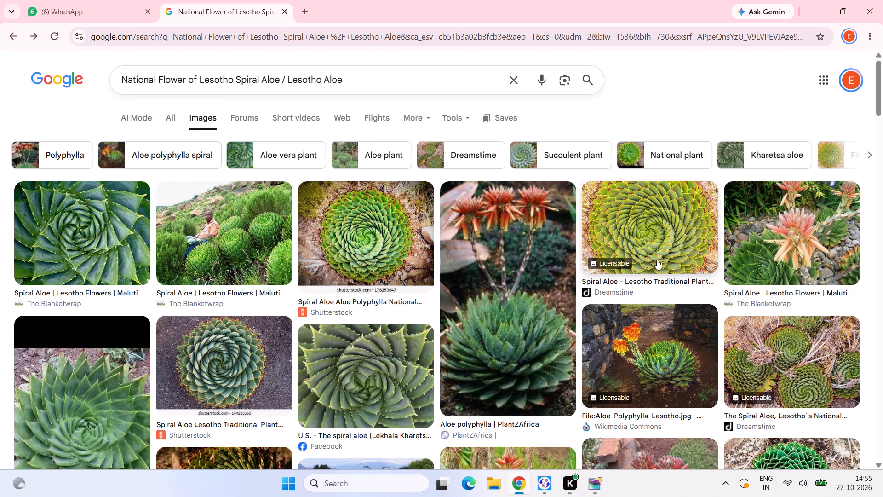
scroll(656, 260, "down", 4)
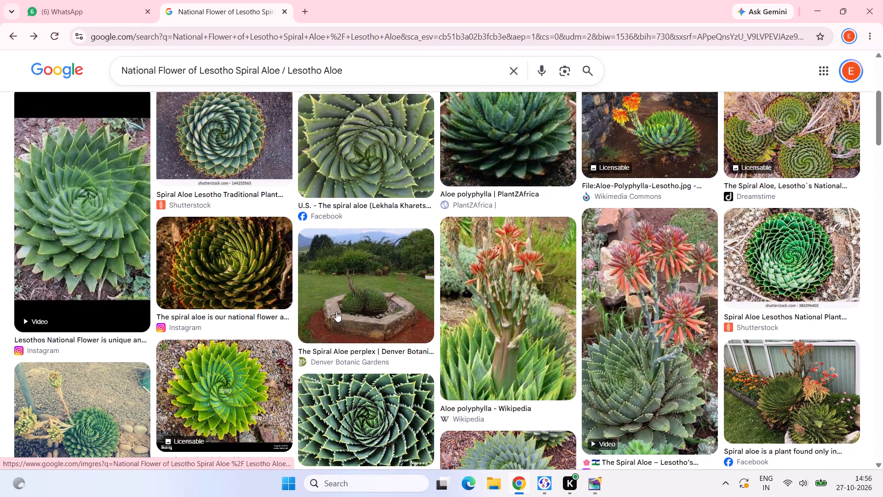
scroll(333, 314, "up", 1)
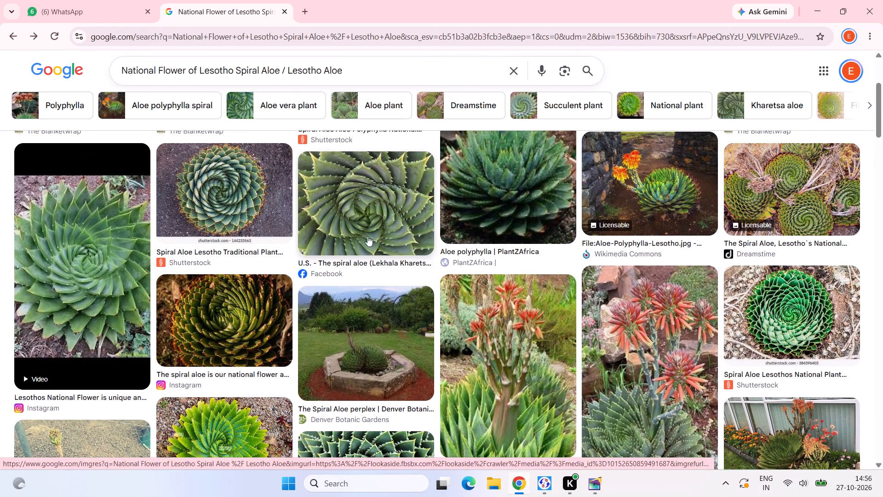
scroll(360, 242, "down", 2)
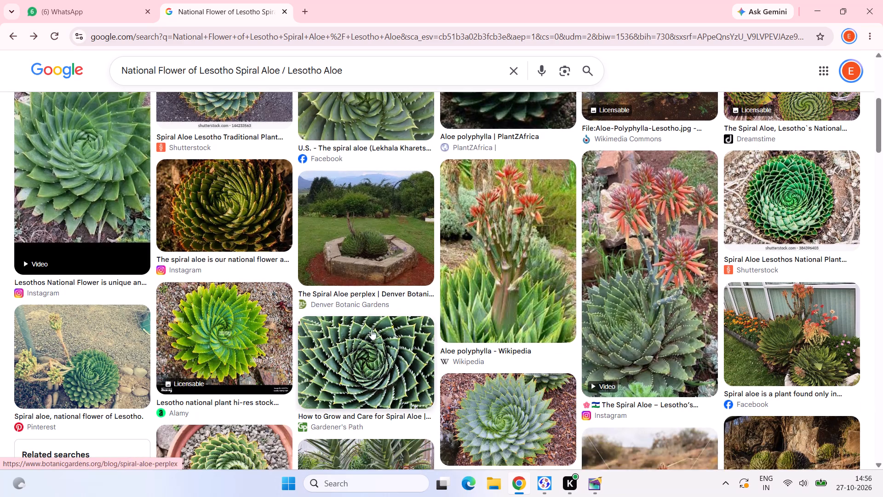
left_click(372, 338)
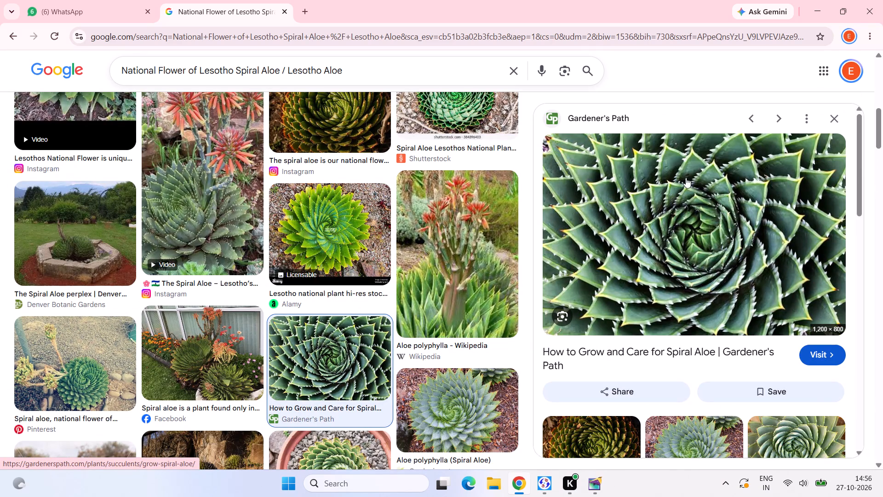
right_click(662, 196)
left_click(695, 374)
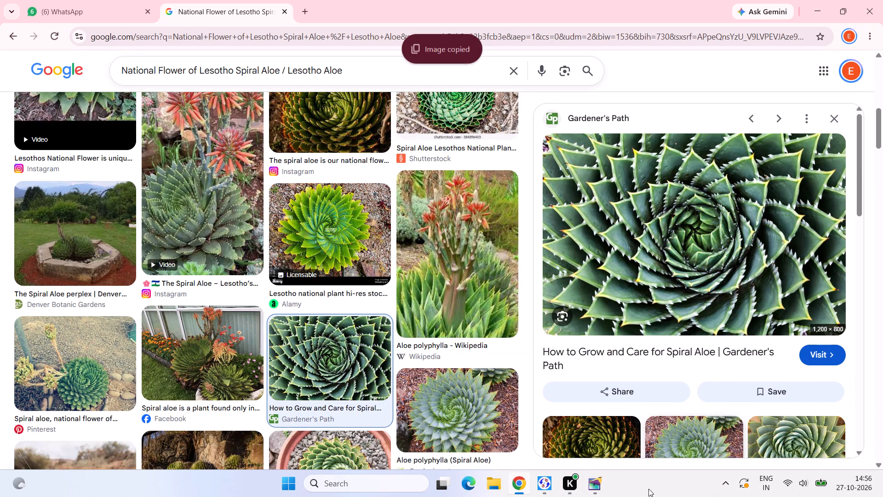
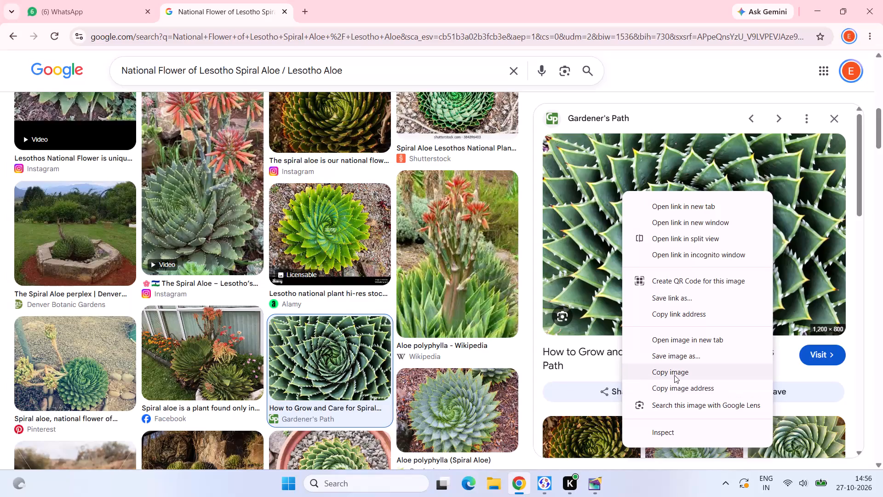
Switch to PageMaker, paste the Spiral Aloe rosette, shrink it to about 62.8 by 35.9 mm and place it against page 37's inside margin.
left_click(587, 483)
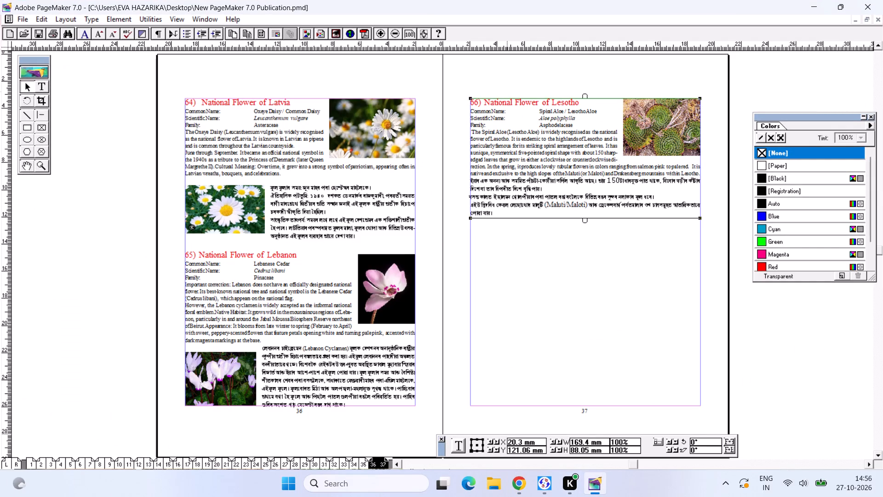
key("ctrl+v")
left_click_drag(537, 297, 549, 248, "ctrl")
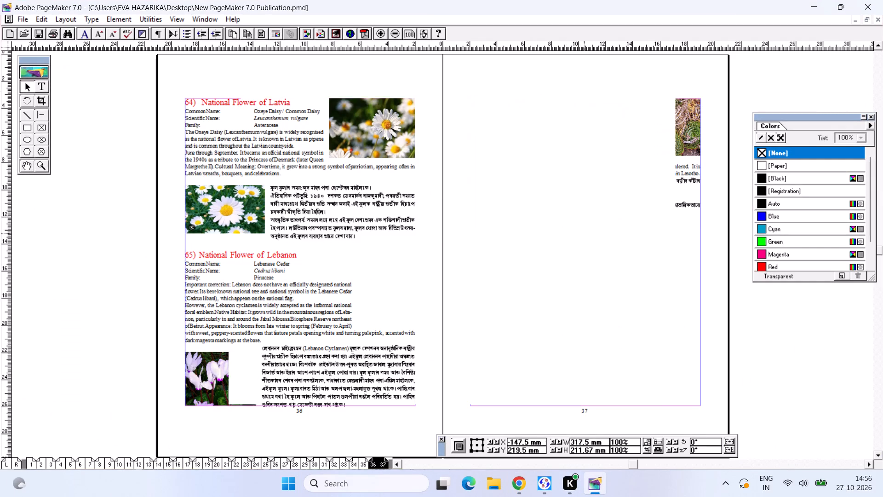
left_click_drag(425, 199, 568, 339)
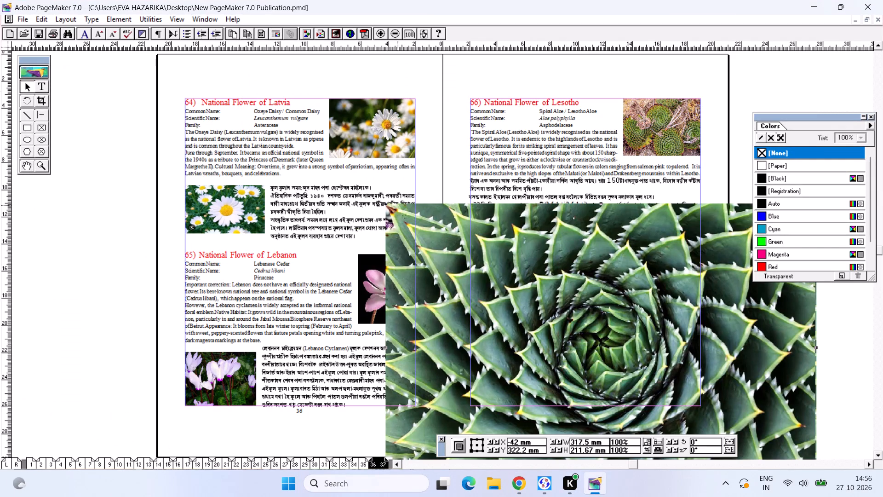
left_click_drag(387, 206, 700, 387)
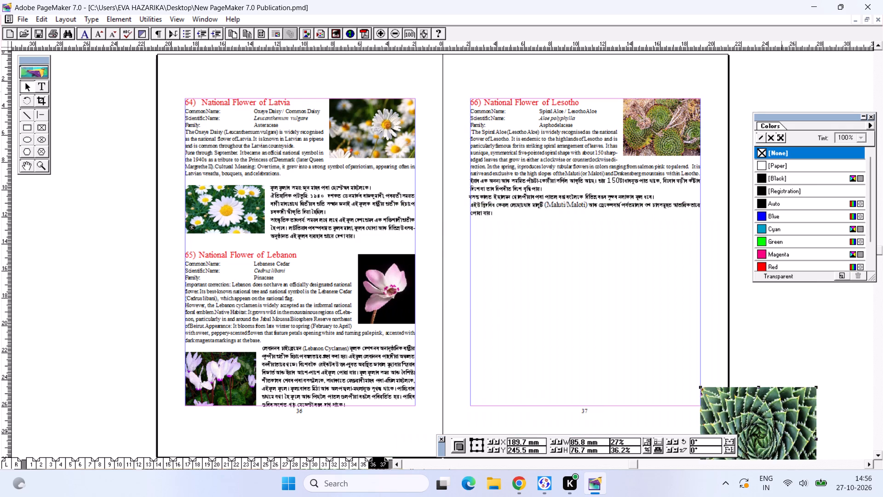
left_click_drag(780, 430, 512, 245)
left_click_drag(431, 198, 461, 255)
left_click_drag(505, 279, 514, 165)
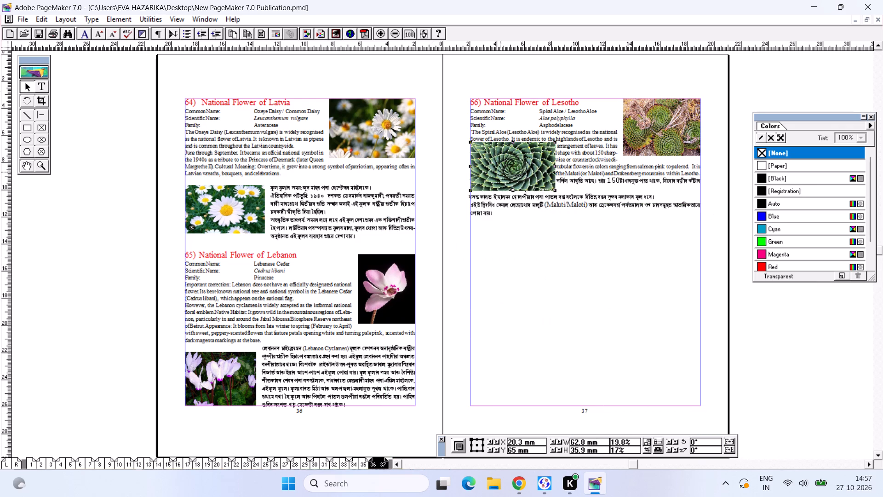
Apply rectangular text wrap to the rosette picture so the Lesotho text flows around it.
left_click(125, 10)
left_click(117, 22)
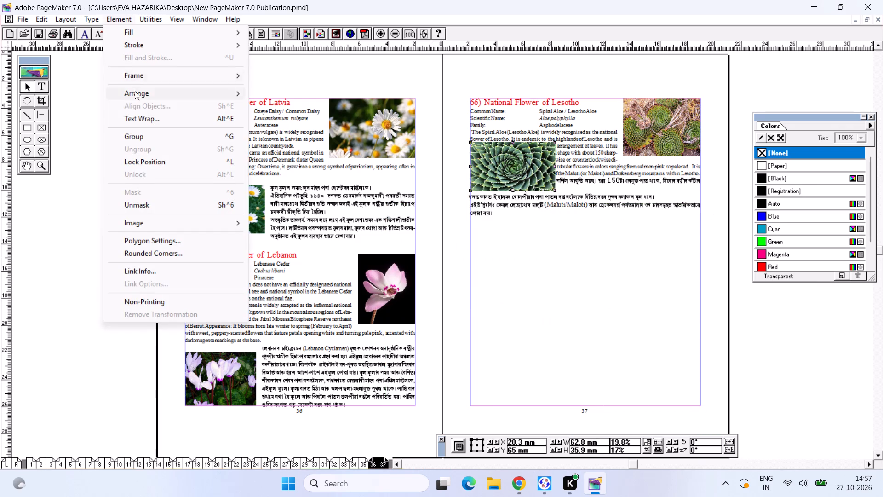
left_click(140, 120)
left_click(414, 173)
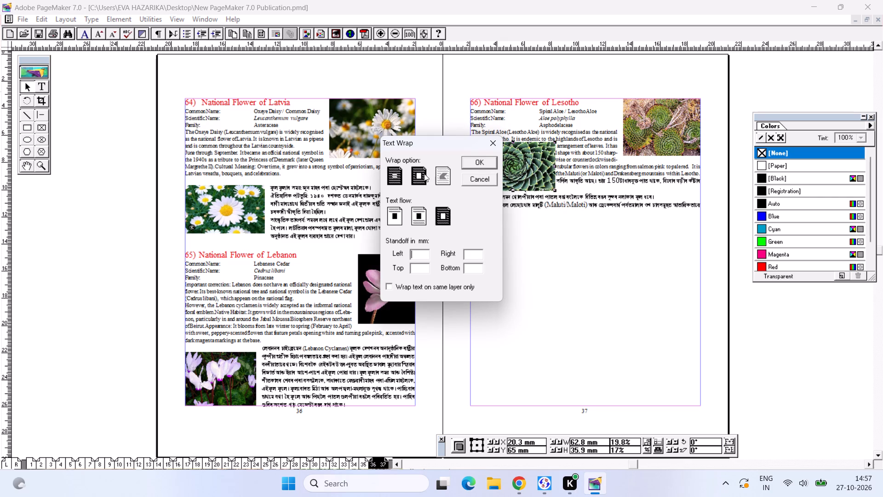
left_click(470, 162)
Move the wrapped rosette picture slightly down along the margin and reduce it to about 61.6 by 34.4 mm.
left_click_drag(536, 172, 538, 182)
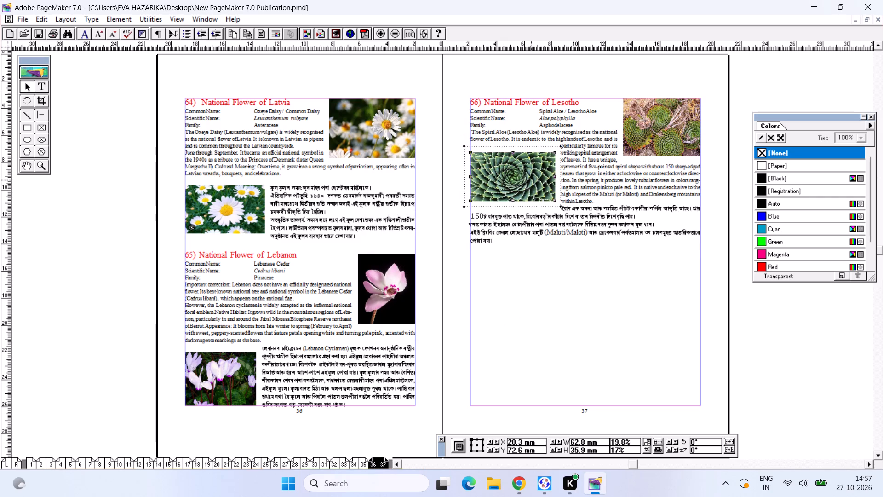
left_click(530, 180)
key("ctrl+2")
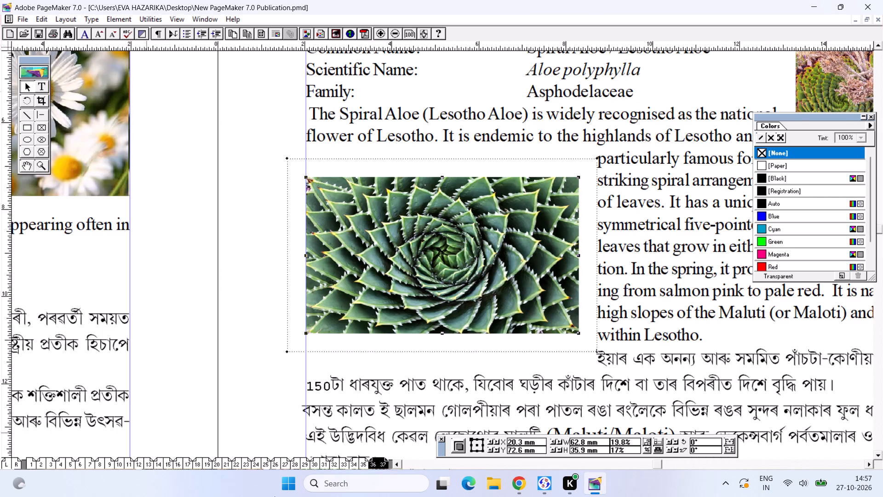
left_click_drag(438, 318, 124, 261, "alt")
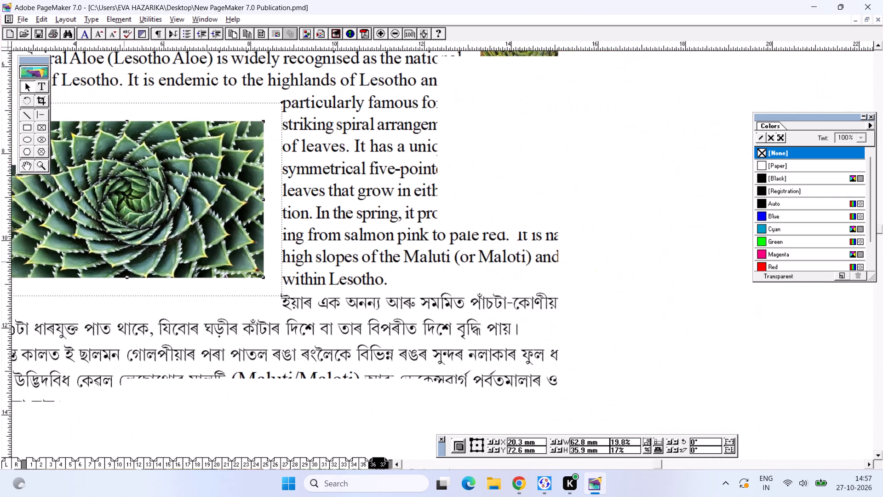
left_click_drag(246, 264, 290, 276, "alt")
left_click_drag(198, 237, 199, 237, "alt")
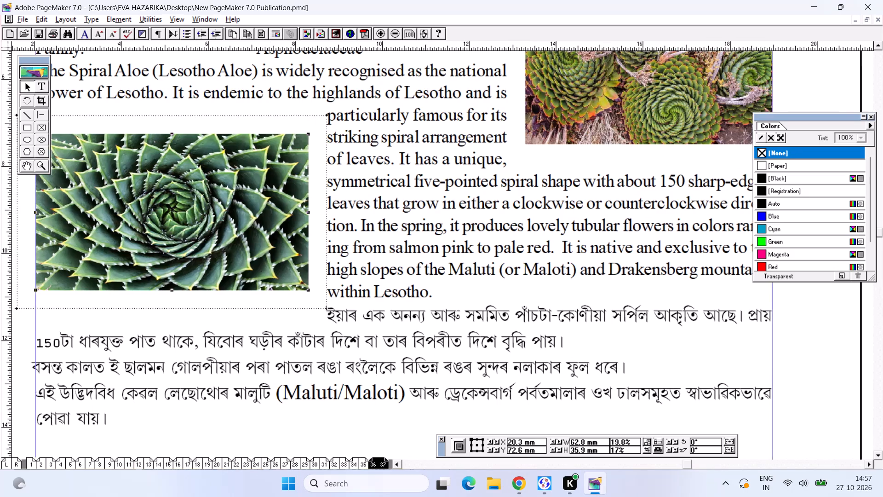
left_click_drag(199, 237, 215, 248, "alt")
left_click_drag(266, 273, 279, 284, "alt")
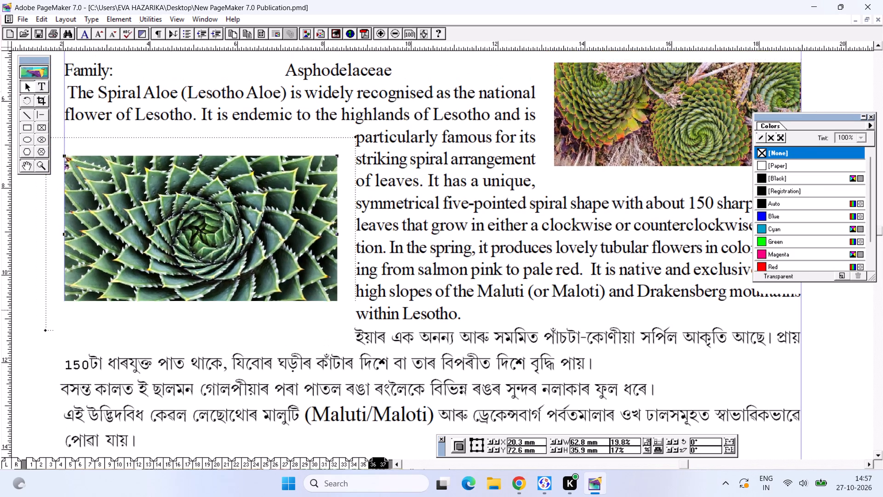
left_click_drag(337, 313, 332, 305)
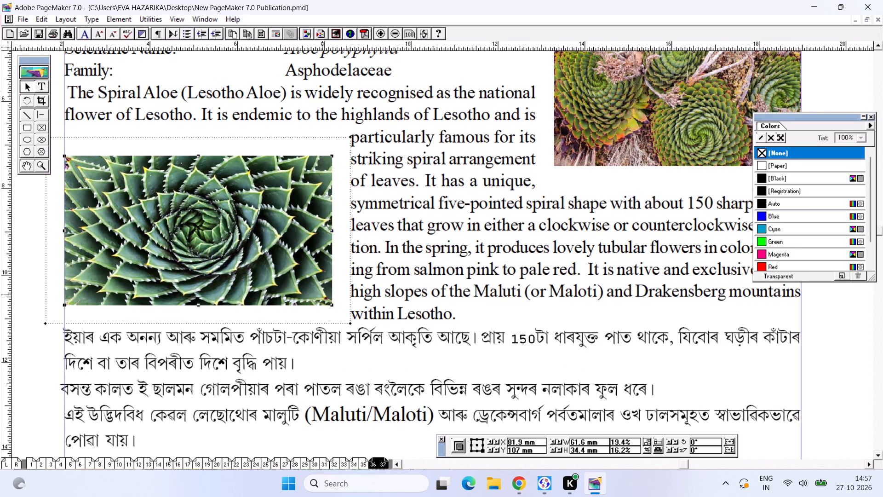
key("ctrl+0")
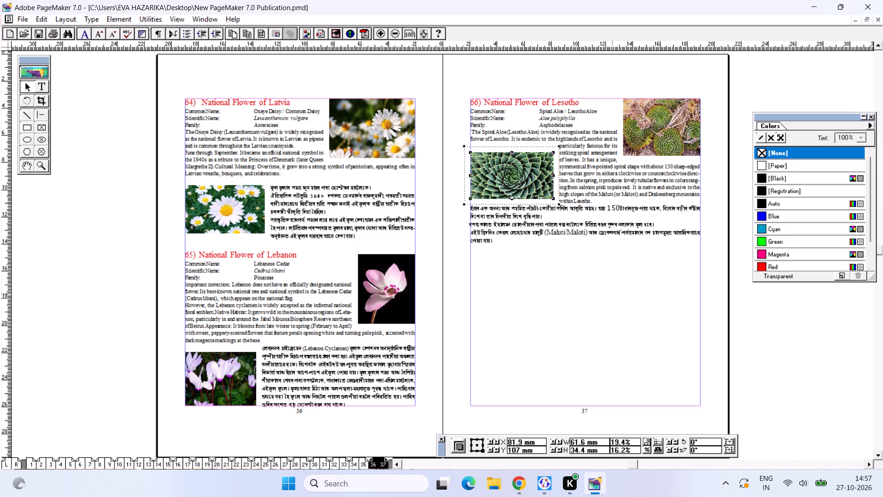
Lower the rosette picture to begin beside the last English lines of the Lesotho article and enlarge it to about 63.2 by 38.6 mm.
left_click(521, 173)
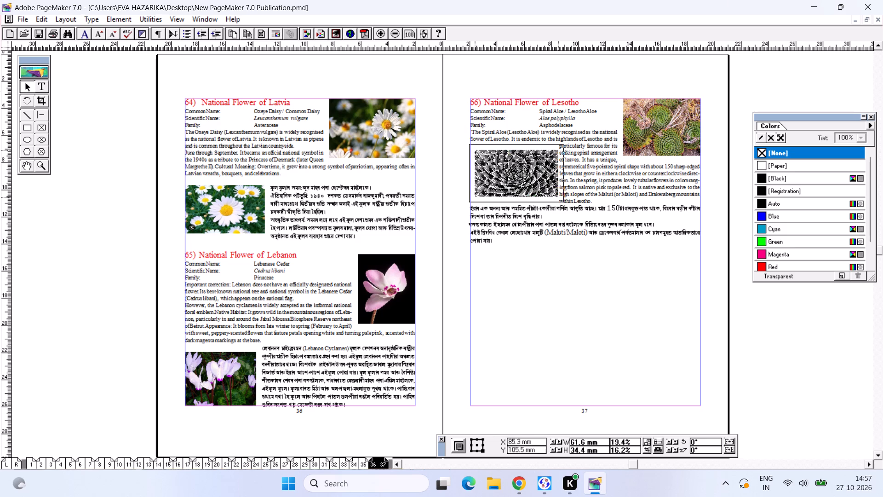
left_click(554, 197)
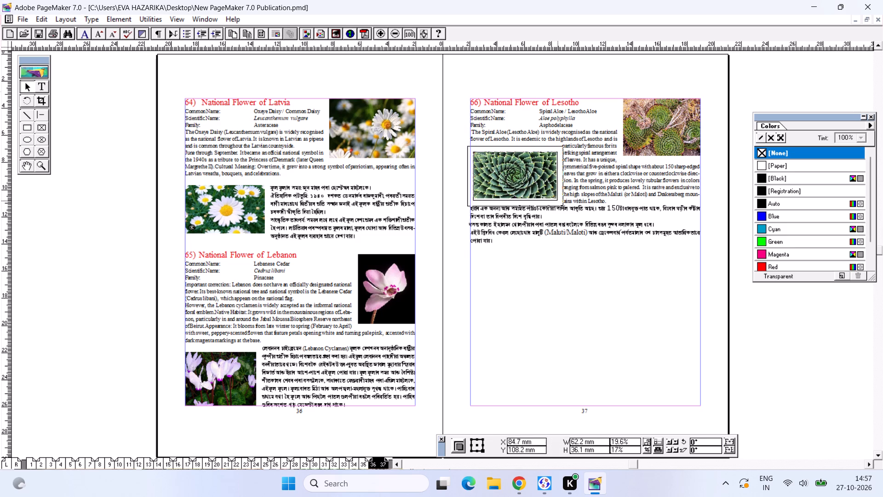
left_click_drag(500, 191, 498, 214)
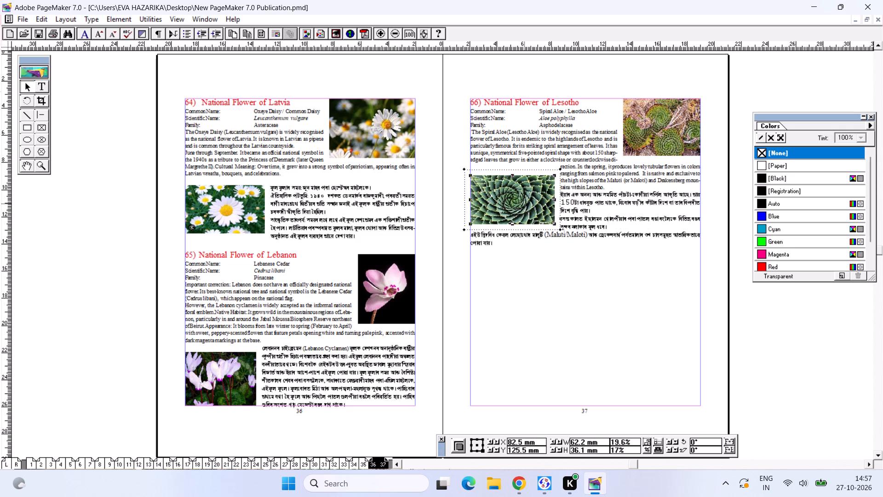
left_click(530, 202)
left_click(522, 147)
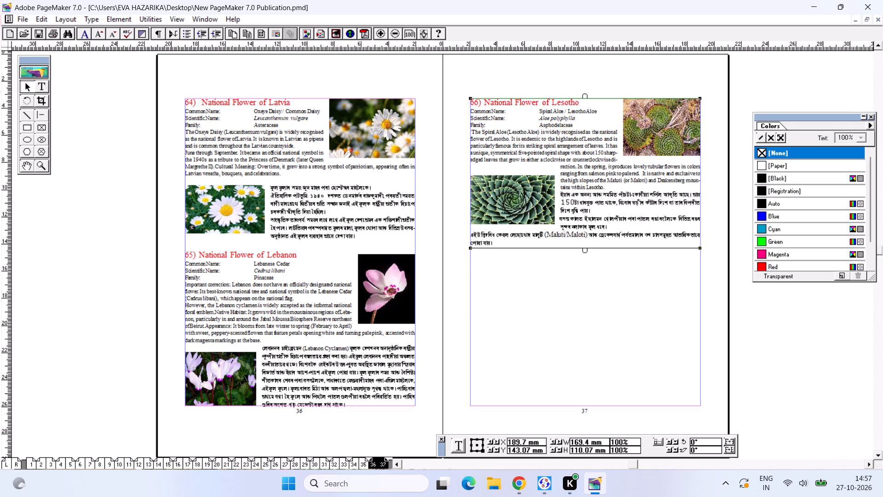
left_click(663, 253)
left_click(582, 286)
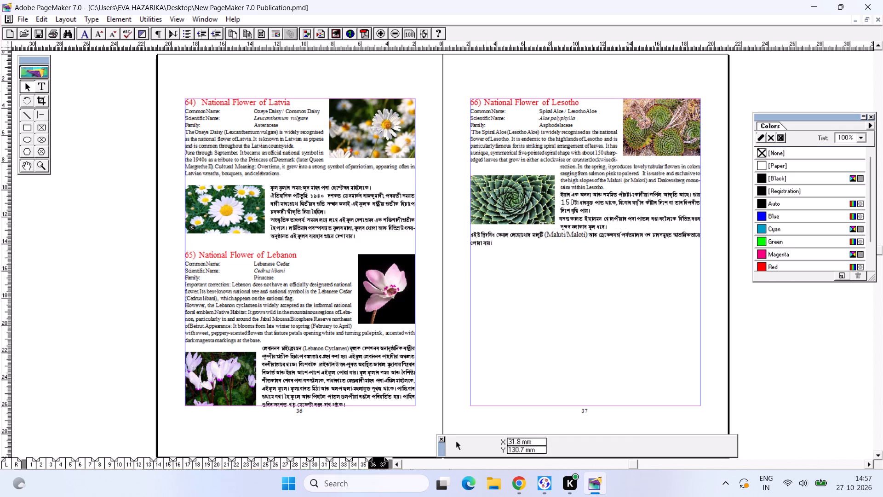
left_click_drag(496, 224, 496, 217)
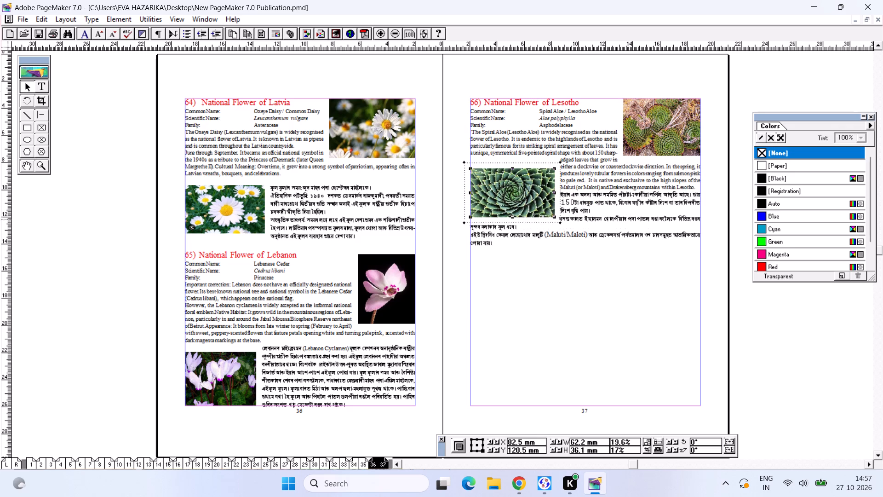
left_click(553, 216)
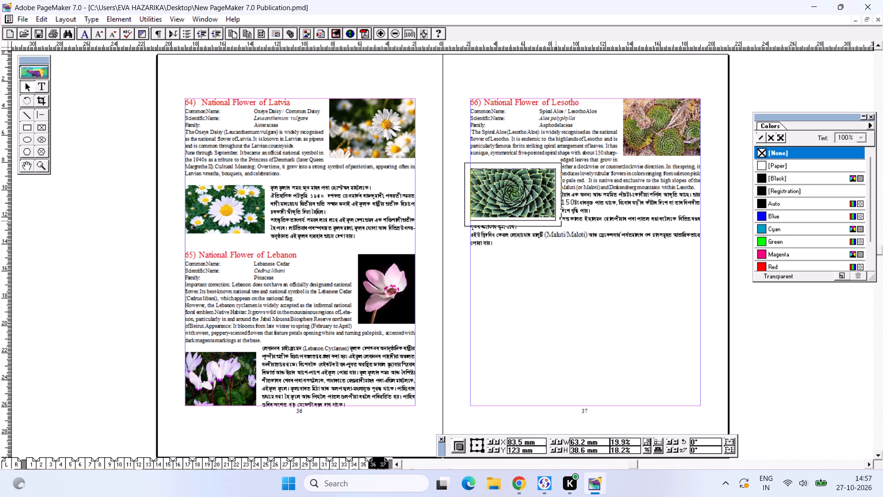
left_click(550, 237)
left_click(514, 310)
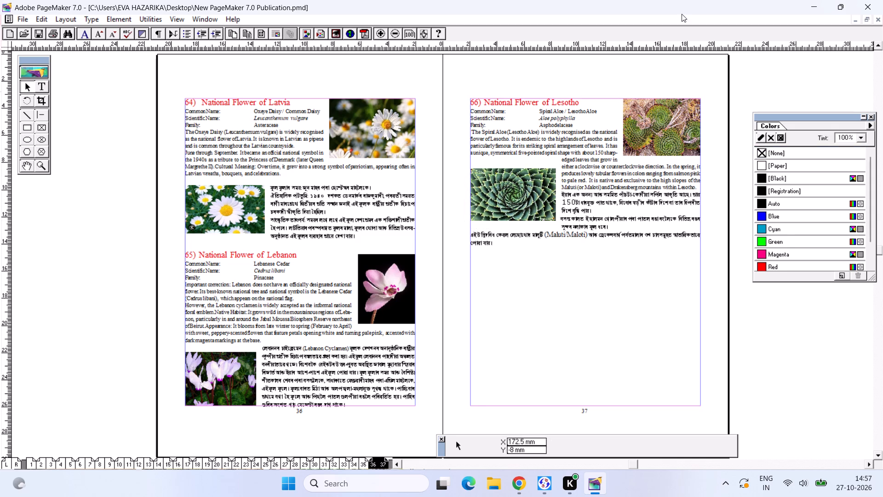
Copy the whole article 67, National Flower of Lithuania, from the national flowers (2) publication.
key("ctrl+Tab")
left_click(552, 128)
key("ctrl+a")
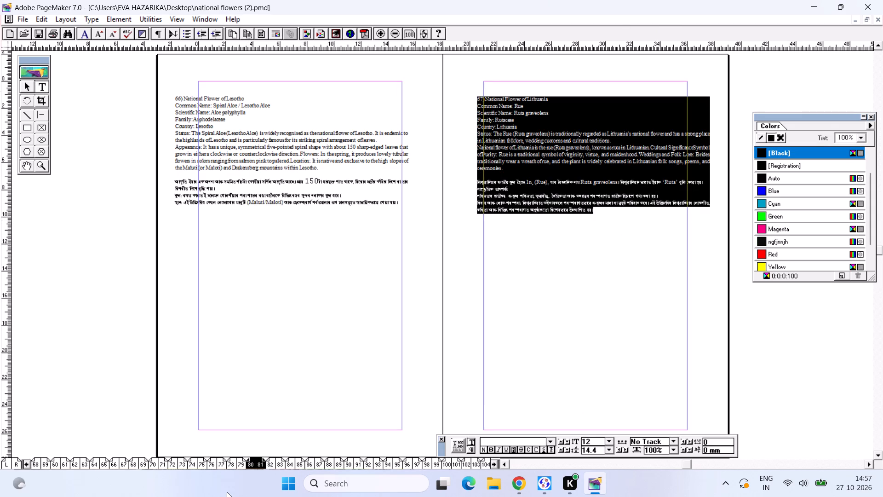
key("ctrl+c")
Paste the Lithuania article into the New PageMaker 7.0 Publication below the Lesotho article, between page 37's side margins and ending at the bottom margin.
key("ctrl+Tab")
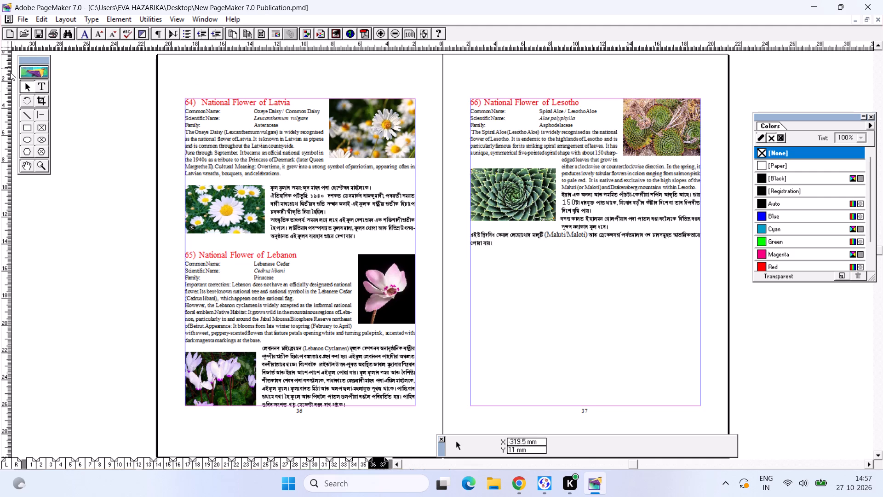
left_click(25, 87)
key("ctrl+v")
left_click_drag(448, 192, 455, 200)
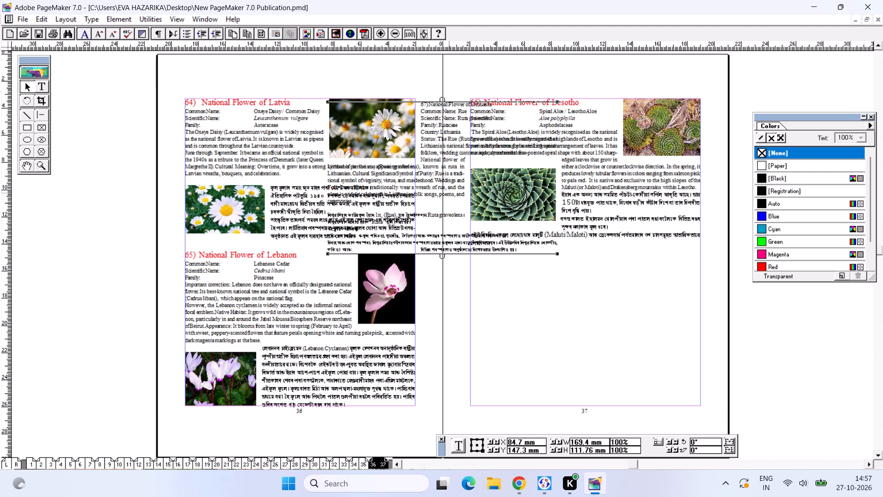
left_click_drag(455, 200, 592, 344)
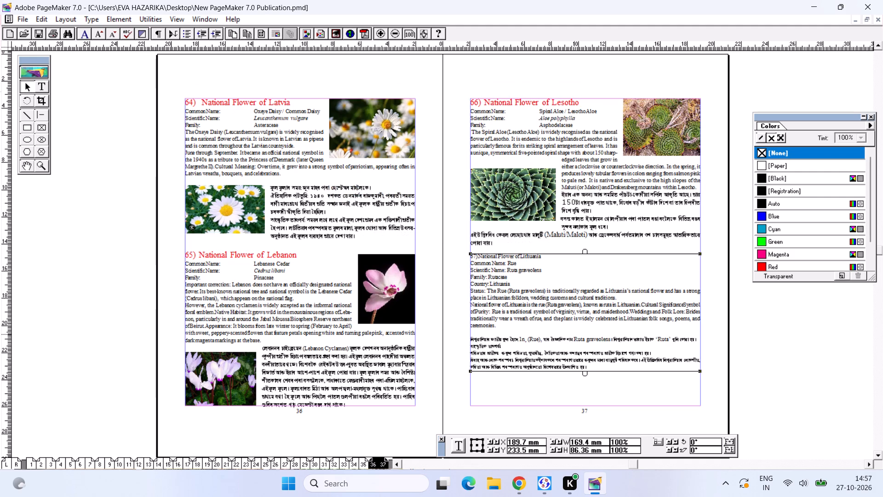
left_click_drag(574, 334, 579, 370)
left_click(579, 368)
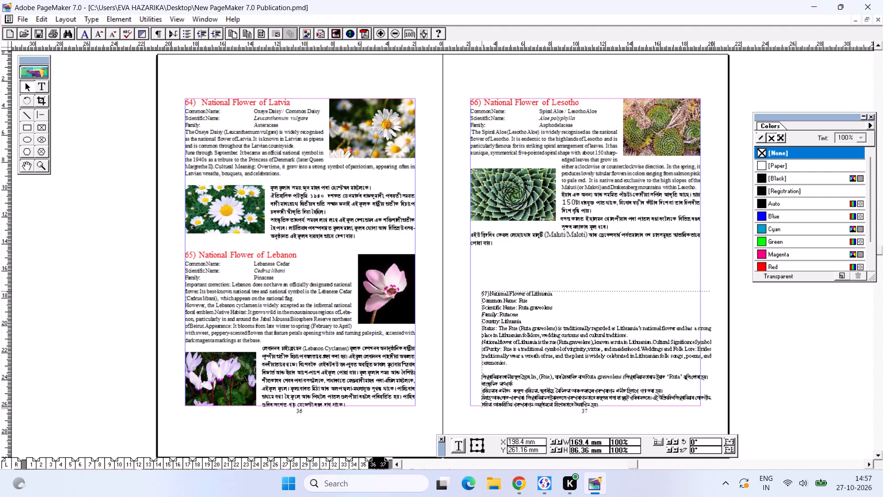
Format the heading "67) National Flower of Lithuania" at 18 pt in red.
key("ctrl+2")
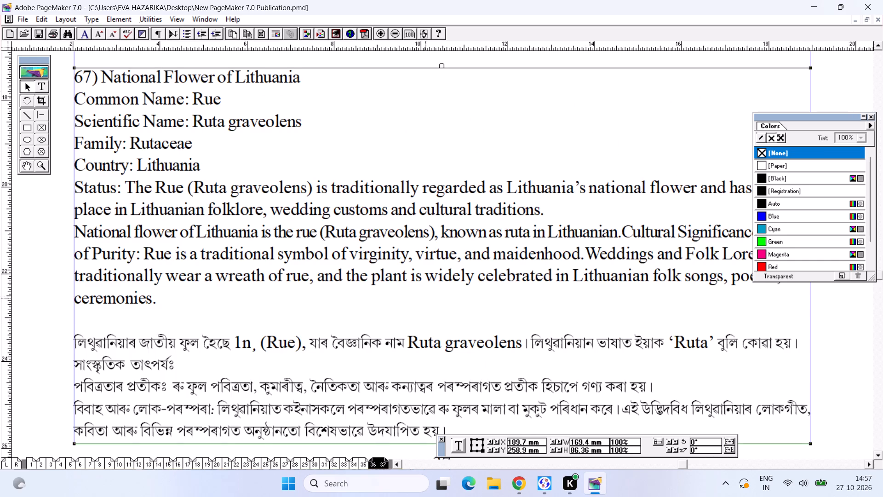
left_click_drag(422, 279, 425, 289, "alt")
left_click(38, 87)
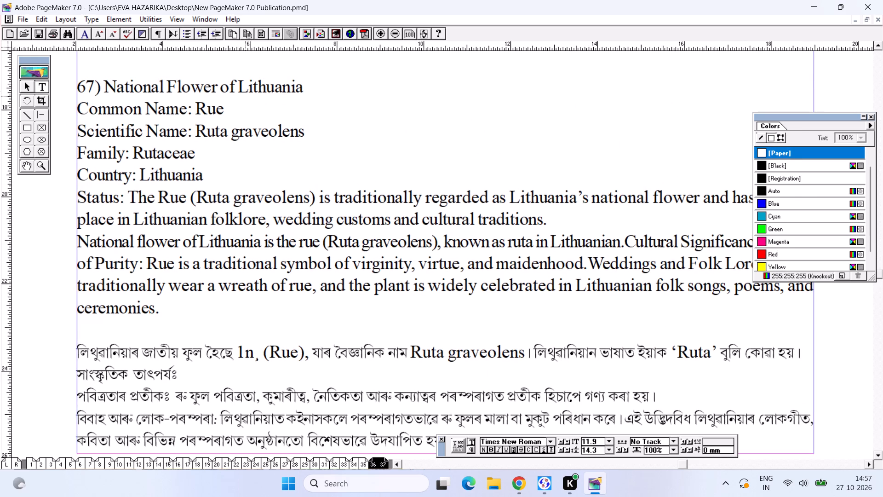
left_click_drag(326, 96, 68, 87)
key("ctrl+shift+period")
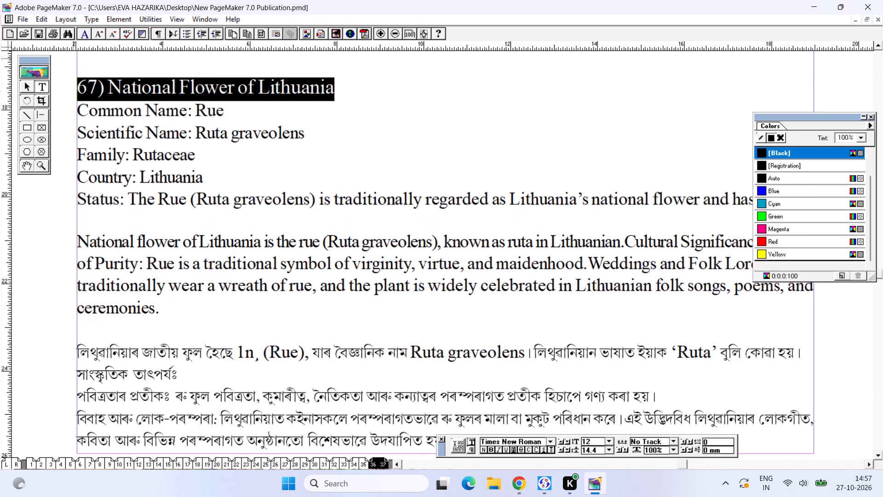
key("ctrl+shift+period")
key("ctrl+shift+period")
key("ctrl+shift+period")
key("ctrl+shift+period")
key("ctrl+shift+period")
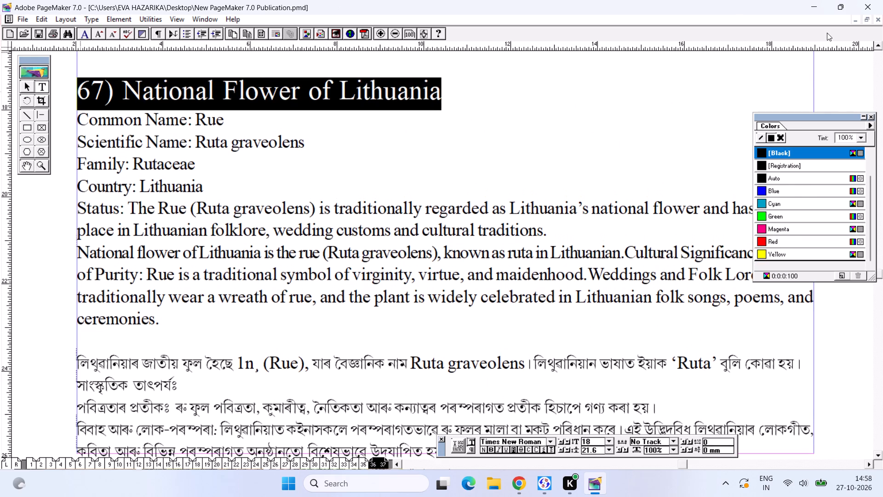
left_click(775, 239)
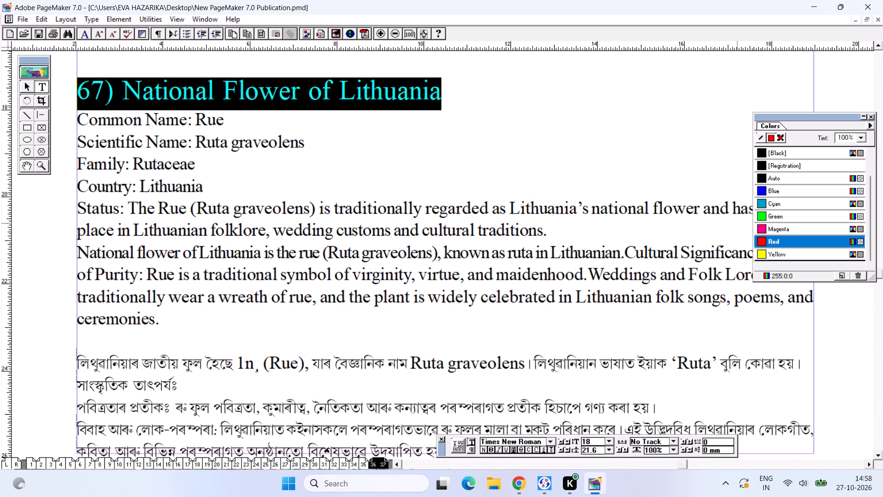
left_click(601, 180)
Tab the Common Name and Scientific Name values into an aligned column, italicise "Ruta graveolens" and save the publication.
left_click(197, 120)
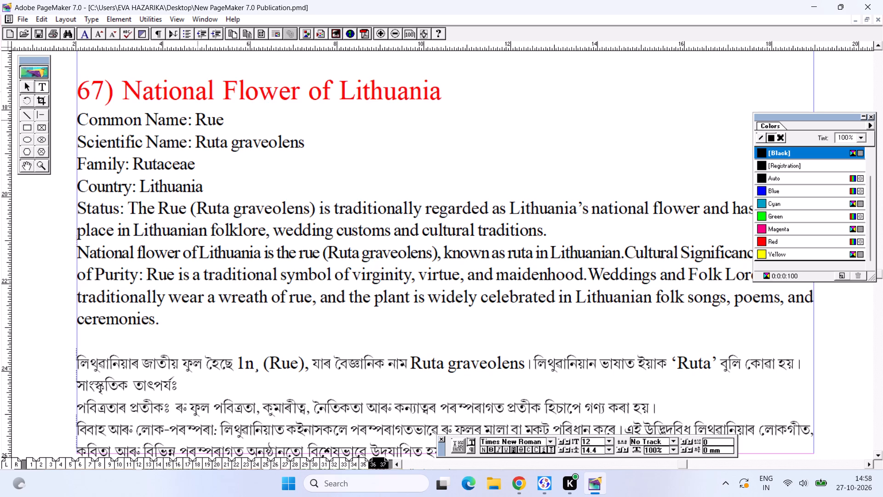
key("Tab")
key("Tab")
left_click(197, 137)
key("Tab")
key("Tab")
left_click_drag(274, 145, 438, 150)
key("ctrl+shift+i")
key("ctrl+s")
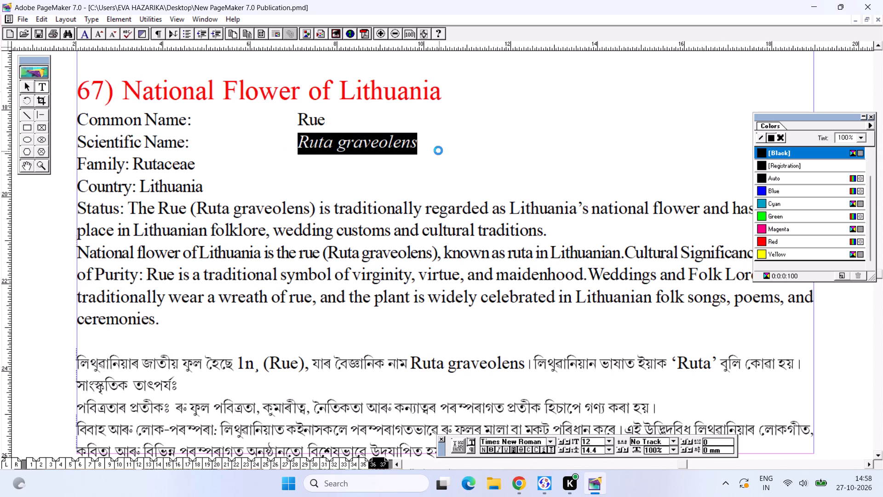
Tab the Family value "Rutaceae" into the aligned column under "Ruta graveolens".
left_click(138, 166)
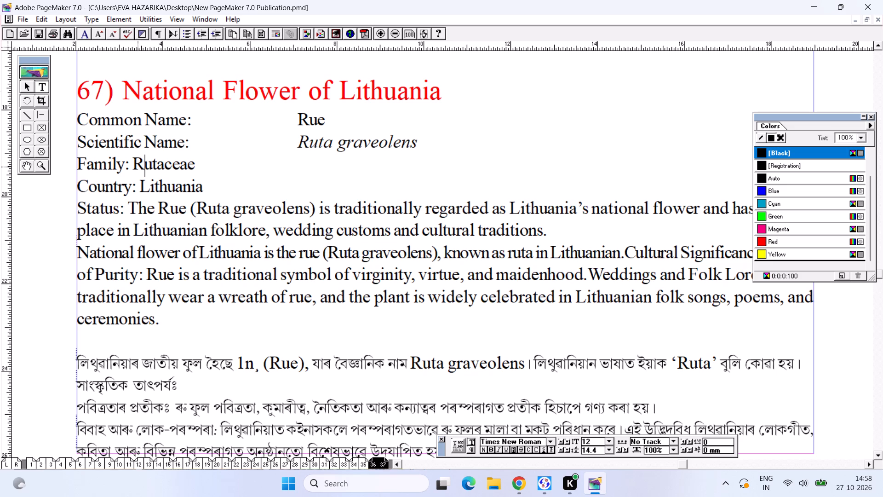
left_click(134, 167)
key("Tab")
key("Tab")
key("Tab")
key("Tab")
Delete the "Country: Lithuania" line and the "Status:" label that introduces the next paragraph, and save the publication.
left_click_drag(212, 189, 206, 191)
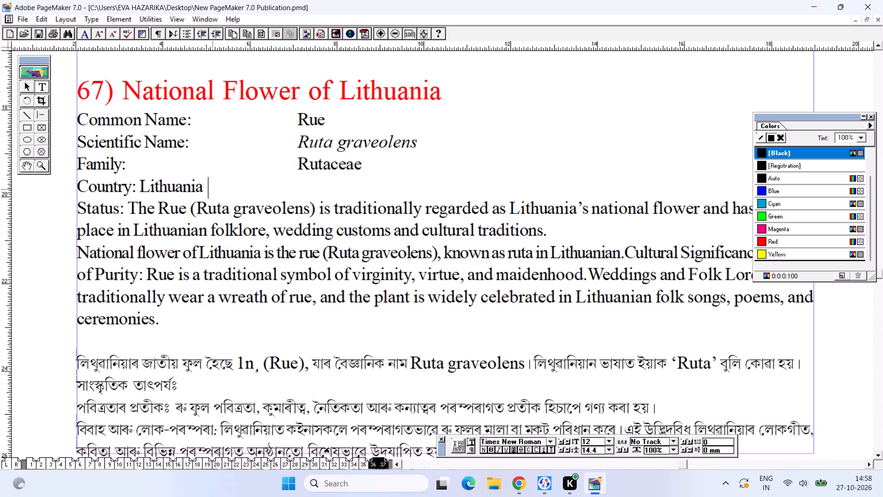
left_click_drag(206, 191, 64, 188)
key("BackSpace")
key("BackSpace")
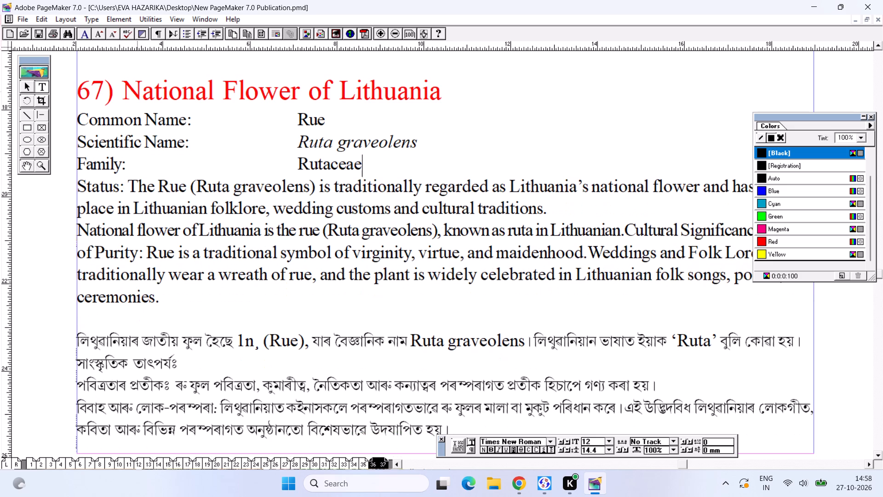
left_click_drag(123, 186, 65, 195)
key("BackSpace")
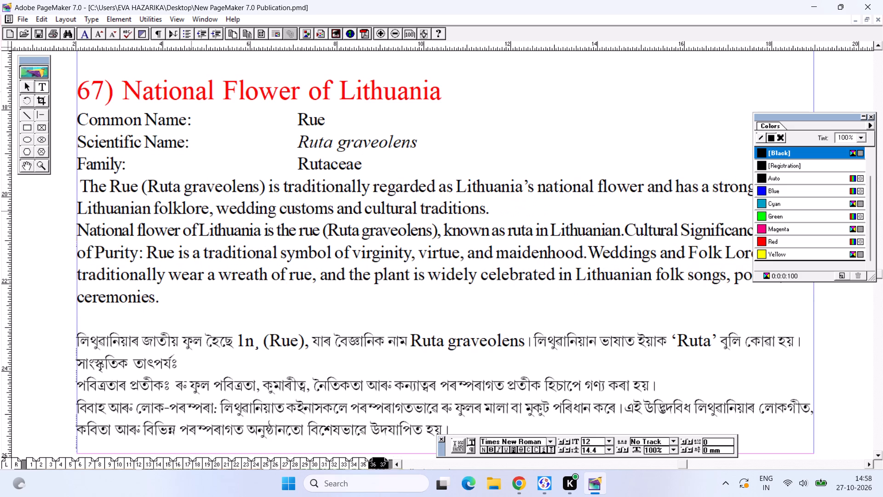
key("ctrl+s")
Enlarge all the Assamese paragraphs of the Lithuania article to 14 pt.
left_click_drag(206, 295, 203, 277, "alt")
left_click_drag(202, 278, 196, 280, "alt")
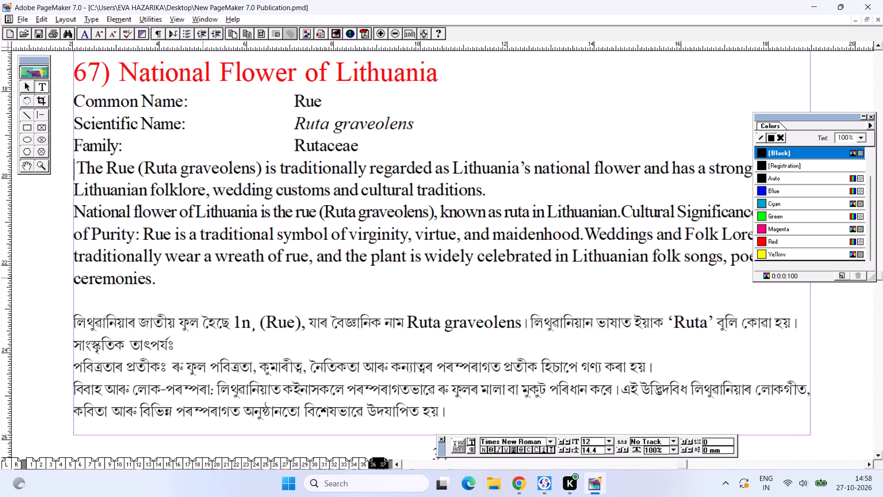
left_click_drag(196, 280, 180, 288, "alt")
left_click_drag(241, 267, 179, 298, "alt")
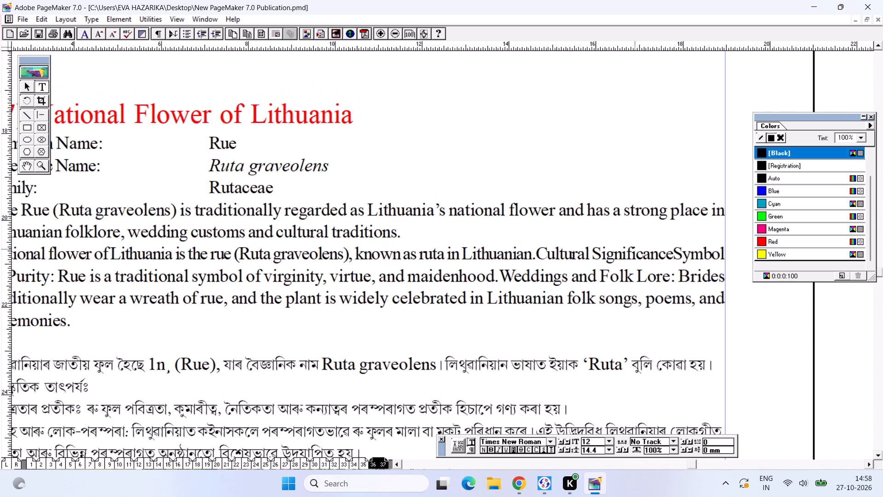
left_click_drag(505, 311, 569, 278, "alt")
left_click_drag(316, 354, 327, 281, "alt")
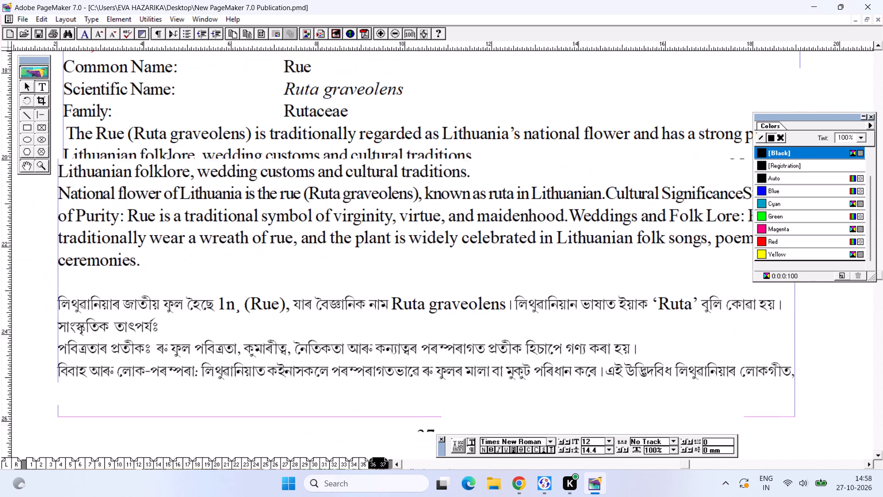
left_click_drag(172, 299, 175, 273, "alt")
left_click_drag(67, 260, 556, 343)
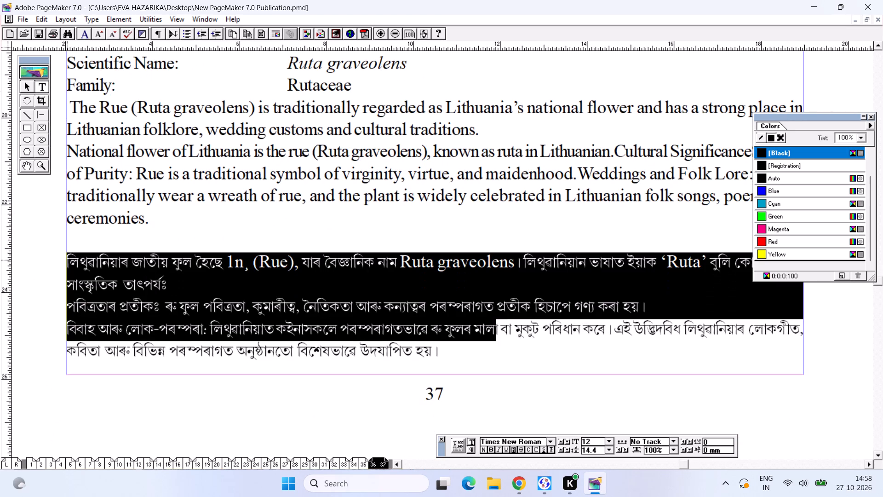
left_click_drag(556, 343, 696, 351)
key("ctrl+shift+period")
key("ctrl+shift+period")
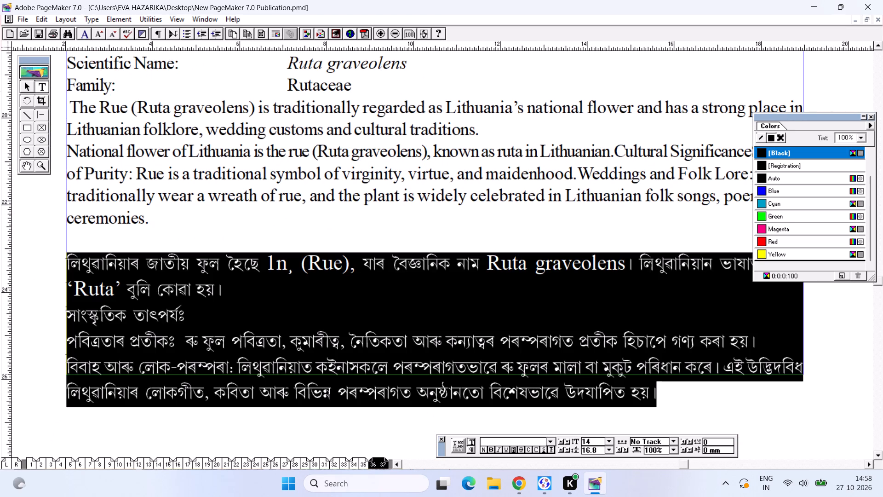
Remove the blank line between the English text ending in "ceremonies." and the Assamese text.
left_click(302, 222)
left_click(291, 240)
key("BackSpace")
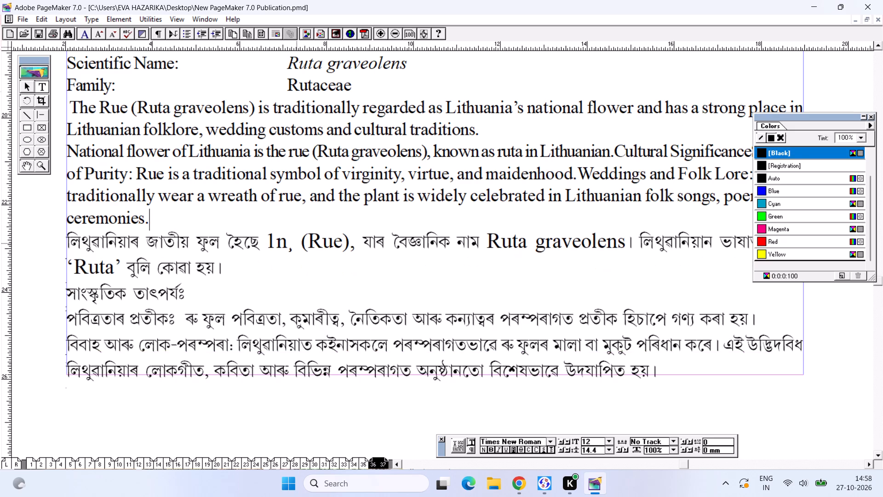
Reduce the text size of "(Rue)" and the characters just before it in the first Assamese line, and save the publication.
left_click_drag(268, 243, 349, 240)
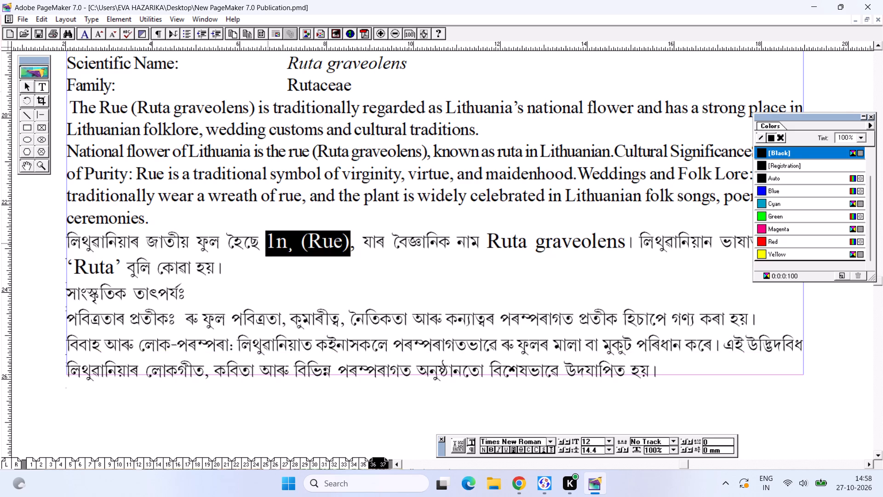
key("ctrl+shift+comma")
left_click(349, 240, "ctrl+shift")
key("ctrl+shift+comma")
key("ctrl+s")
key("ctrl+s")
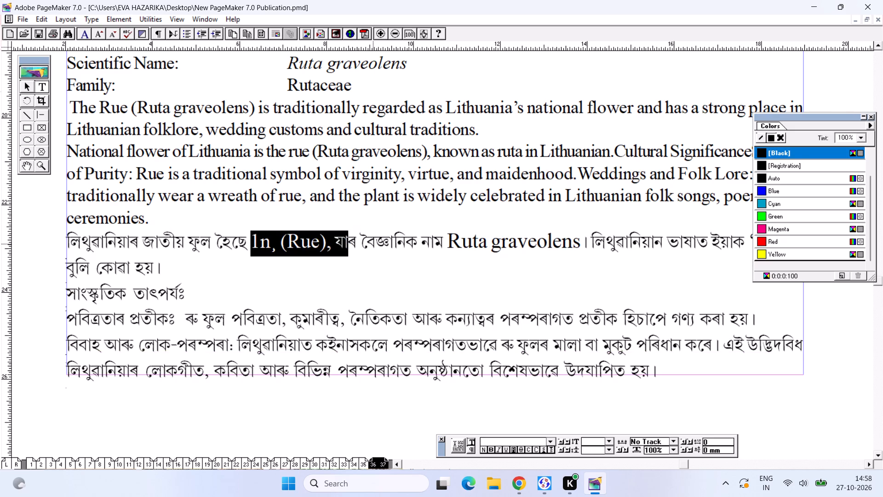
left_click(390, 227)
left_click_drag(327, 240, 331, 238)
left_click_drag(334, 237, 347, 242)
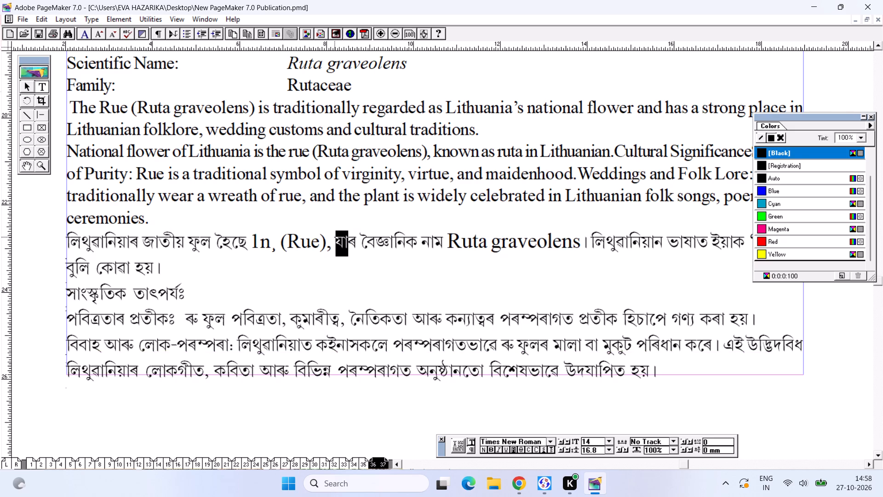
left_click_drag(347, 242, 355, 245)
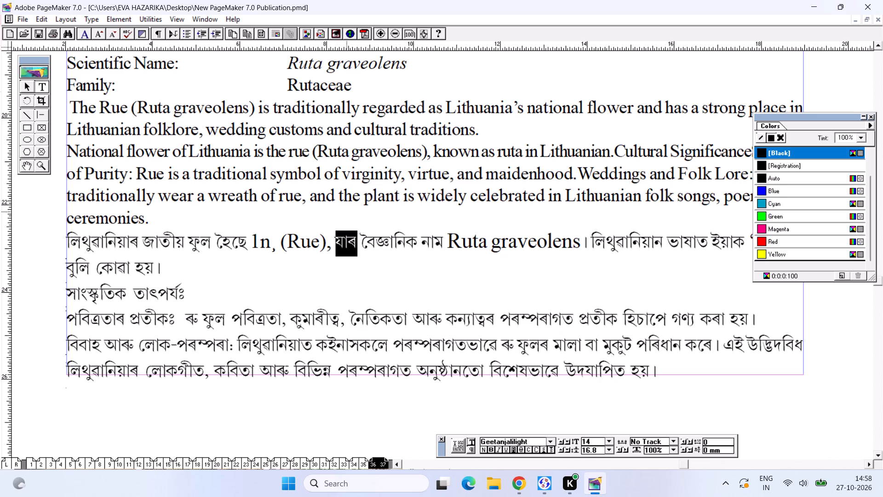
left_click(360, 245)
left_click(333, 246)
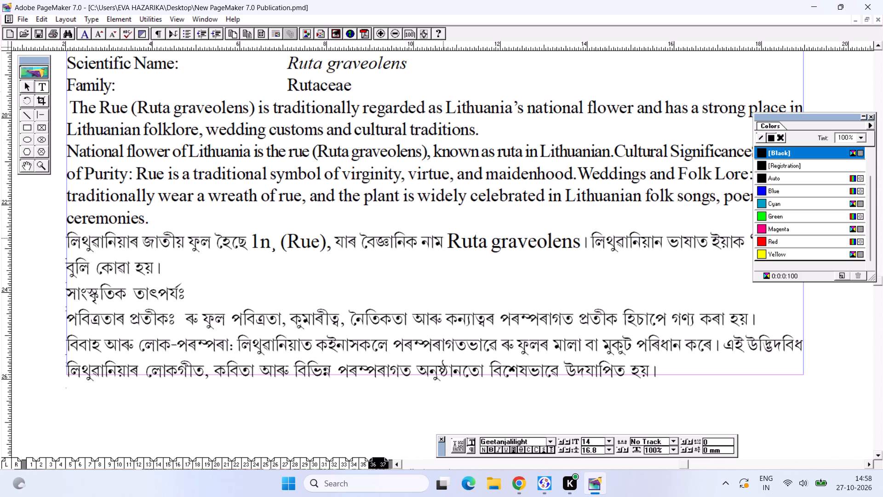
Reduce "Ruta graveolens" in the first Assamese line to 12 pt and save the publication.
left_click_drag(448, 243, 581, 257)
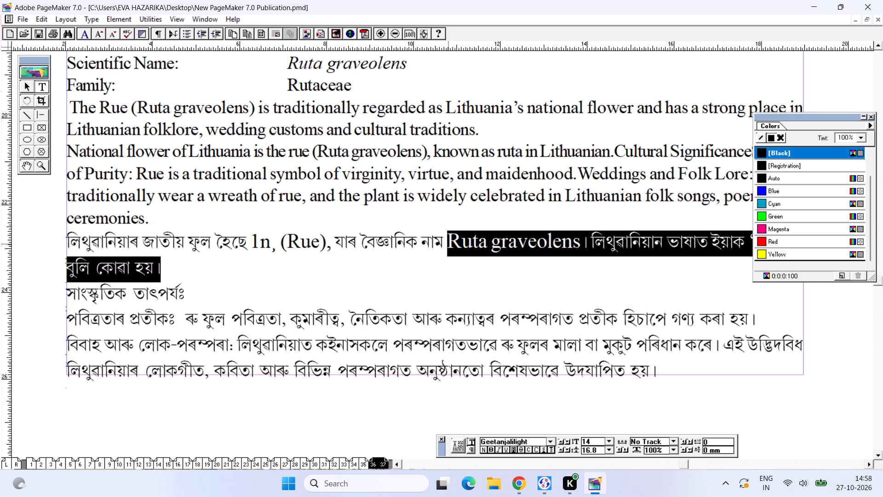
left_click_drag(581, 257, 583, 254)
left_click(581, 246, "shift")
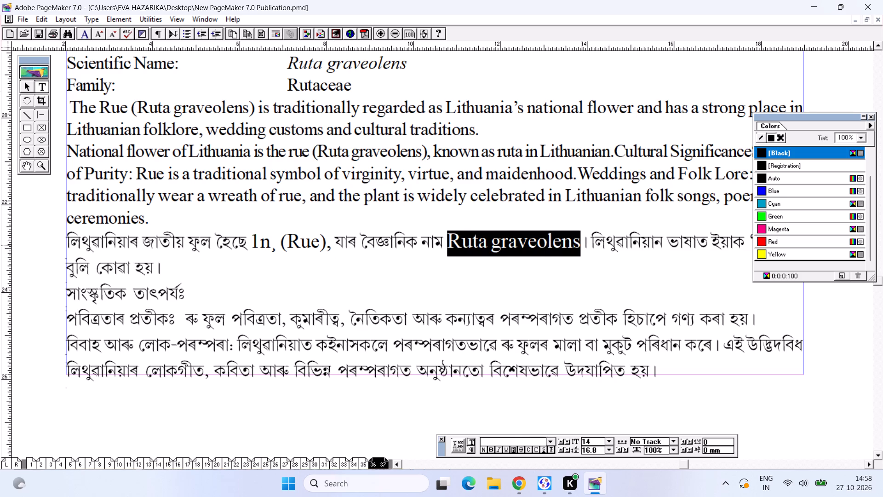
key("ctrl+shift+comma")
key("ctrl+shift+comma")
key("ctrl+s")
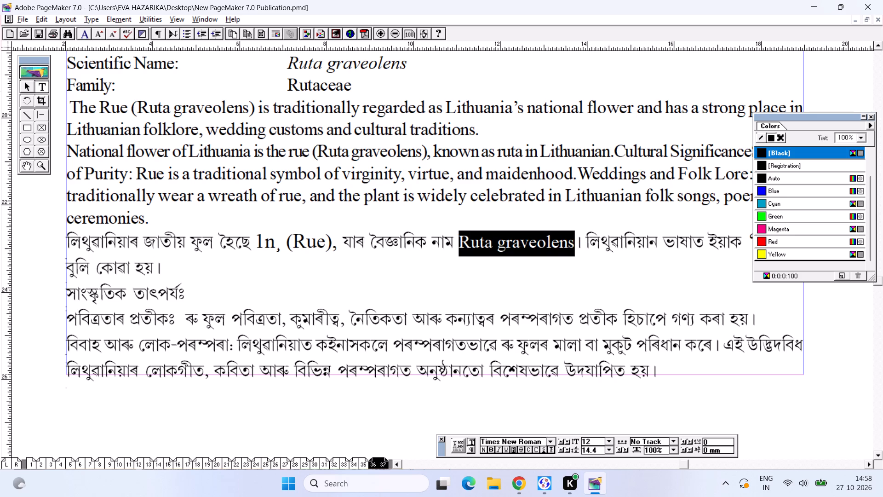
Delete the Assamese subheading line "সাংস্কৃতিক তাৎপৰ্যঃ" together with its line break.
left_click_drag(225, 289, 53, 301)
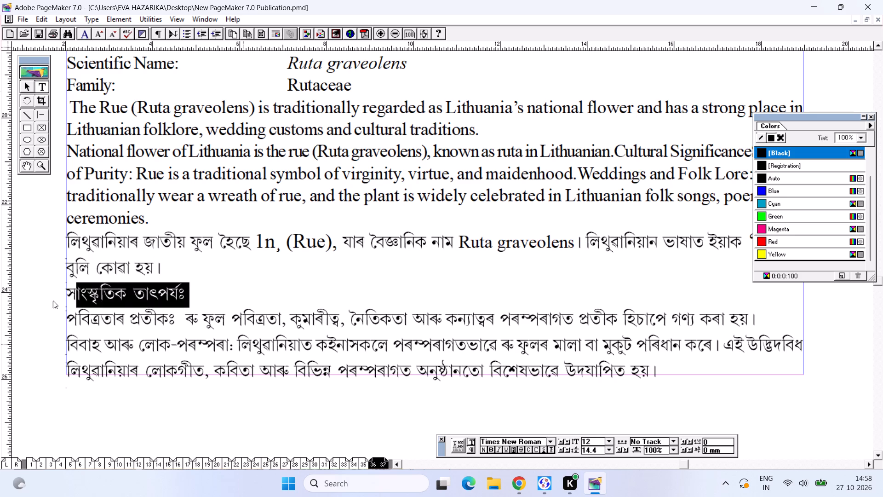
left_click_drag(53, 301, 48, 301)
key("BackSpace")
key("BackSpace")
Delete the lead-in "পবিত্ৰতাৰ প্ৰতীকঃ ৰু" so the Assamese line starts with "ফুল", and save the publication.
left_click_drag(140, 310, 155, 307)
left_click_drag(183, 295, 143, 296)
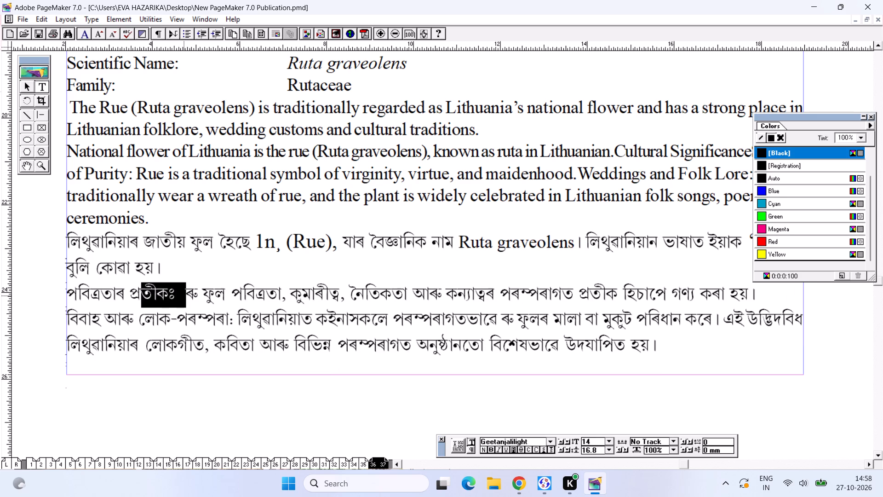
left_click_drag(143, 296, 62, 291)
key("BackSpace")
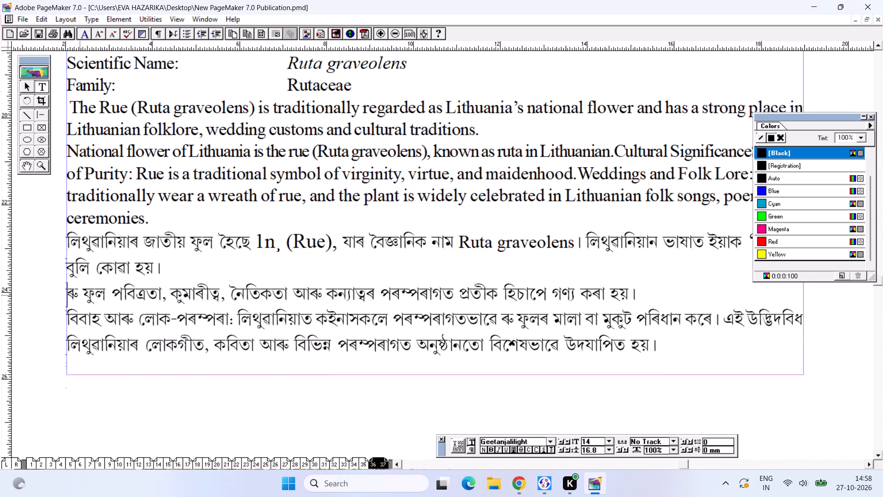
left_click_drag(79, 295, 57, 295)
key("BackSpace")
left_click_drag(69, 296, 62, 300)
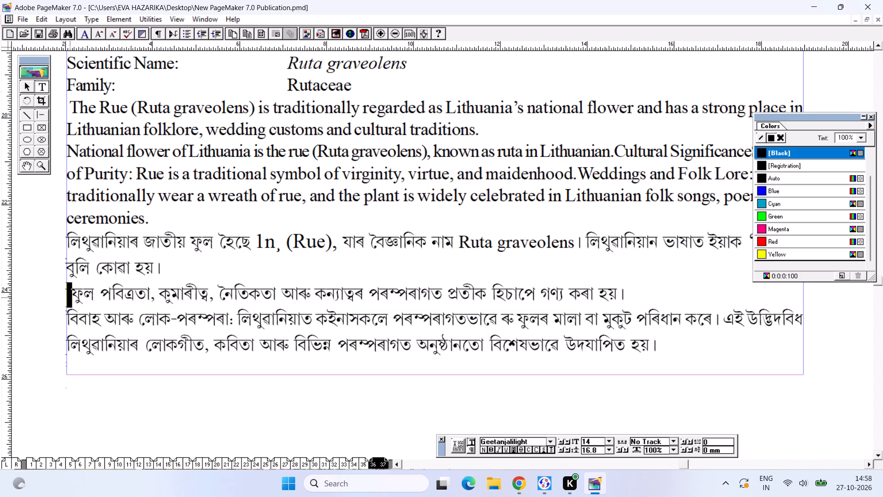
left_click_drag(62, 300, 59, 300)
key("BackSpace")
key("ctrl+s")
key("ctrl+s")
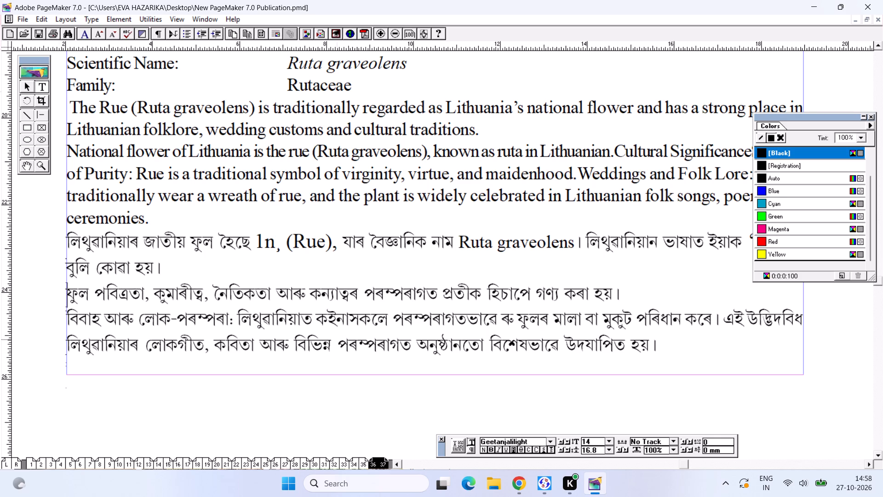
Delete the label "বিবাহ আৰু লোক-পৰম্পৰা:" from the start of the last Assamese paragraph and save the publication.
left_click_drag(235, 318, 174, 322)
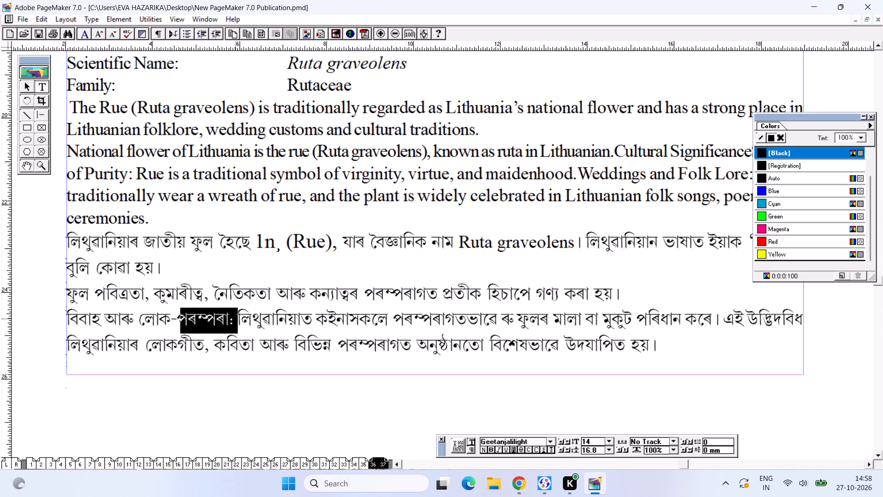
left_click_drag(174, 322, 66, 318)
key("BackSpace")
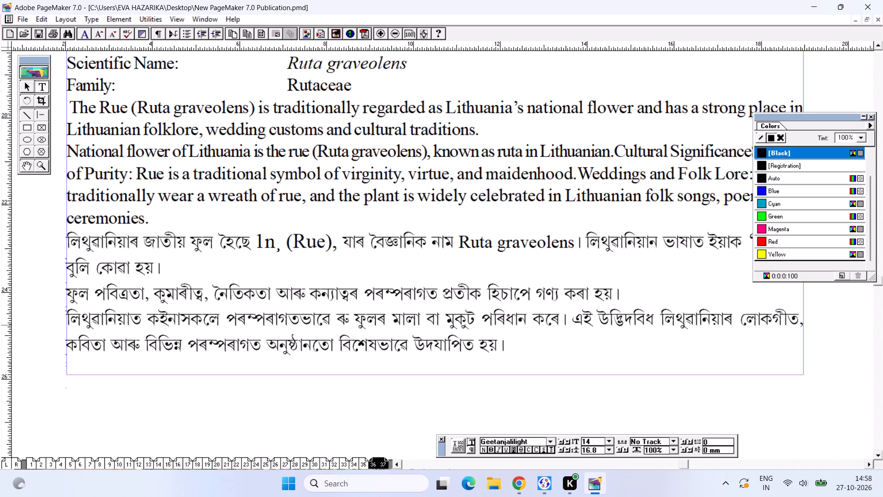
key("ctrl+0")
key("ctrl+s")
key("ctrl+s")
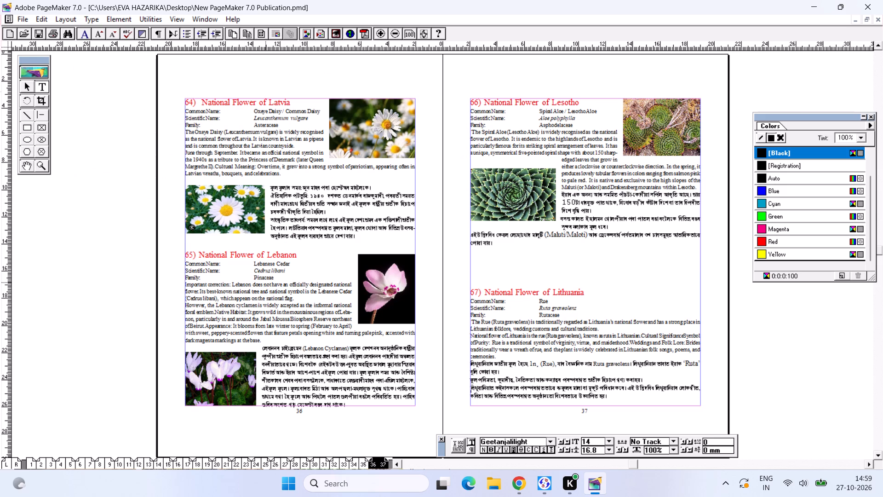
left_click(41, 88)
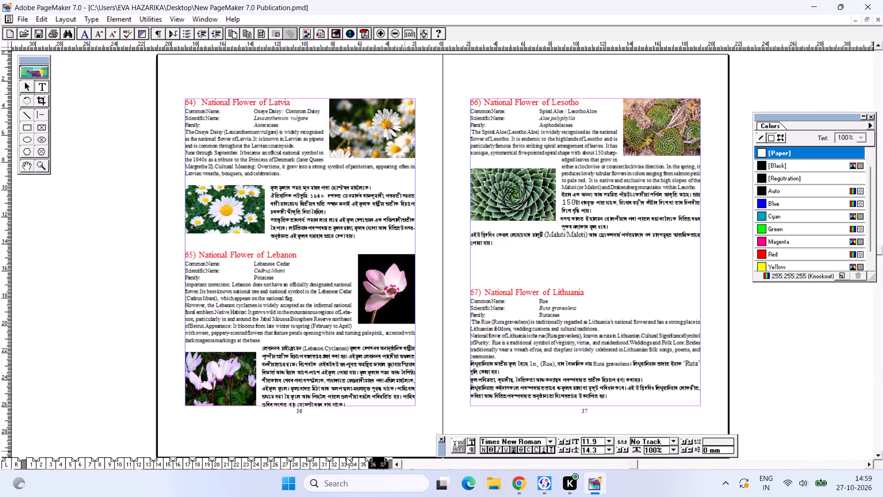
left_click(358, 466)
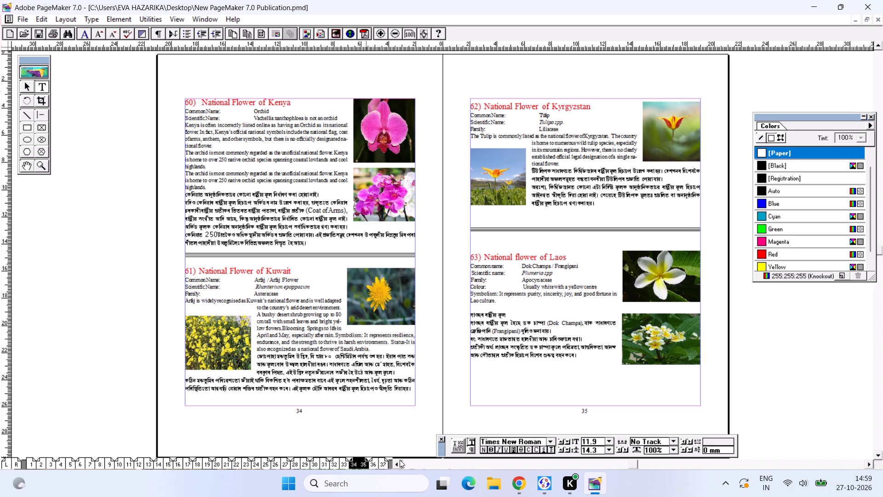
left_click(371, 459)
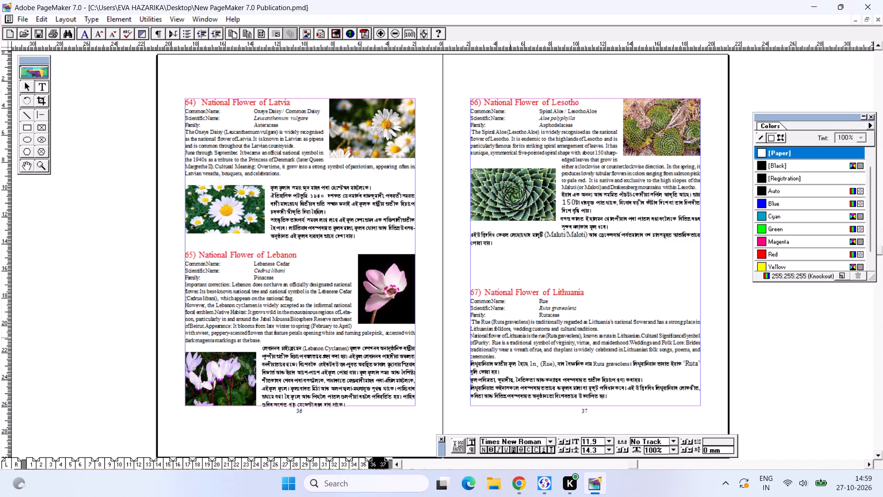
Move the Lithuania text block slightly up on page 37.
left_click(32, 88)
left_click(522, 316)
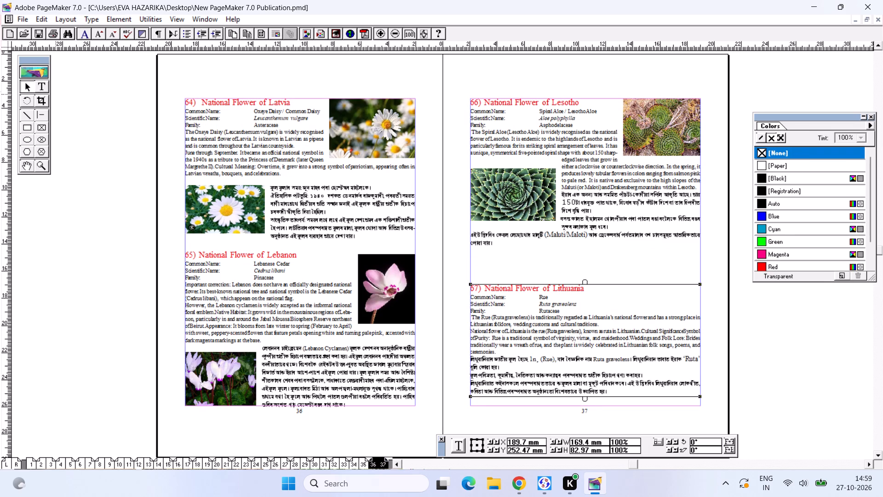
Copy the heading "67) National Flower of Lithuania" and search Google Images for it in Chrome.
left_click(37, 87)
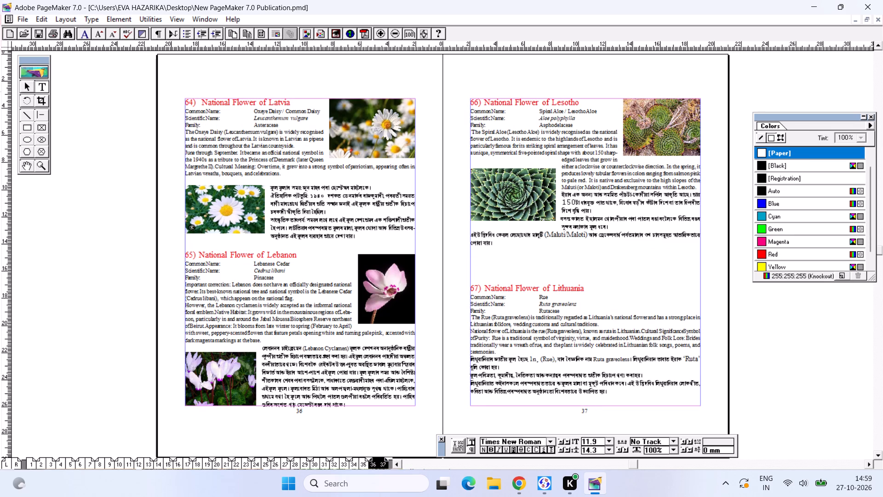
left_click_drag(589, 289, 388, 287)
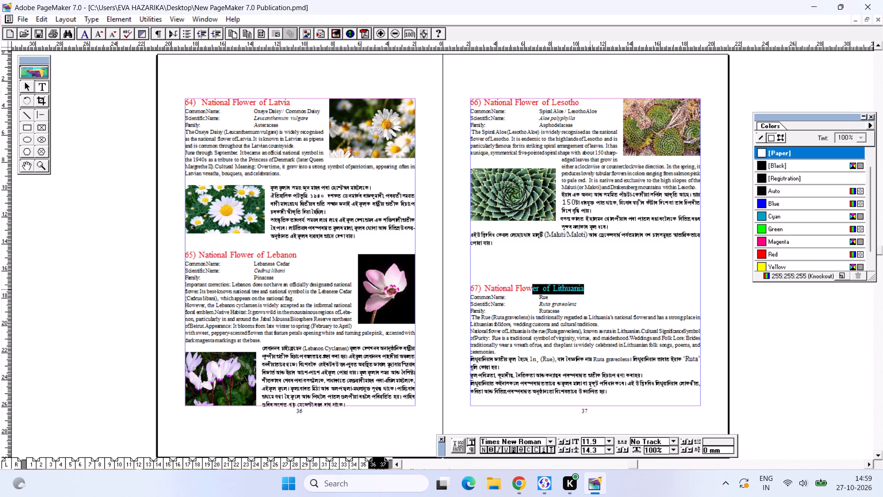
left_click_drag(388, 287, 379, 287)
key("ctrl+c")
key("ctrl+c")
key("ctrl+c")
left_click(515, 483)
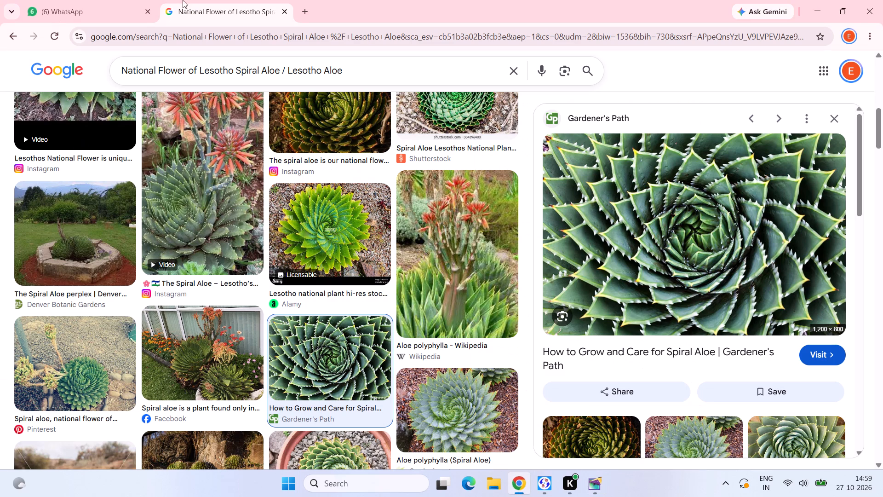
left_click_drag(359, 79, 68, 77)
key("ctrl+v")
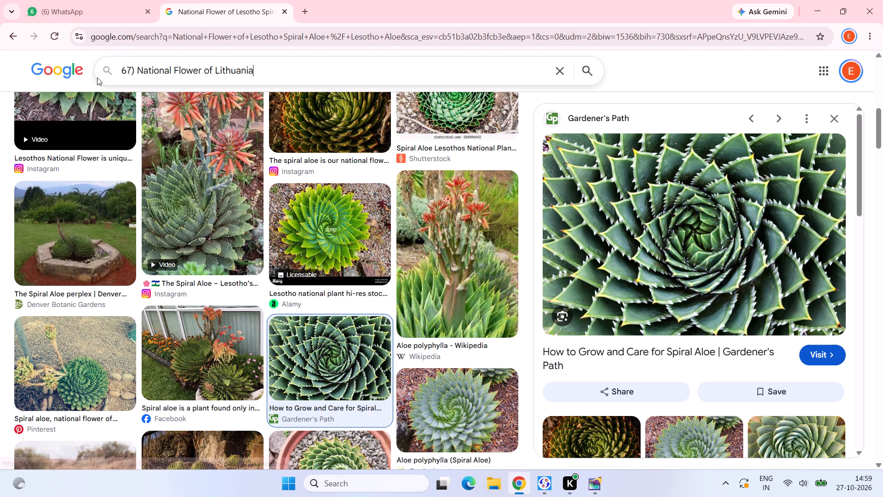
key("Return")
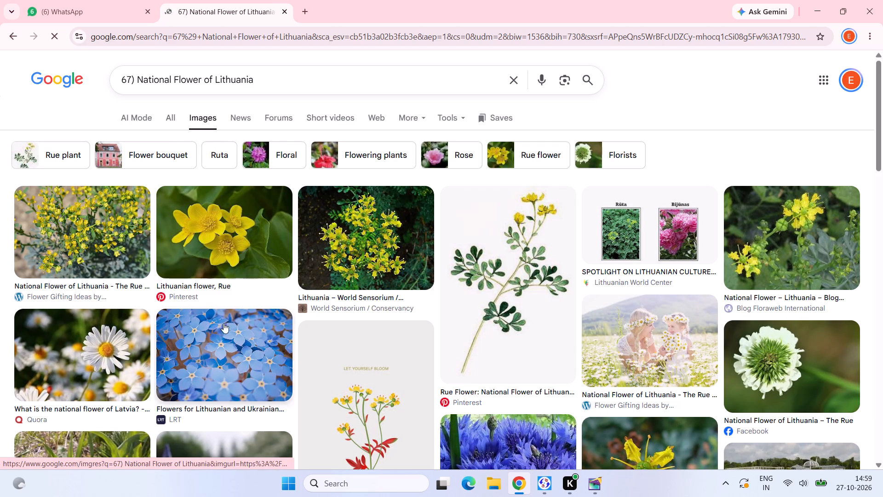
Copy the common name "Rue" from the Lithuania article and search Google Images for "67) National Flower of Lithuania Rue" in Chrome.
left_click(590, 480)
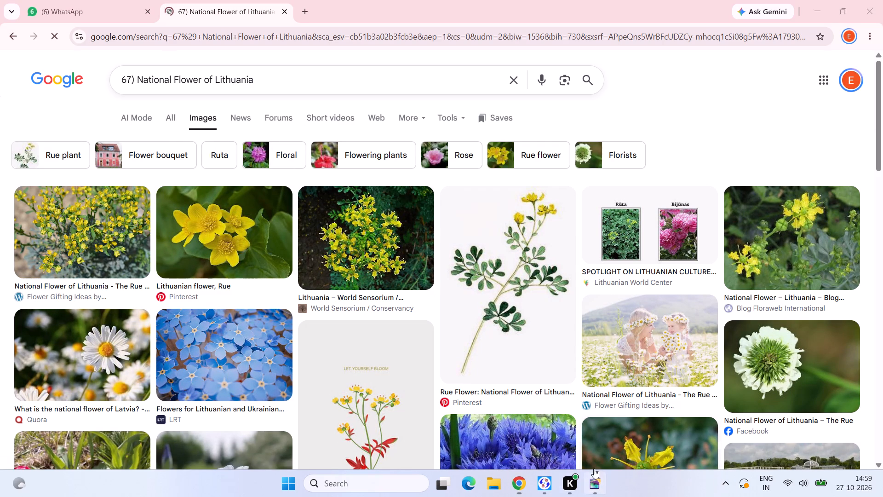
left_click(597, 486)
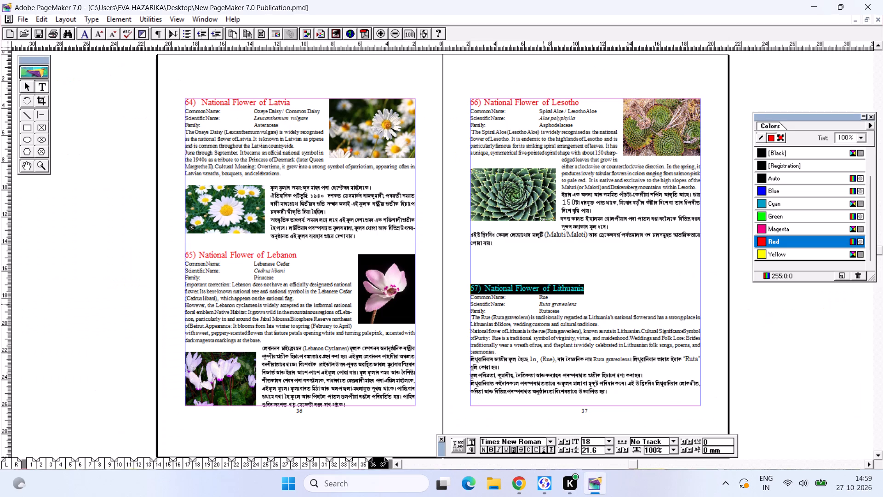
left_click_drag(537, 299, 568, 299)
key("ctrl+c")
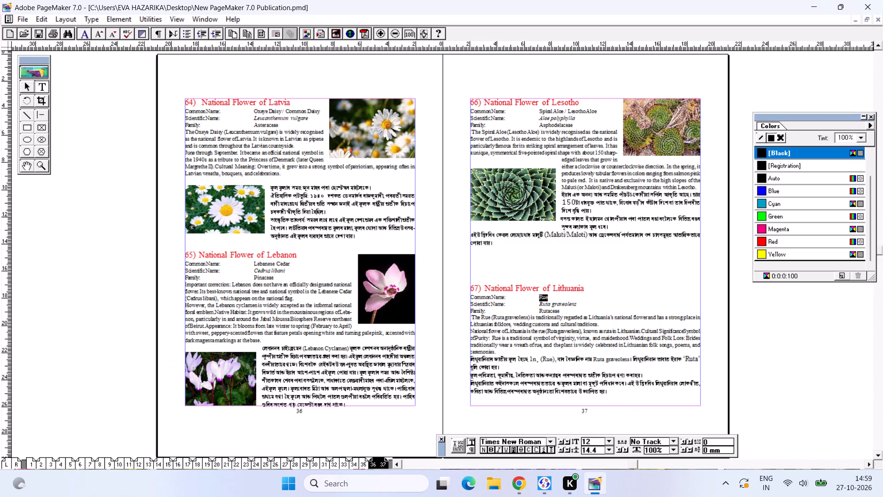
key("ctrl+c")
key("ctrl+c")
left_click(597, 488)
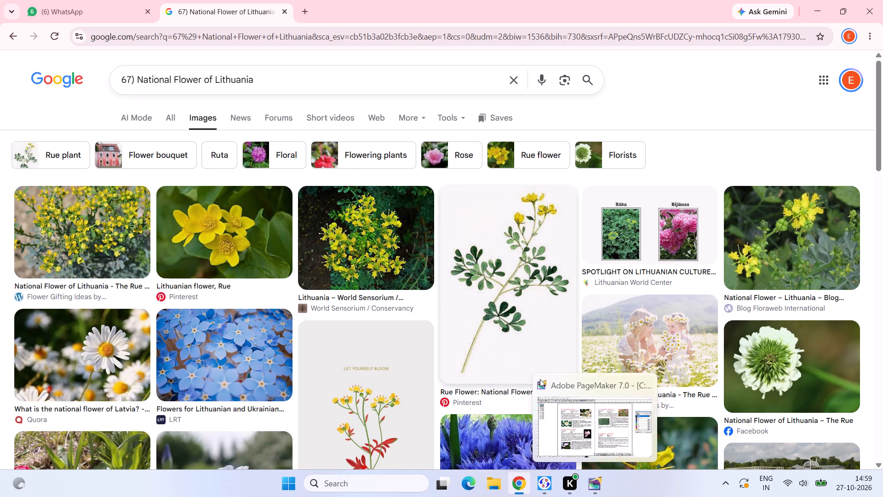
left_click(594, 485)
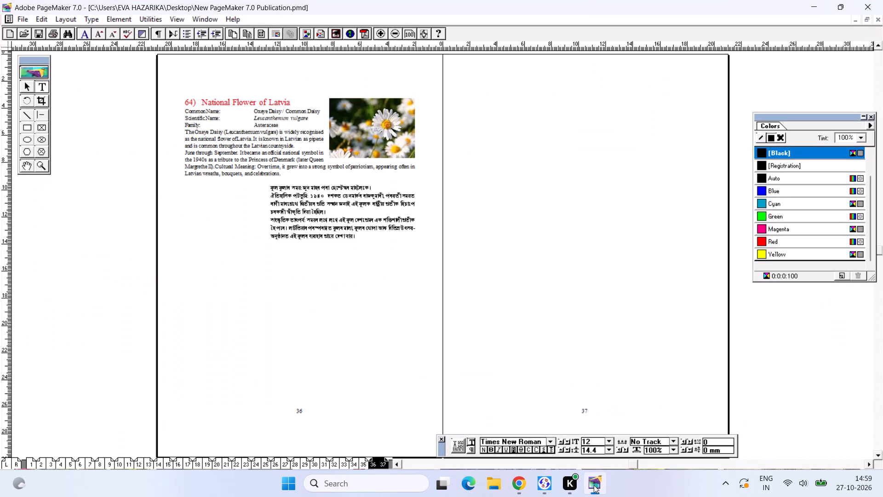
left_click(520, 481)
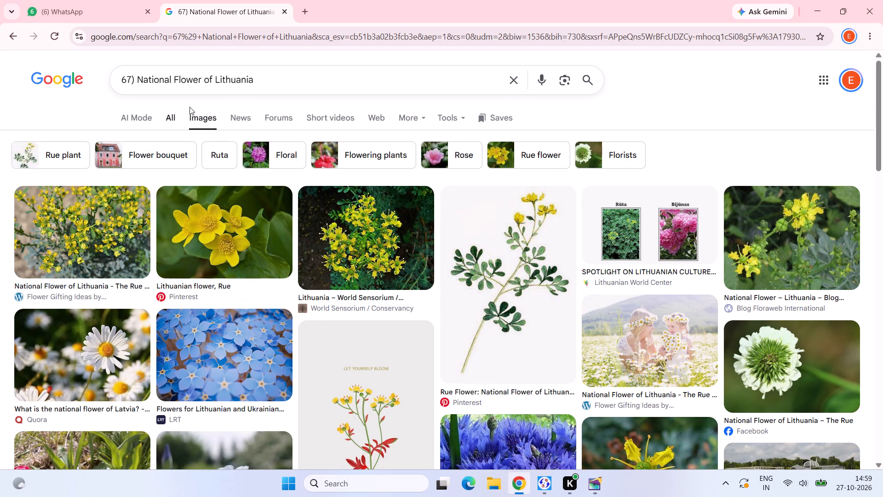
left_click(282, 81)
key("space")
key("ctrl+v")
key("Return")
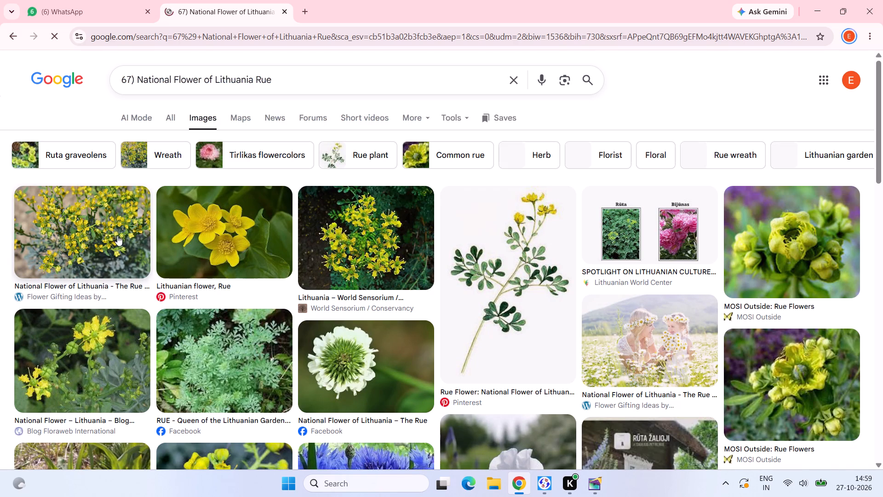
Copy the Pinterest picture "Lithuanian flower, Rue" from the image results and paste it into the PageMaker publication.
left_click(175, 237)
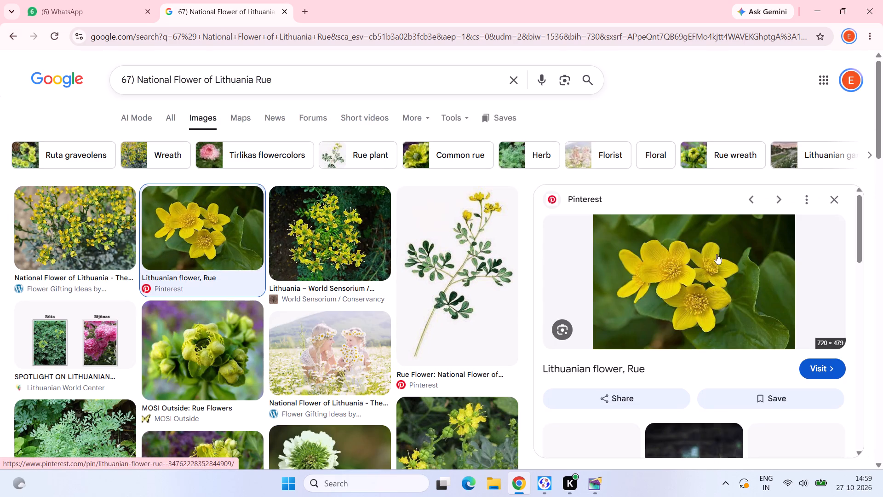
right_click(697, 252)
left_click(729, 395)
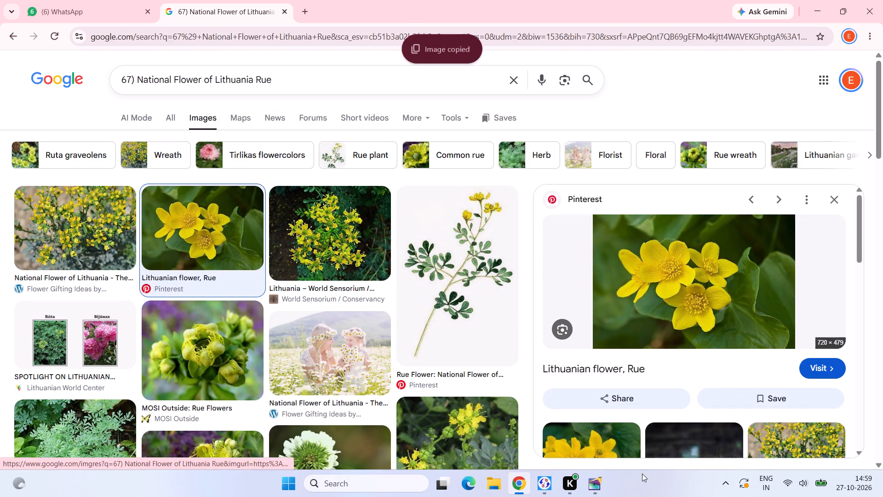
left_click(596, 485)
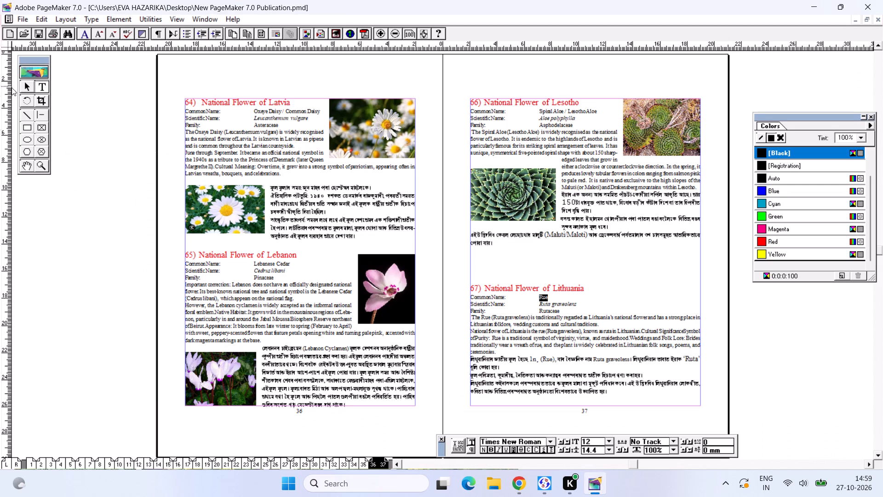
left_click(25, 88)
key("ctrl+v")
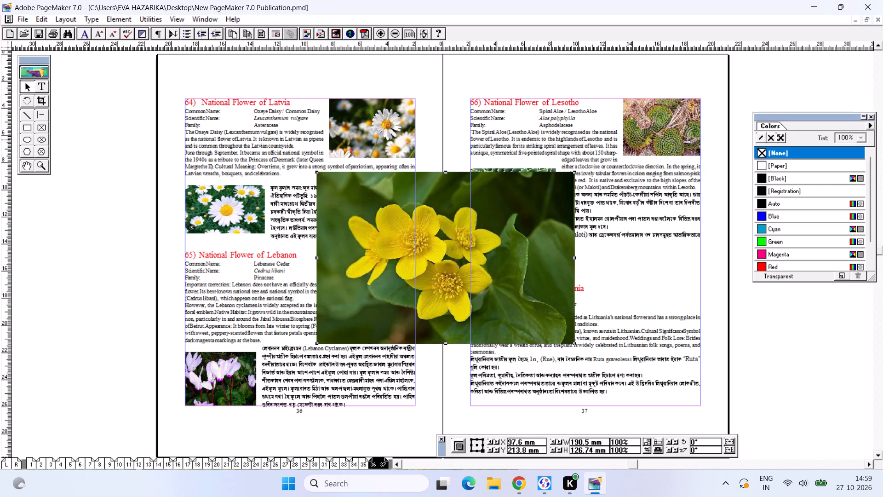
Scale the pasted yellow flower picture to about 57 × 42 mm and place it at the right margin beside the Lithuania heading.
left_click_drag(316, 171, 452, 264)
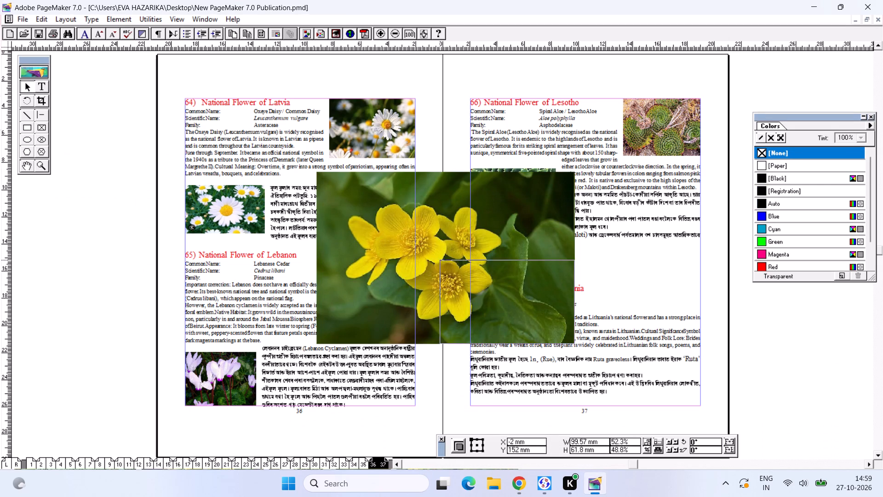
left_click_drag(452, 264, 497, 287)
left_click_drag(525, 304, 642, 294)
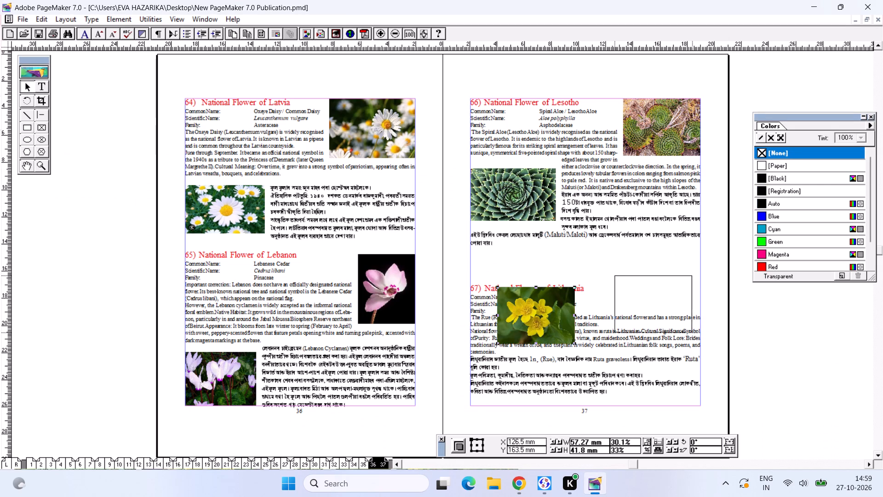
left_click_drag(642, 294, 651, 293)
Move the Lithuania text block slightly up on page 37.
left_click_drag(554, 329, 551, 314)
Reduce the yellow flower picture's height to about 34 mm and move it up so its top sits just above the Lithuania heading.
left_click(633, 304)
left_click_drag(645, 325, 643, 322)
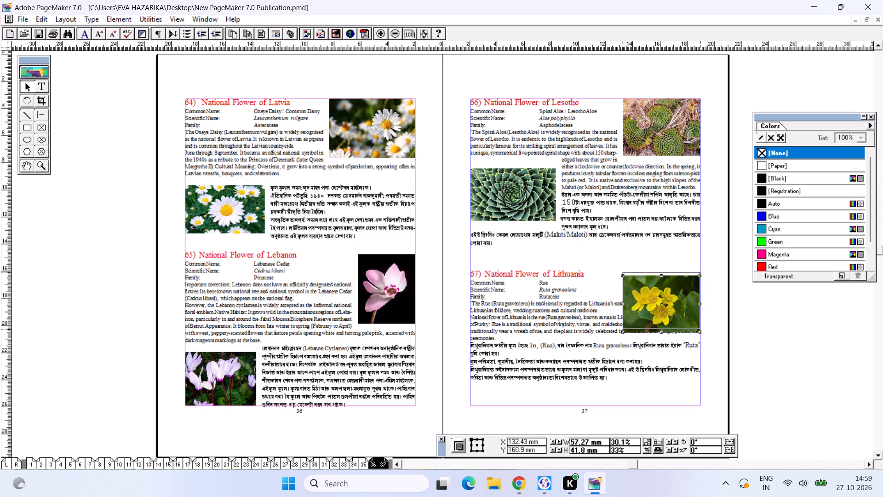
left_click_drag(643, 322, 643, 321)
left_click_drag(624, 326, 632, 318)
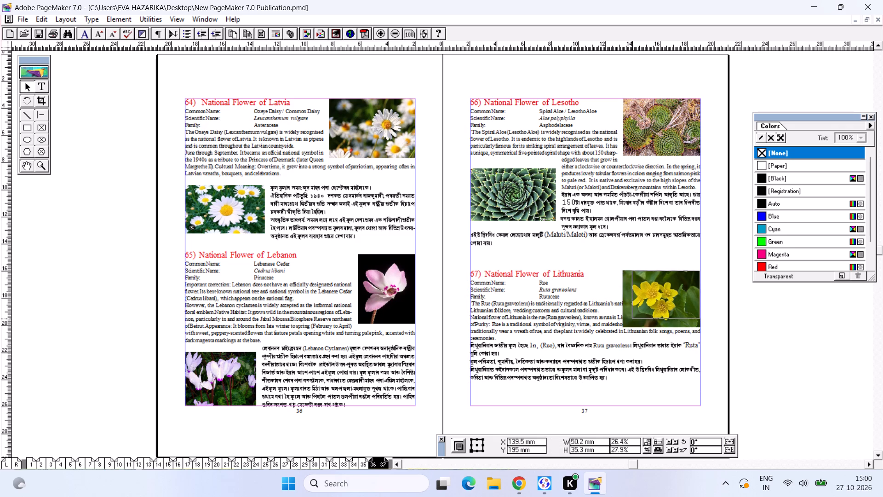
left_click_drag(632, 318, 622, 315)
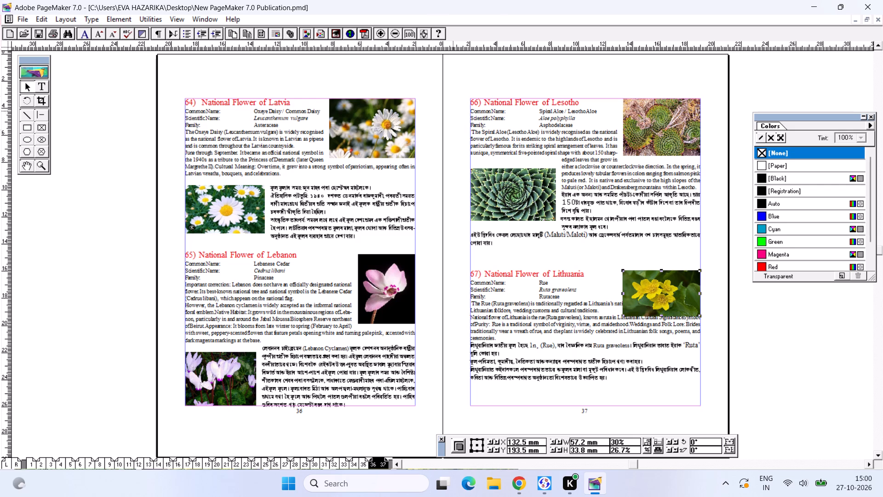
left_click_drag(638, 285, 638, 276)
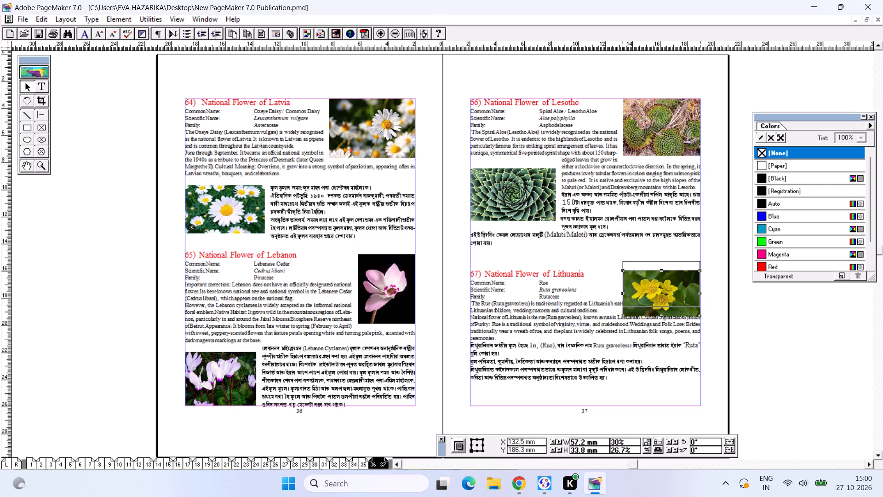
left_click_drag(638, 276, 638, 279)
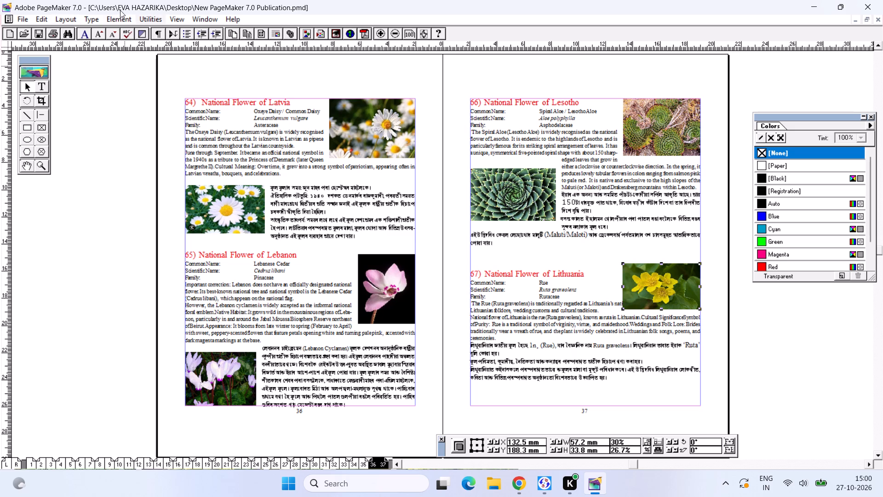
Apply rectangular text wrap to the yellow flower picture beside the Lithuania article.
left_click(120, 16)
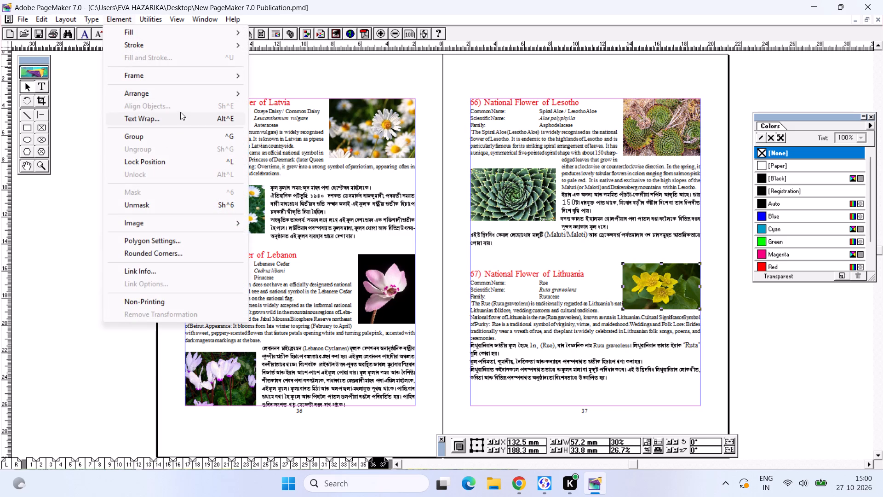
left_click(180, 114)
left_click(420, 169)
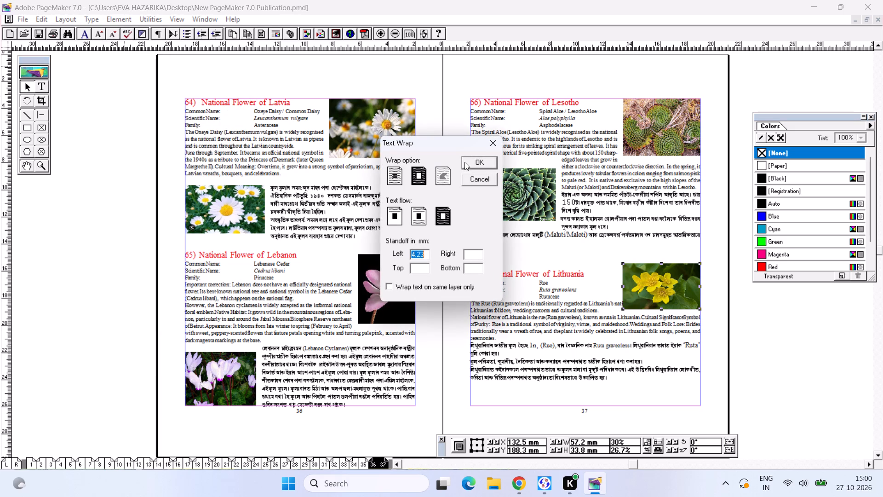
left_click(471, 159)
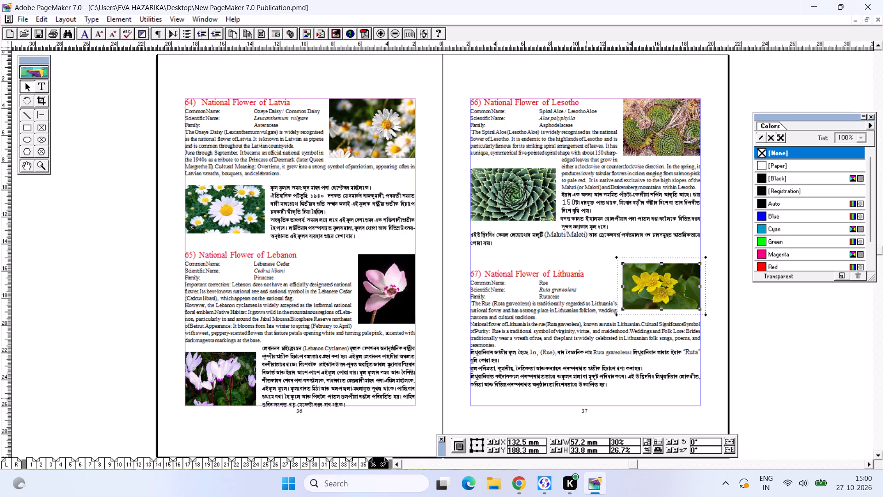
Nudge the wrapped yellow flower picture slightly down and resize it to about 56 × 35.5 mm.
left_click(649, 275)
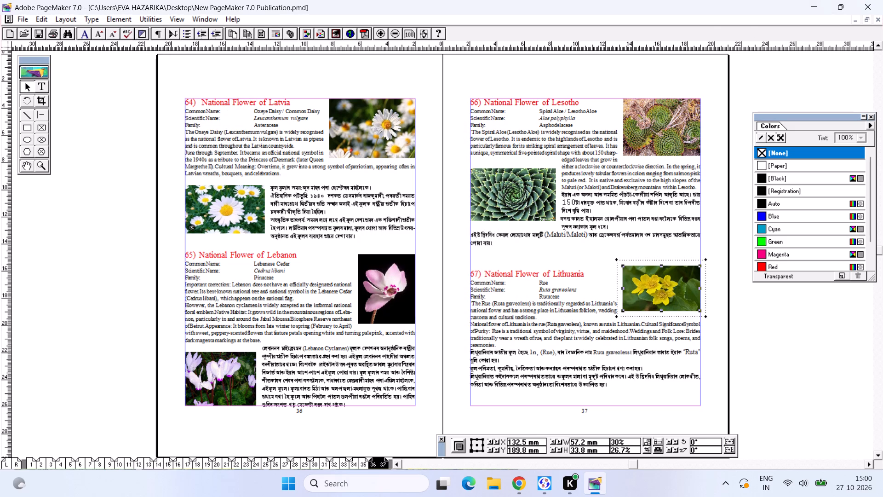
left_click(624, 310)
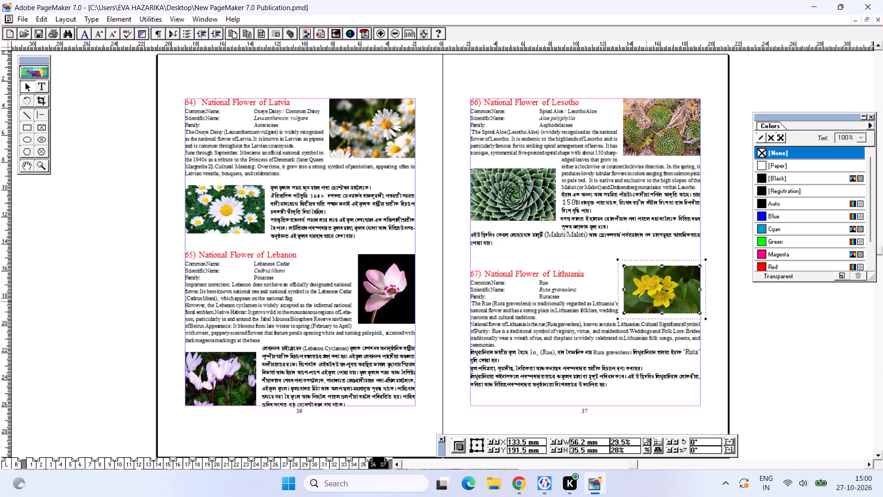
left_click(645, 301)
Copy the World Sensorium / Conservancy rue picture from Chrome's image results and paste it into the PageMaker publication.
left_click(520, 489)
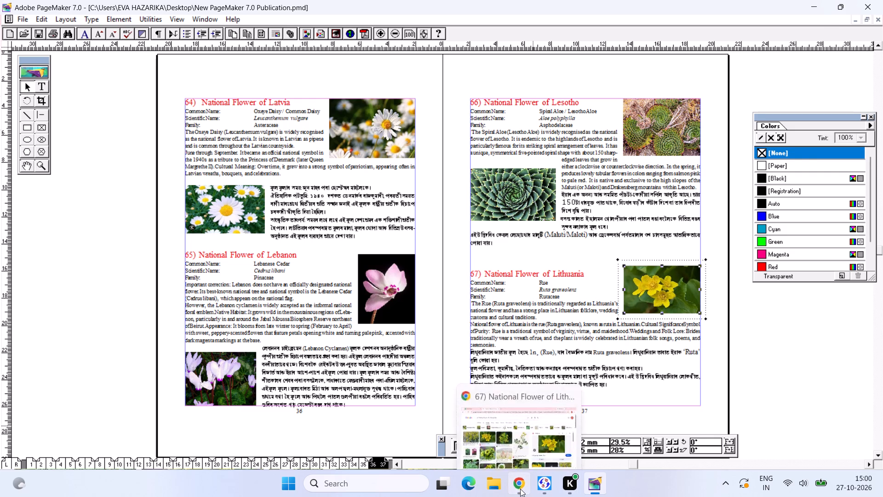
left_click(349, 236)
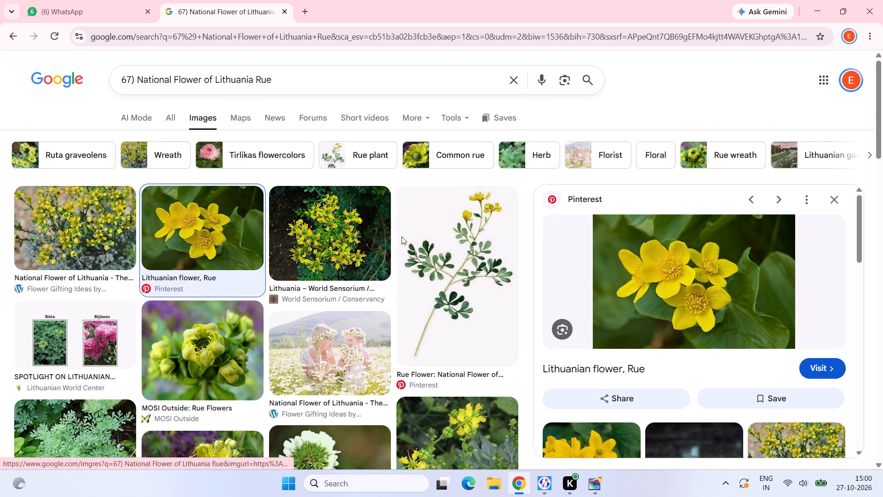
right_click(660, 244)
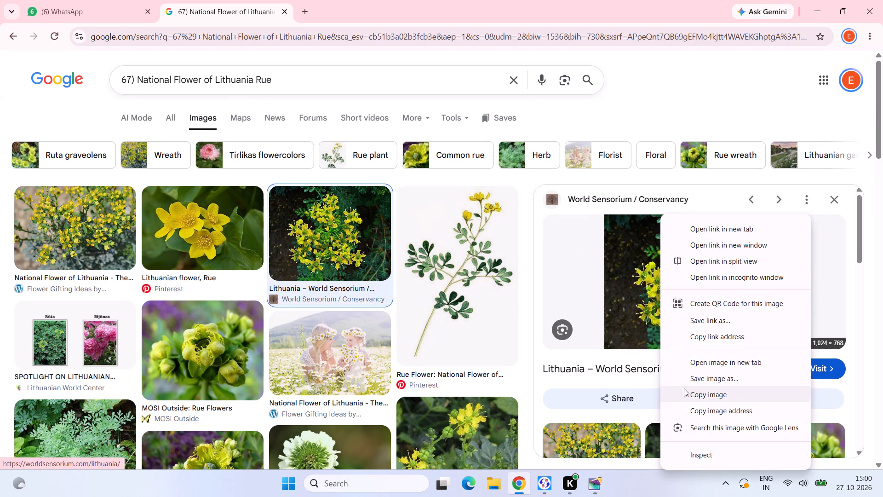
left_click(685, 392)
left_click(590, 485)
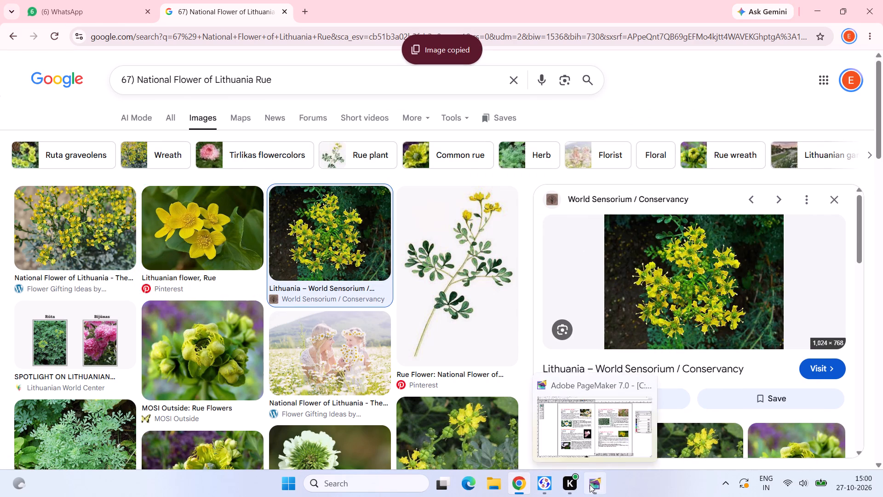
left_click_drag(544, 352, 545, 356)
key("ctrl+v")
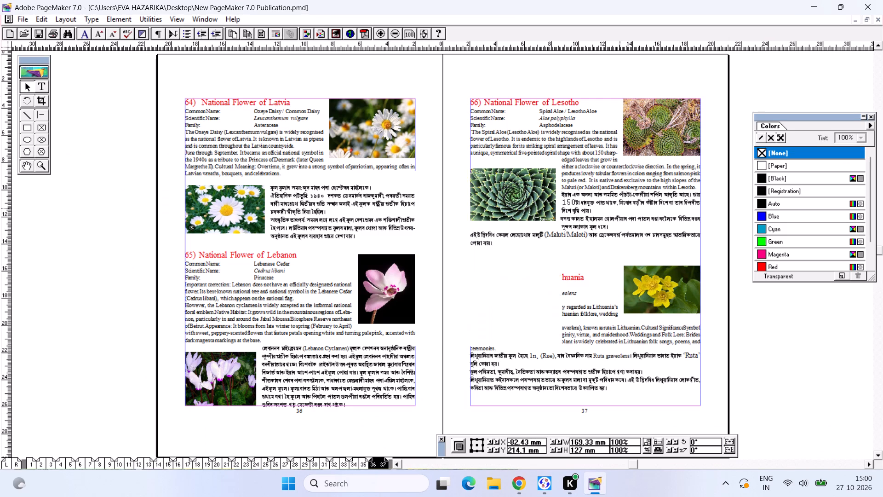
Scale the pasted rue picture to about 63 × 46 mm and place it at page 37's left margin over the Lithuania text.
left_click_drag(333, 173, 436, 267)
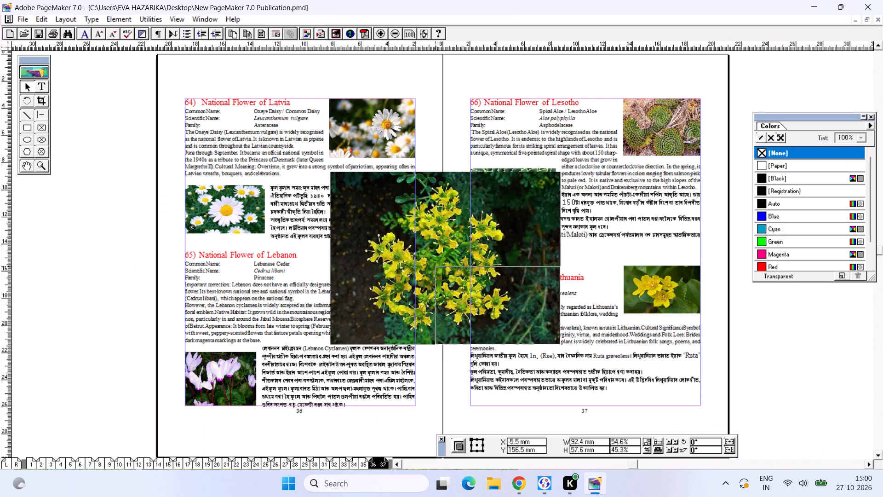
left_click_drag(436, 267, 474, 282)
left_click_drag(515, 318, 505, 342)
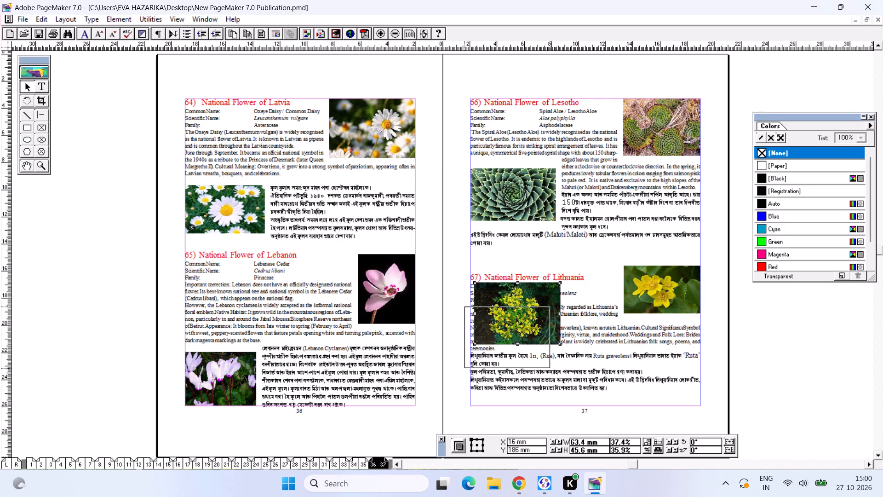
left_click_drag(505, 342, 509, 342)
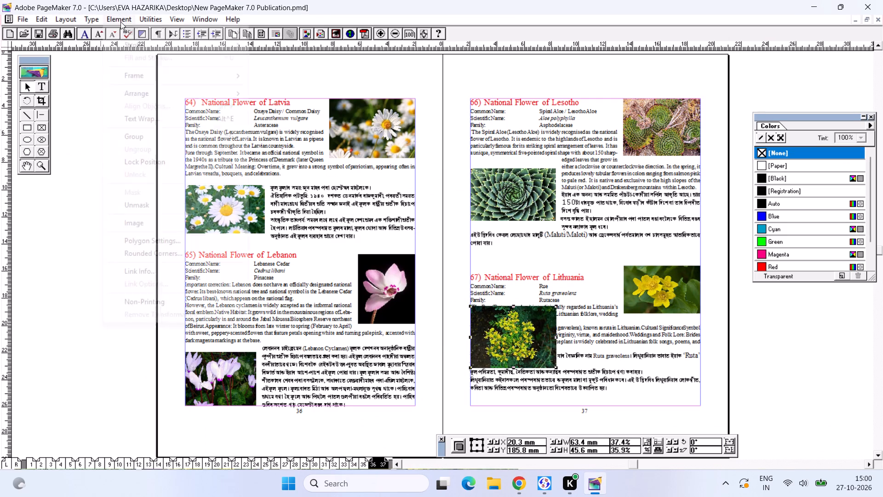
Apply rectangular text wrap to the second rue picture in the Lithuania article.
left_click(120, 22)
left_click(167, 120)
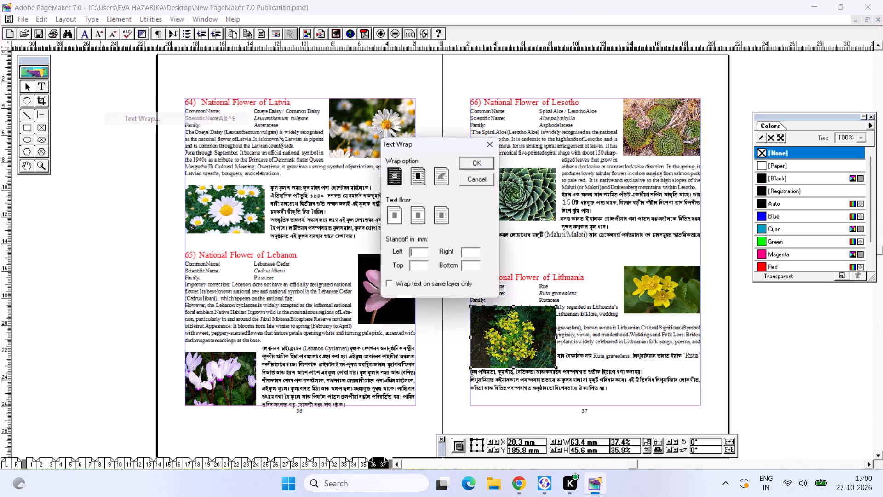
left_click(424, 169)
left_click(468, 157)
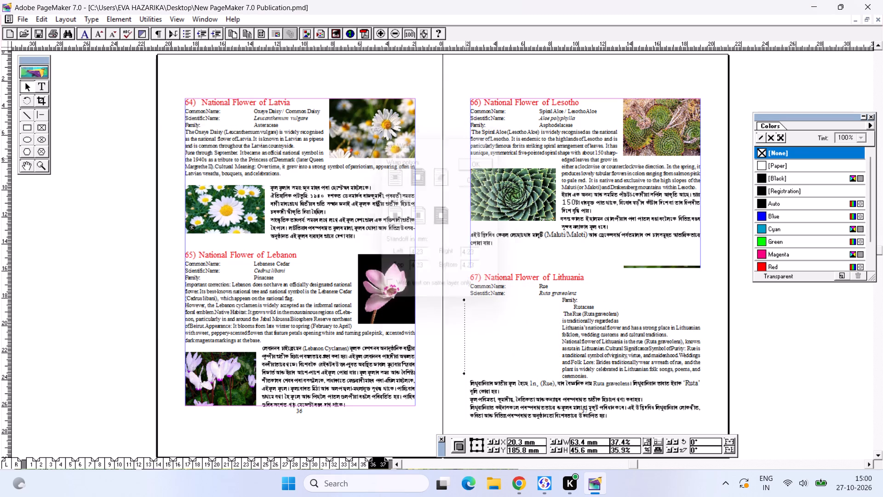
Reposition the second rue picture lower in the Lithuania article, flush with page 37's left margin at about X 20.3, Y 209 mm.
left_click_drag(526, 323, 525, 337)
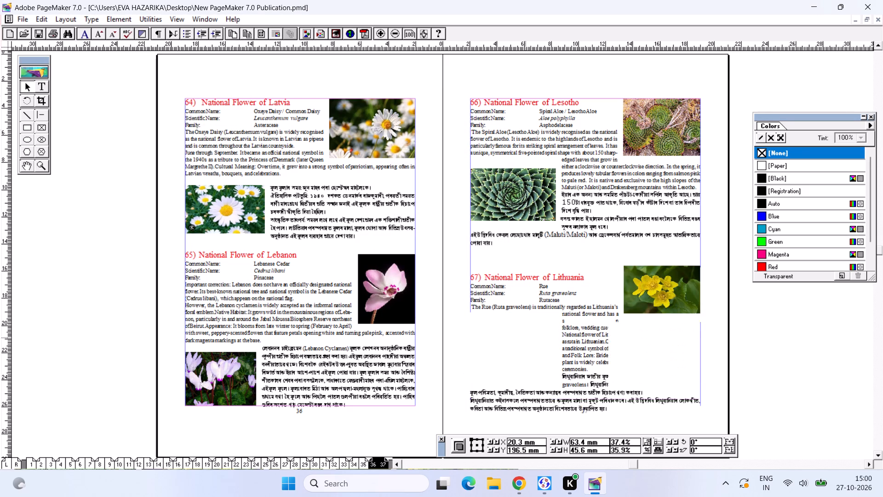
left_click_drag(511, 364, 527, 361)
left_click_drag(529, 362, 516, 364)
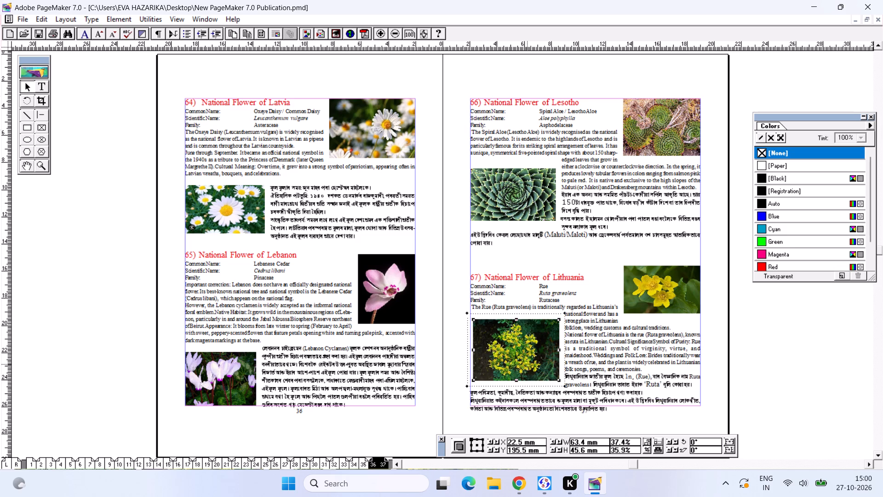
left_click(527, 363)
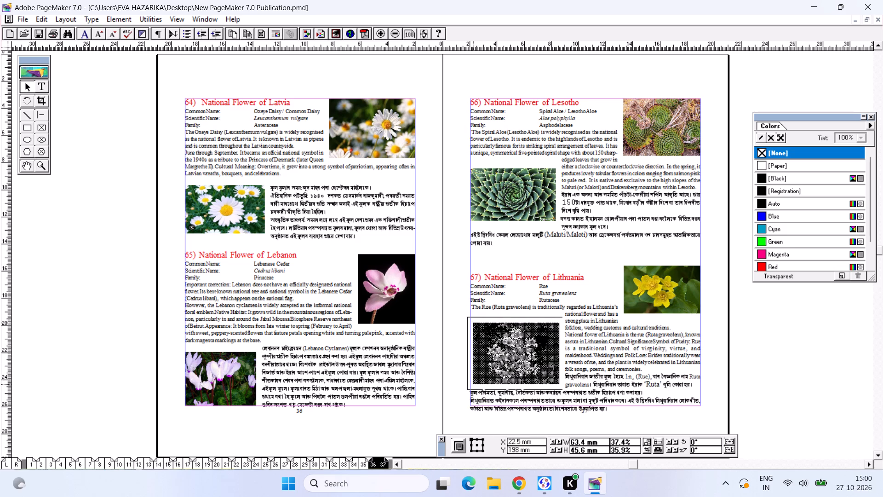
left_click(634, 370)
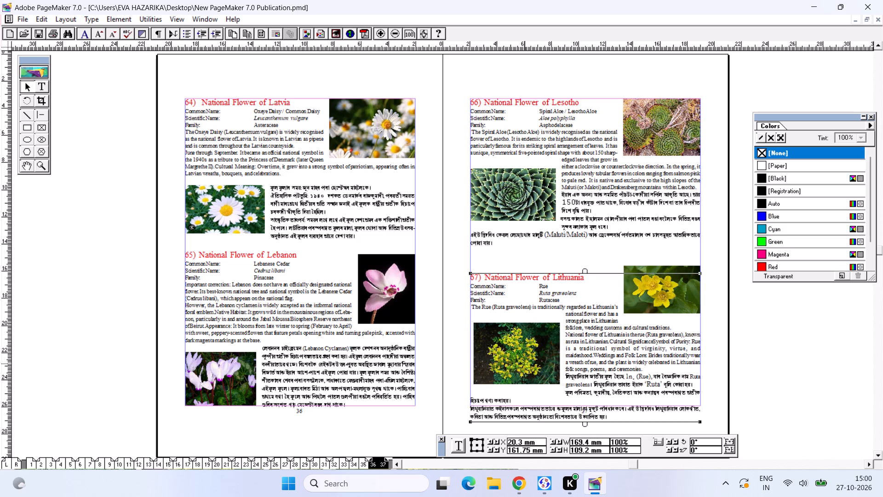
left_click(524, 363)
left_click_drag(525, 365, 525, 376)
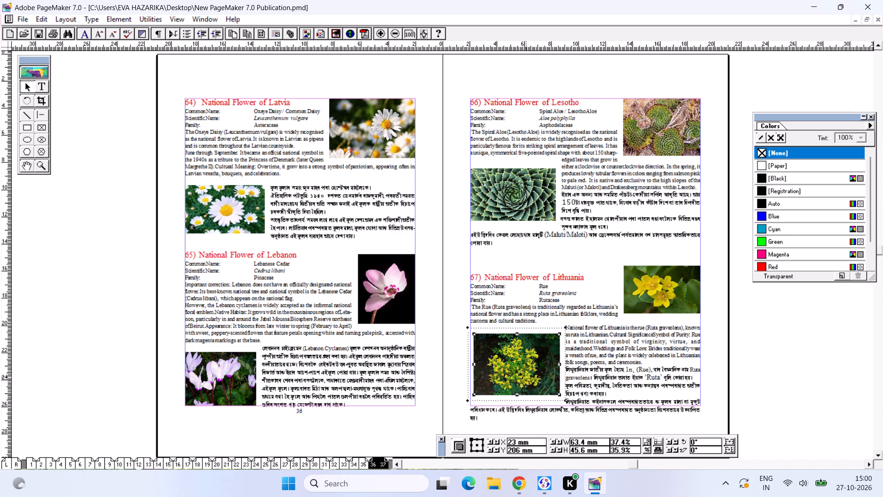
left_click_drag(525, 375, 524, 381)
left_click(524, 379)
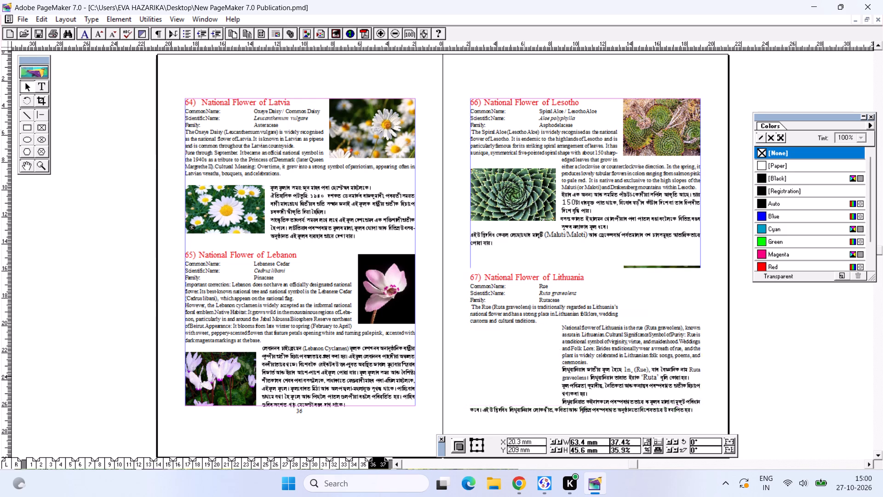
Move the Lithuania text block up to about Y 151 mm so it ends within page 37's bottom margin.
left_click_drag(559, 310, 560, 296)
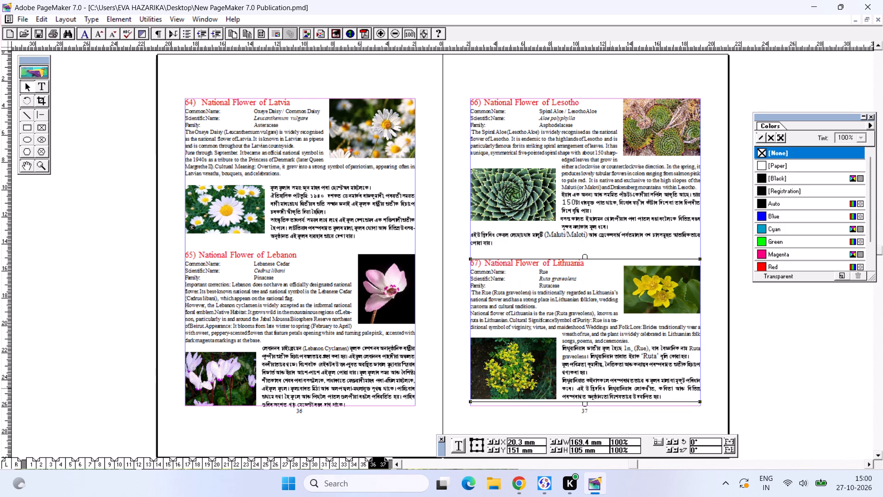
left_click(611, 387)
left_click(524, 375)
left_click(671, 234)
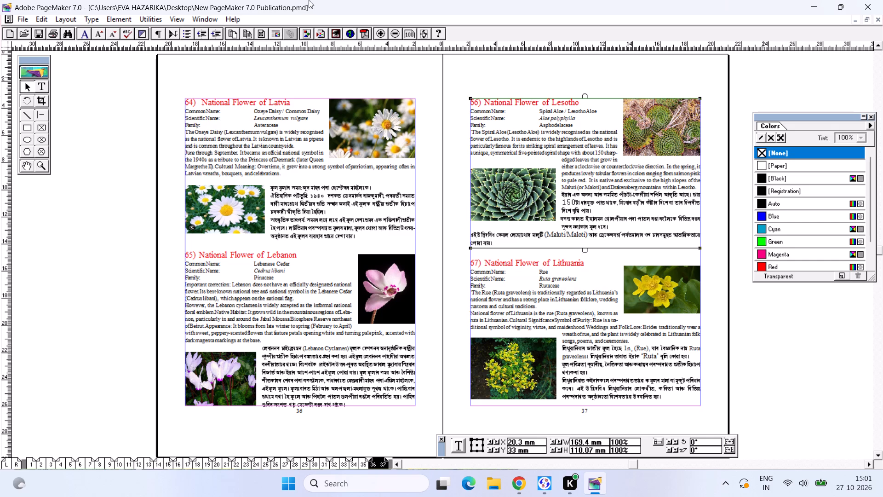
Draw three stacked horizontal rules about 169.4 mm long between the Latvia and Lebanon articles on page 36.
left_click(42, 114)
left_click_drag(184, 243, 338, 238)
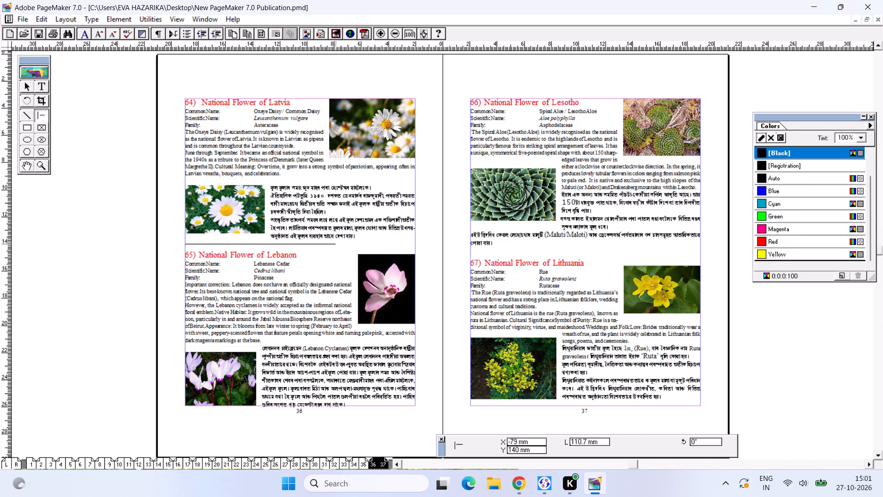
left_click_drag(338, 238, 414, 243)
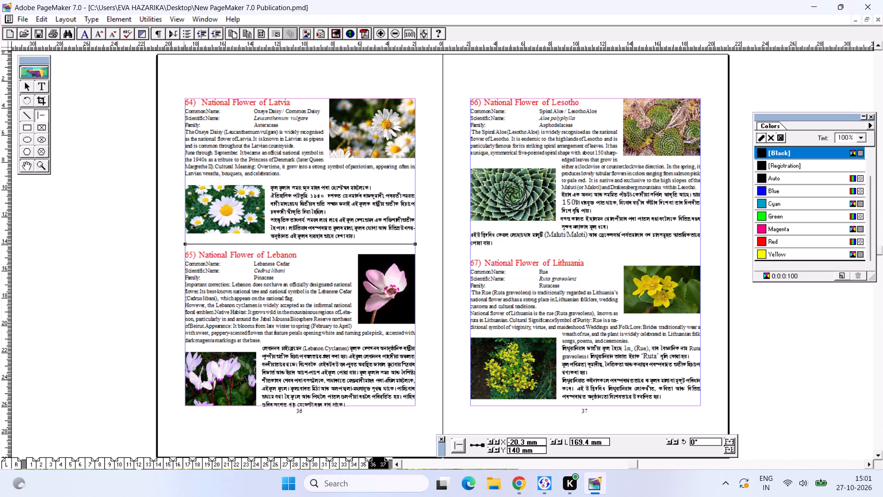
left_click_drag(184, 245, 209, 250)
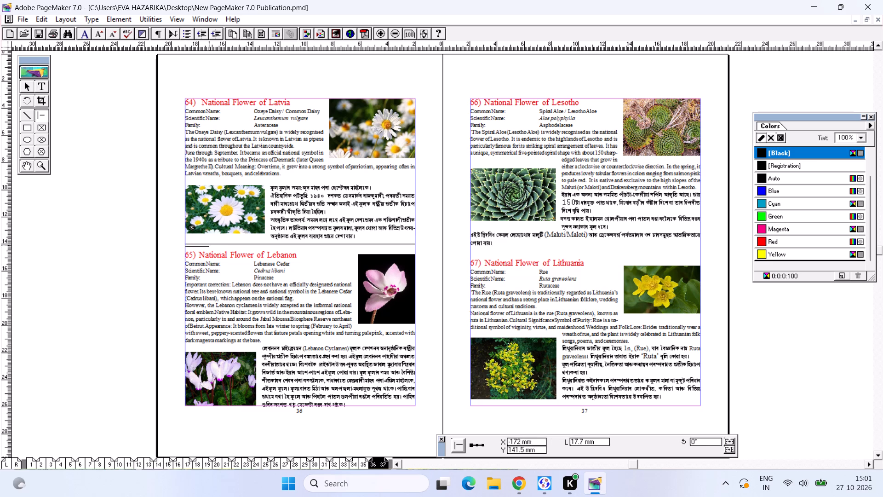
left_click_drag(209, 250, 414, 260)
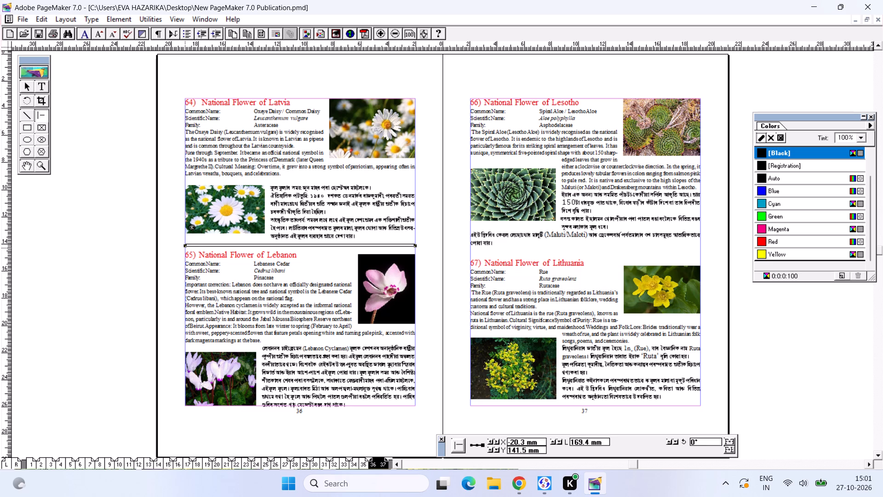
left_click_drag(184, 248, 415, 266)
left_click(429, 248)
left_click(364, 237)
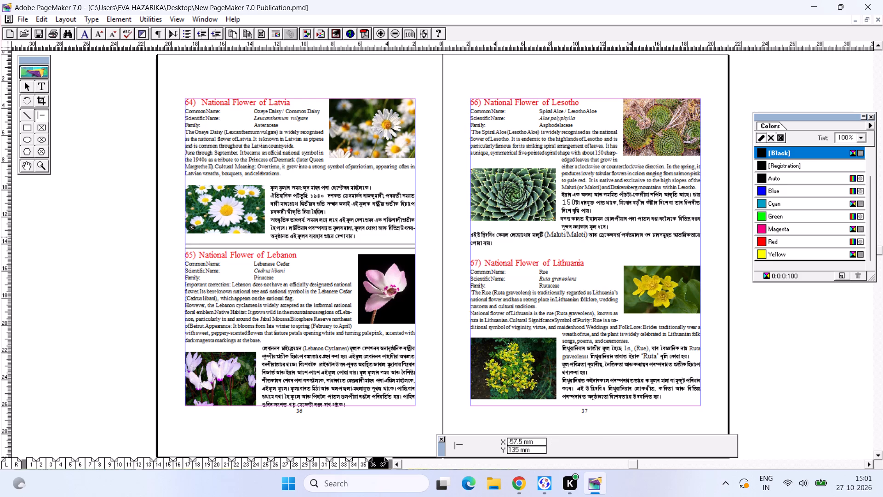
Tighten page 36's triple rule by nudging the middle line to Y 141.04 mm and the bottom line to 142.35 mm, and save.
key("ctrl+2")
left_click_drag(240, 222, 243, 223, "alt")
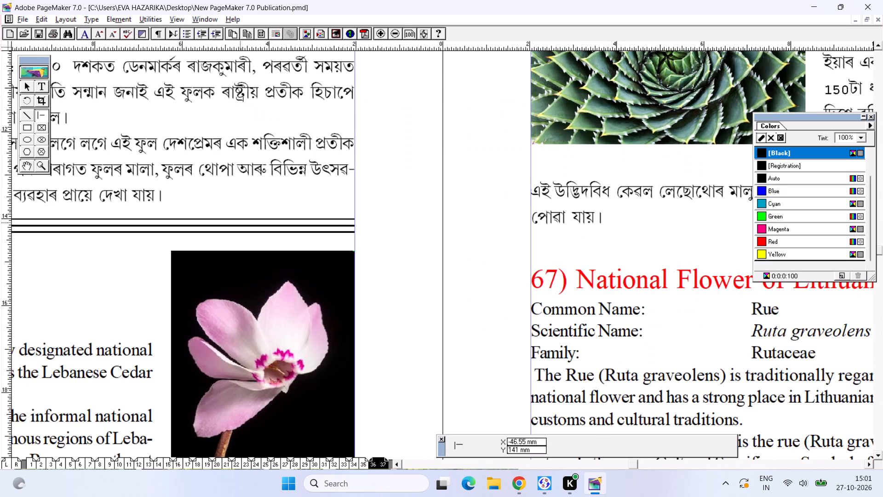
left_click_drag(243, 223, 430, 232, "alt")
left_click_drag(242, 159, 544, 190, "alt")
left_click_drag(401, 191, 478, 217, "alt")
left_click_drag(394, 221, 315, 224, "alt")
left_click_drag(388, 223, 381, 220, "alt")
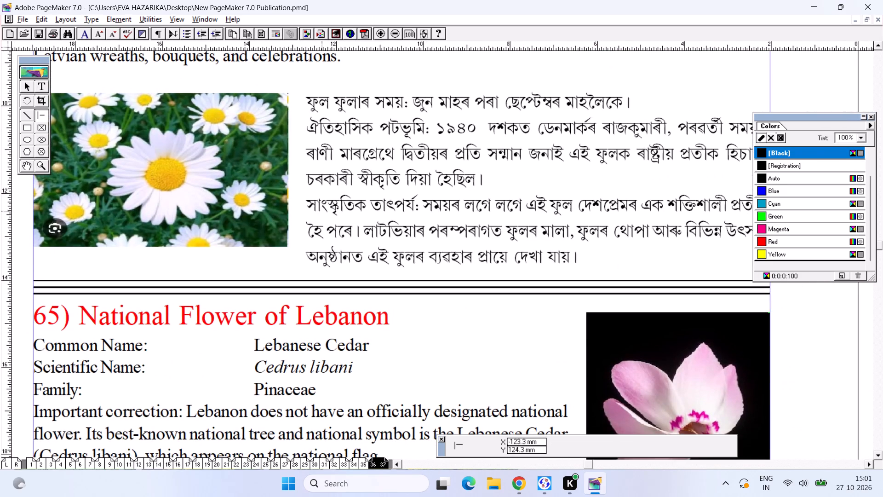
left_click_drag(336, 210, 336, 239, "alt")
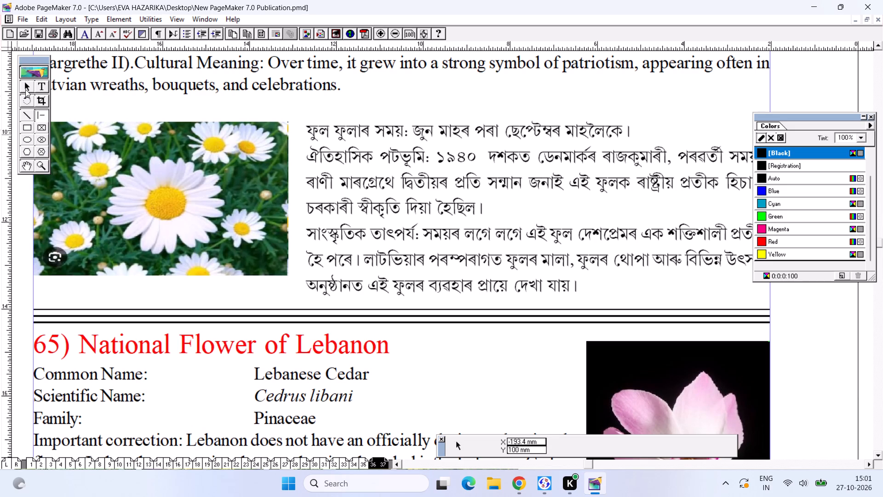
left_click(25, 89)
left_click(141, 317)
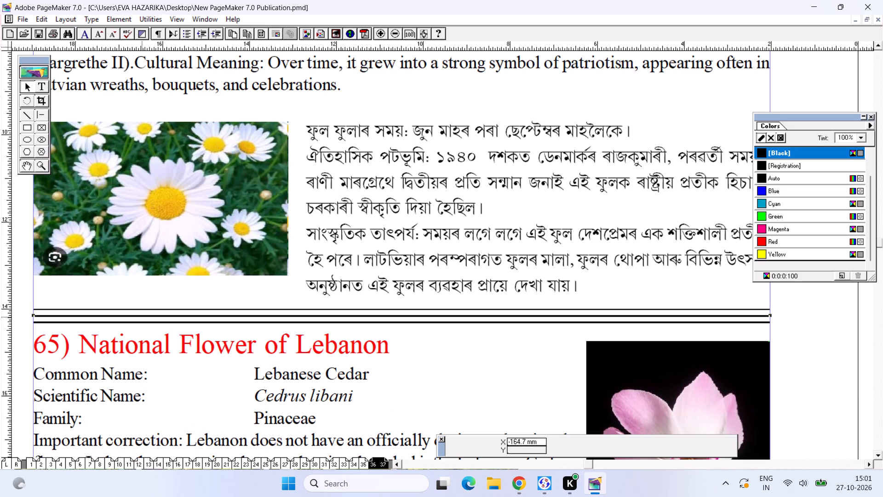
left_click(143, 324)
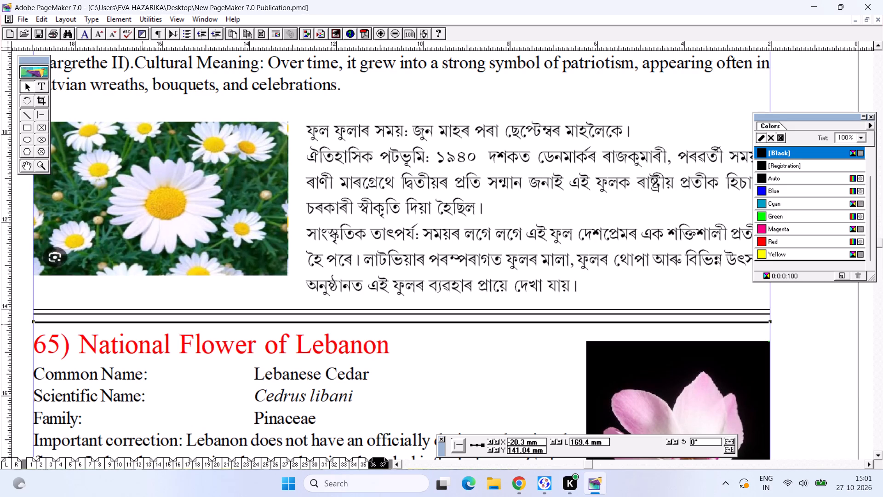
left_click(195, 298)
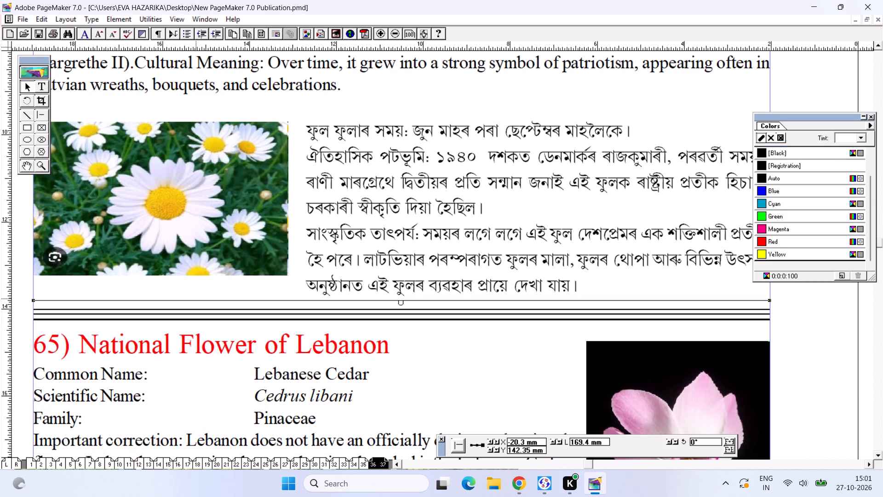
key("ctrl+0")
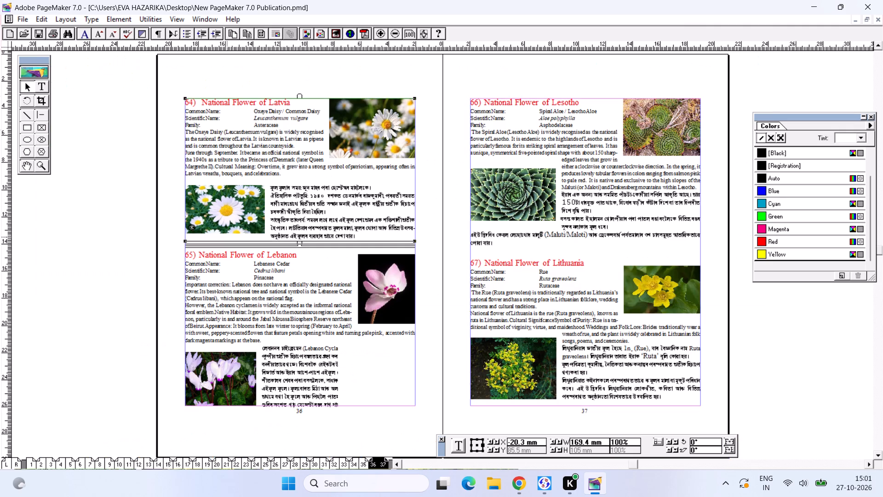
key("ctrl+s")
key("ctrl+s")
Draw three stacked 169.4 mm horizontal rules between the Lesotho and Lithuania articles at about Y 143.5, 144.7 and 145.9 mm.
left_click(42, 112)
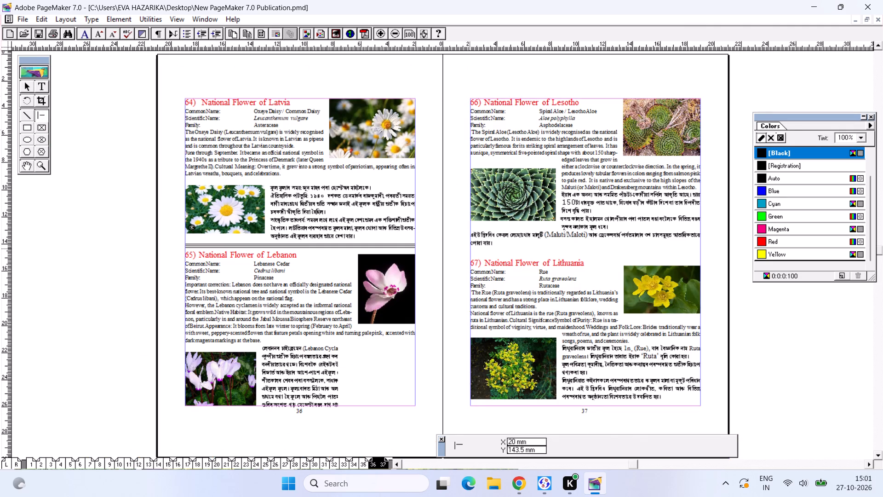
left_click_drag(470, 248, 695, 269)
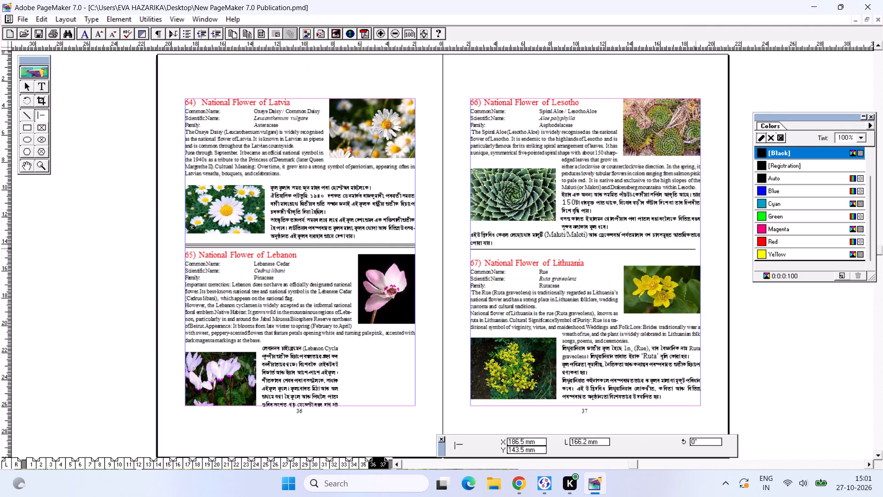
left_click_drag(695, 269, 700, 269)
key("ctrl+2")
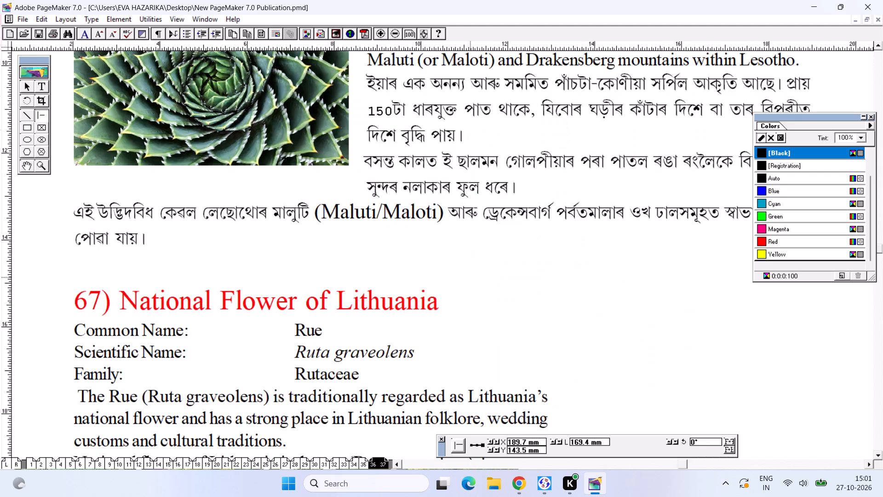
left_click_drag(323, 297, 278, 310, "alt")
left_click(270, 313, "alt")
left_click_drag(285, 318, 282, 349, "alt")
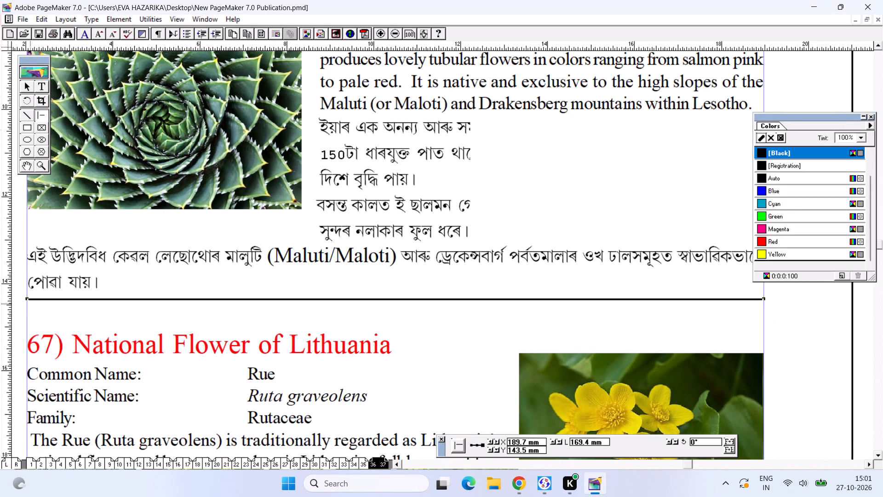
left_click_drag(27, 303, 642, 341)
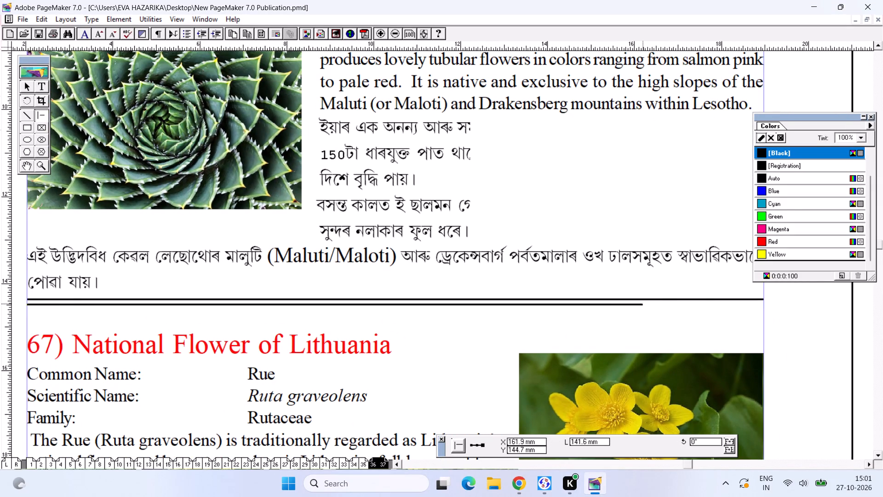
left_click_drag(642, 341, 763, 358)
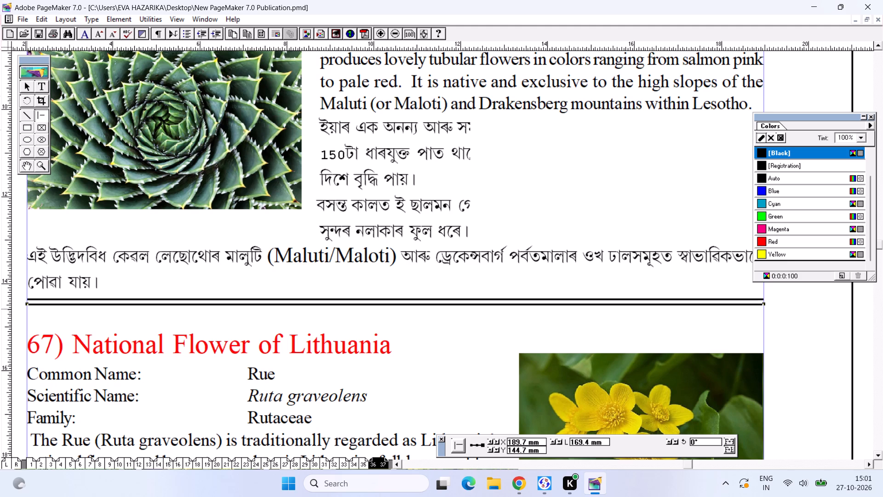
left_click_drag(27, 309, 749, 379)
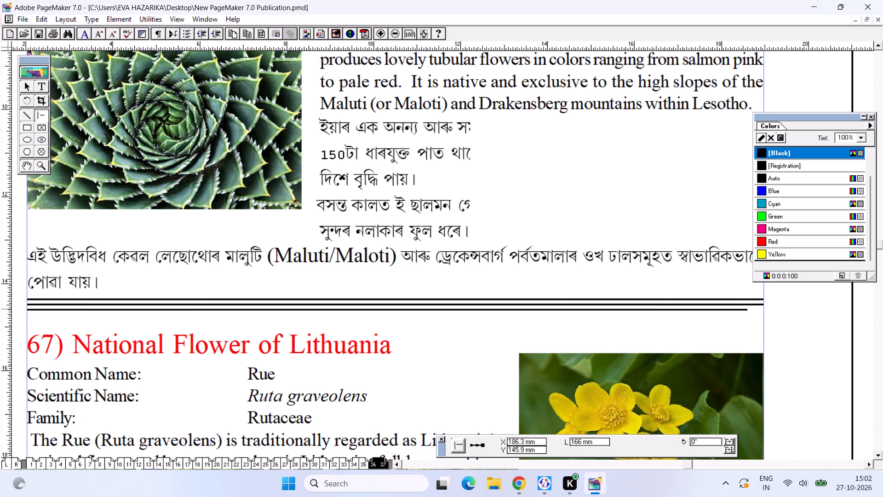
left_click_drag(749, 379, 763, 380)
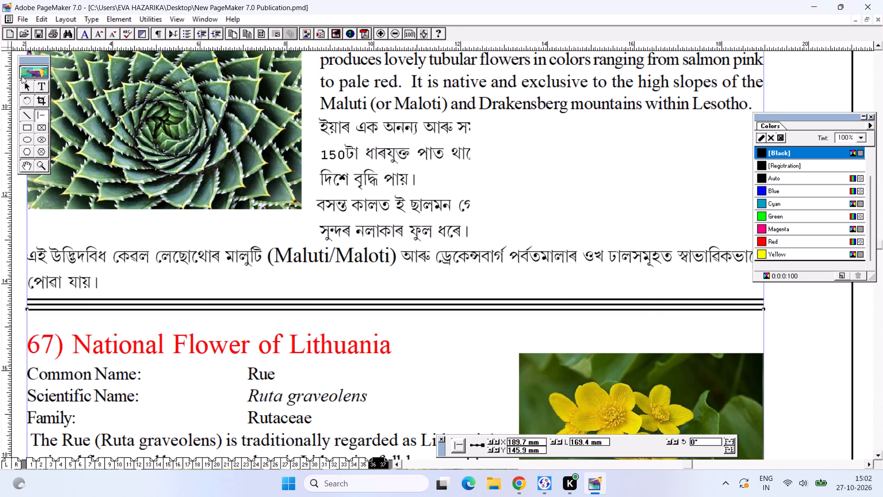
Tighten page 37's triple rule by nudging the middle line to Y 144.15 mm and the bottom line to 144.94 mm, and save.
left_click(23, 85)
left_click(92, 306)
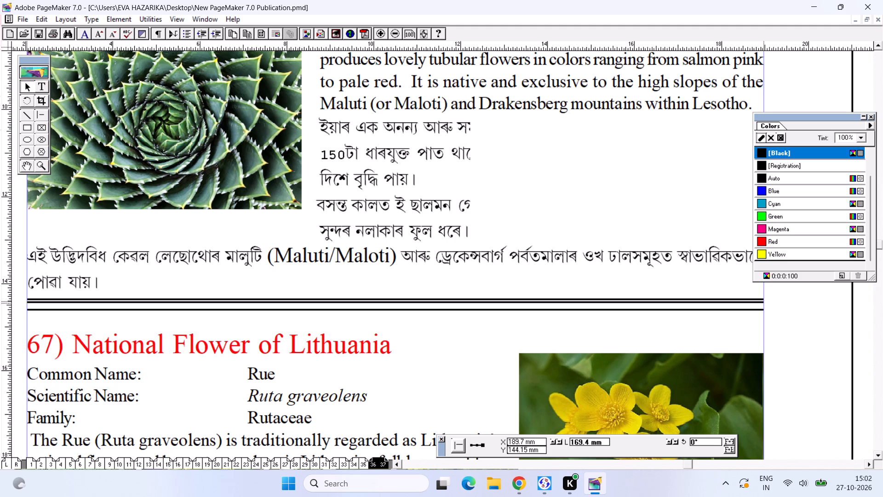
left_click(84, 312)
left_click(68, 325)
key("ctrl+0")
key("ctrl+s")
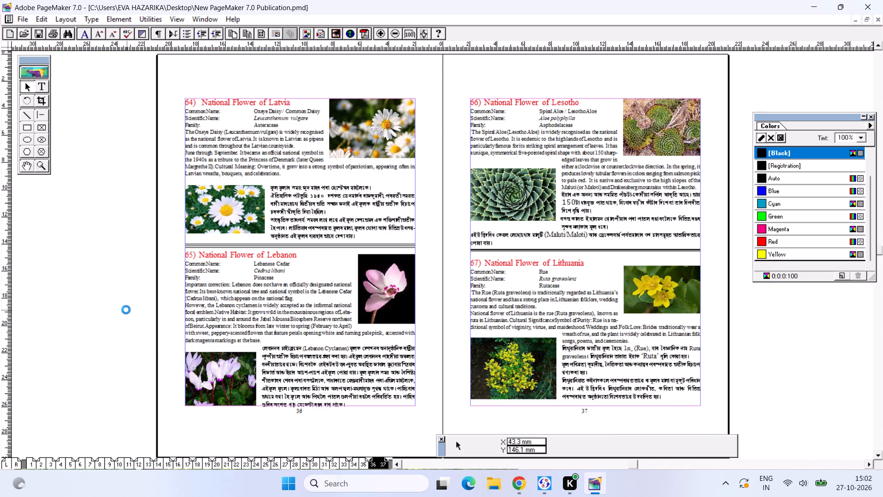
key("ctrl+s")
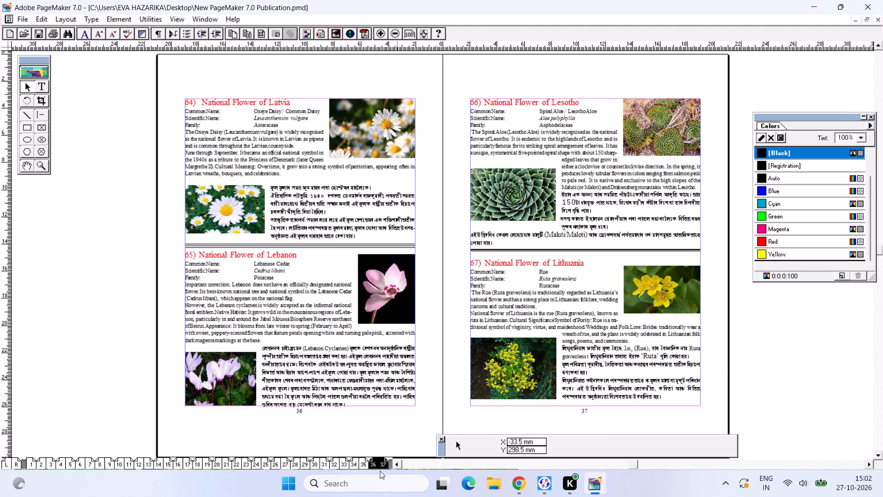
Insert 2 Document Master pages after the current page 36–37 spread and go to the new pages 38 and 39.
right_click(383, 462)
left_click(415, 446)
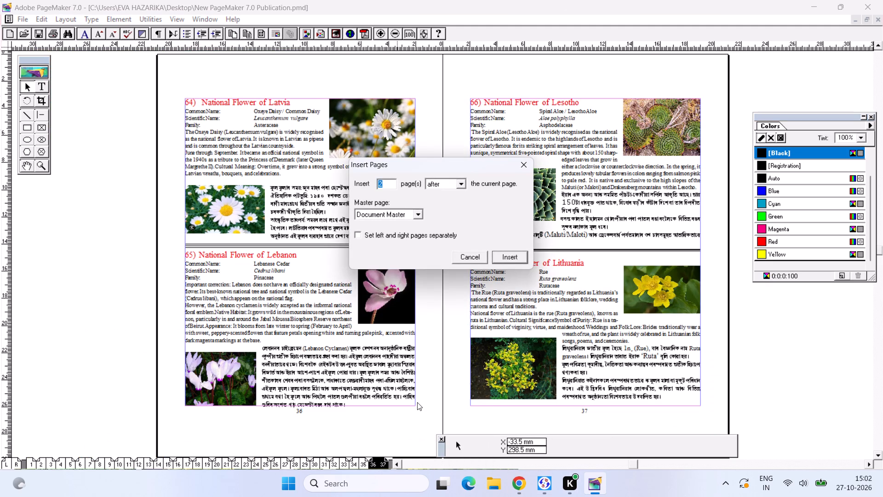
key("Return")
left_click(385, 460)
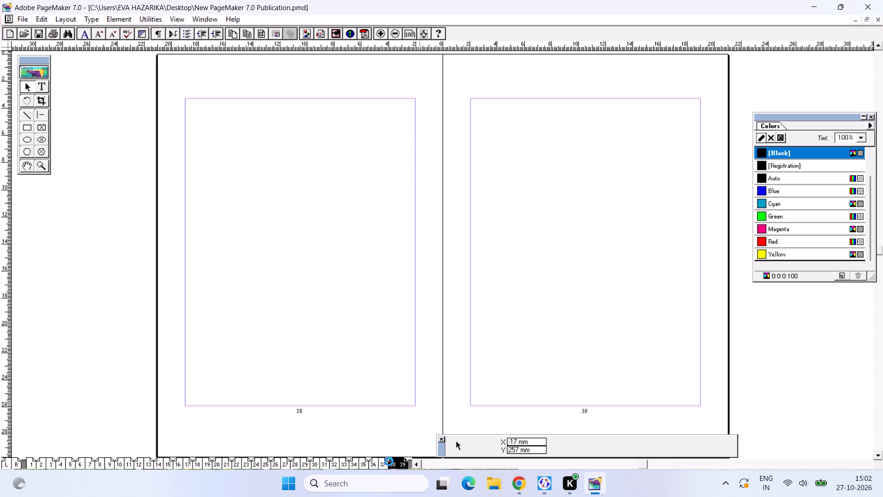
left_click(397, 463)
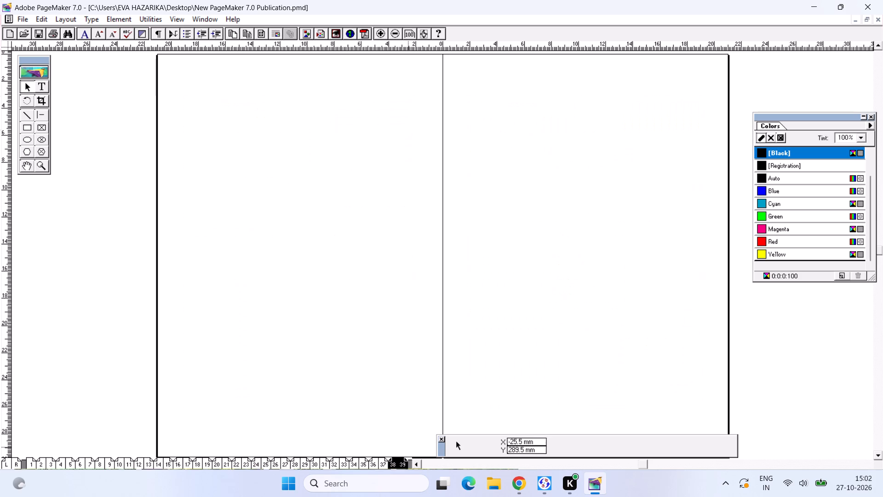
Copy the Luxembourg article from national flowers (2).pmd into the new publication and fit it within page 38's margins.
key("ctrl+Tab")
left_click(269, 456)
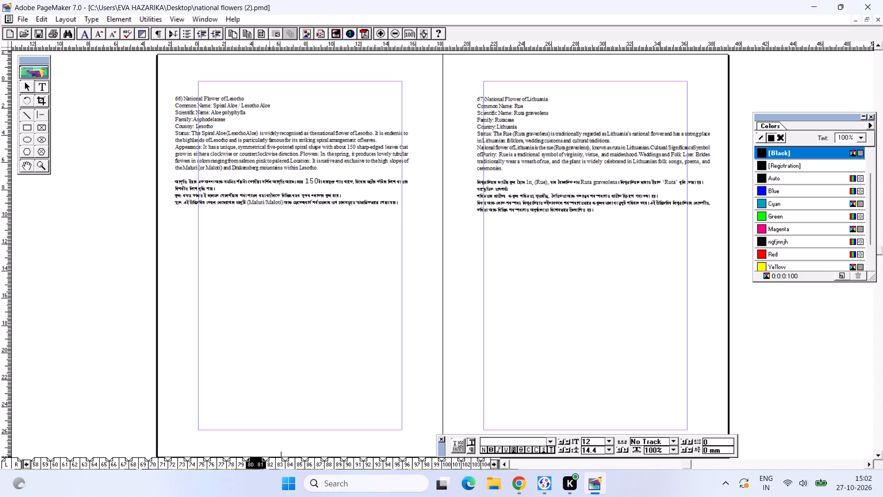
left_click(273, 460)
left_click(239, 144)
key("ctrl+a")
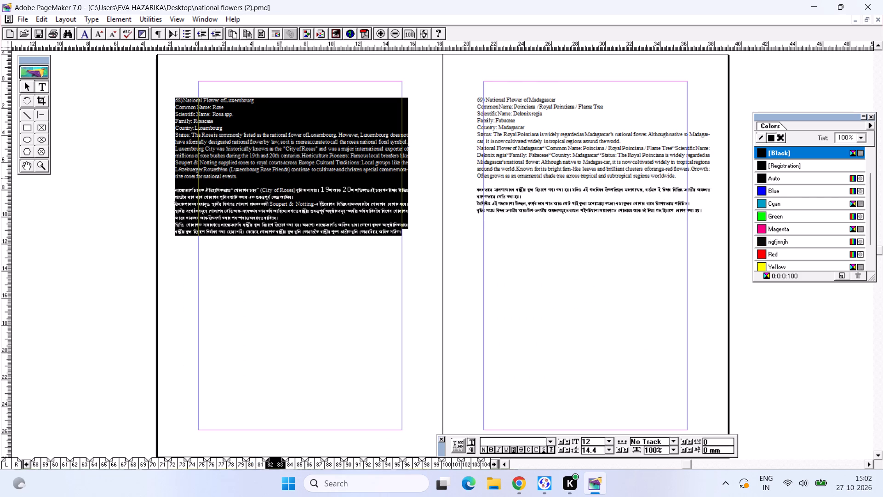
key("ctrl+c")
key("ctrl+Tab")
left_click(264, 139)
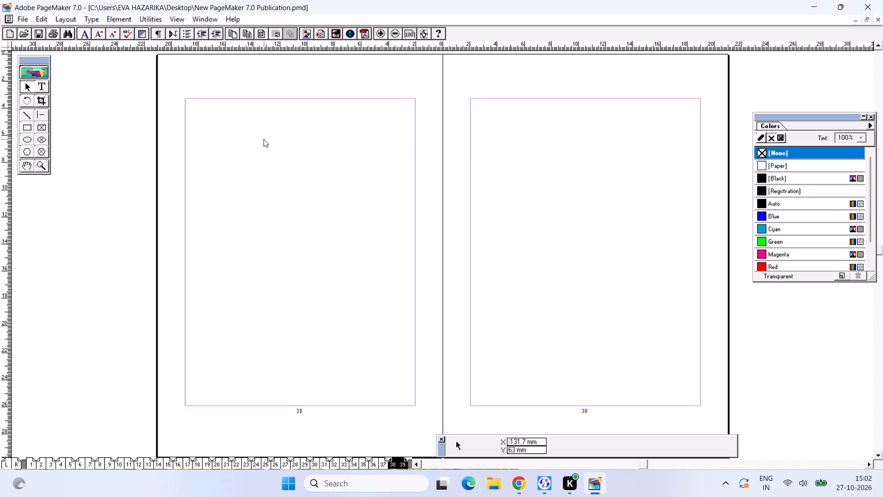
key("ctrl+v")
left_click_drag(340, 167, 197, 166)
Format the heading "68) National Flower of Luxembourg" at 18 pt in Red.
key("ctrl+2")
left_click_drag(322, 191, 295, 295, "alt")
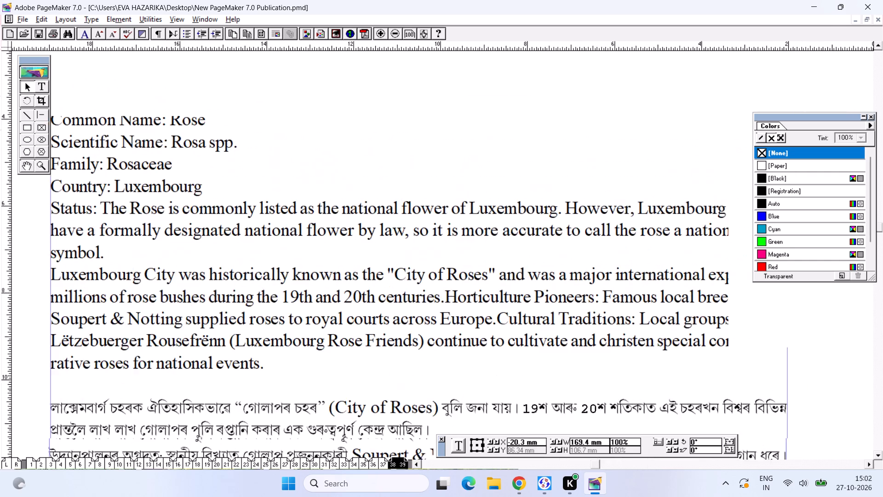
left_click_drag(287, 247, 304, 246, "alt")
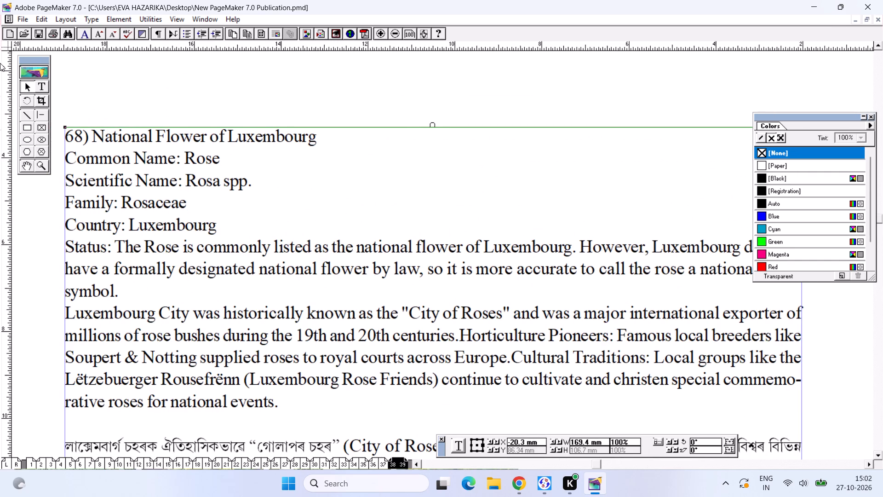
left_click(43, 85)
left_click_drag(328, 143, 98, 137)
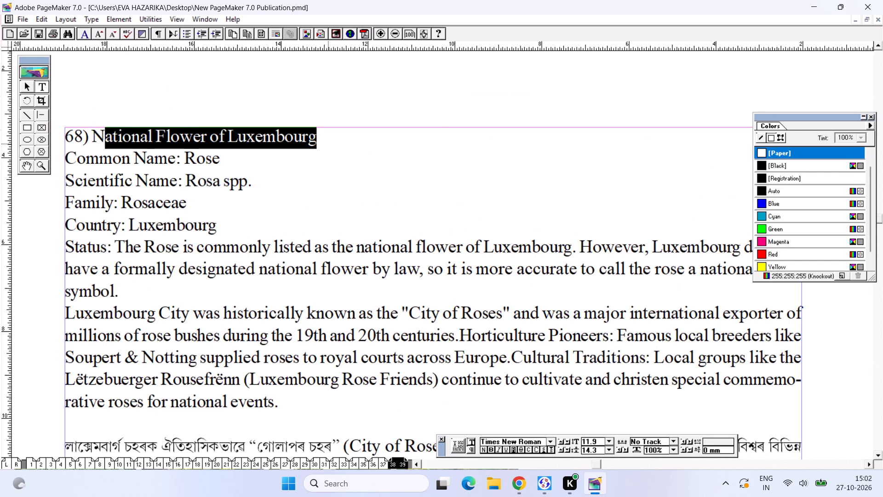
left_click_drag(98, 137, 45, 133)
key("ctrl+shift+period")
key("ctrl+shift+period")
key("ctrl+shift+period")
key("ctrl+shift+period")
key("ctrl+shift+period")
key("ctrl+shift+period")
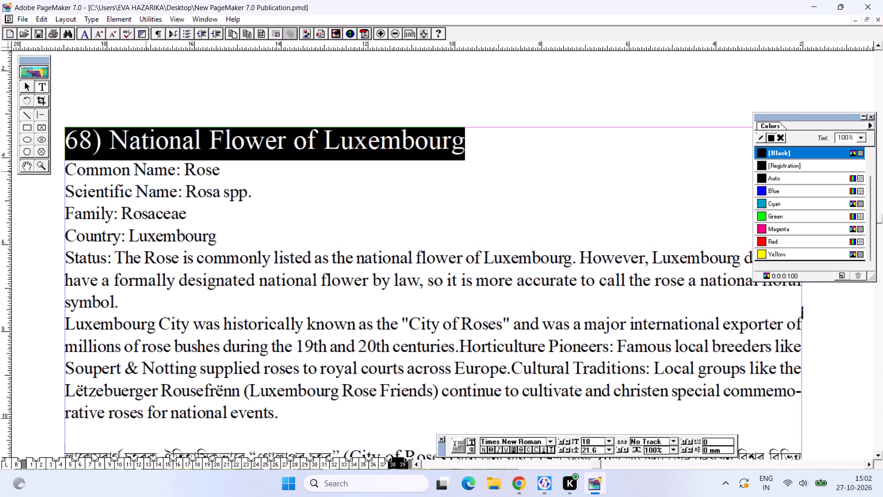
left_click(774, 244)
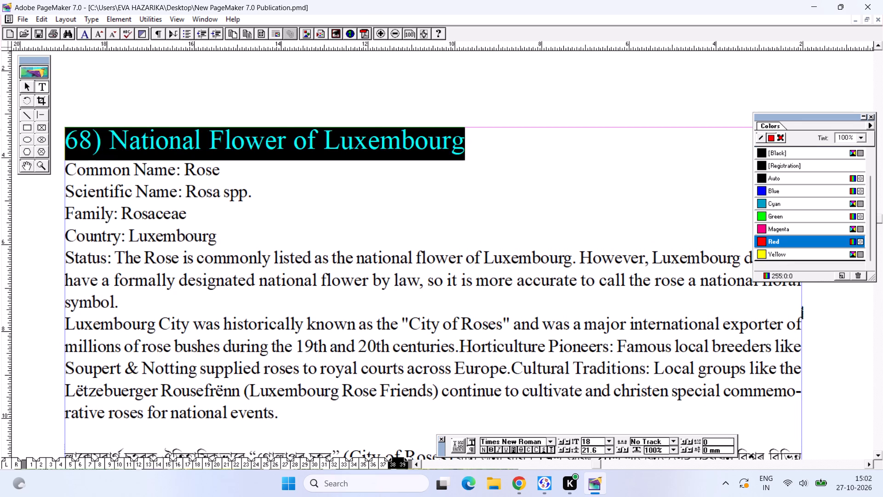
Indent the Common Name and Scientific Name values with two tabs each so they line up in one column.
left_click(189, 163)
key("Tab")
key("Tab")
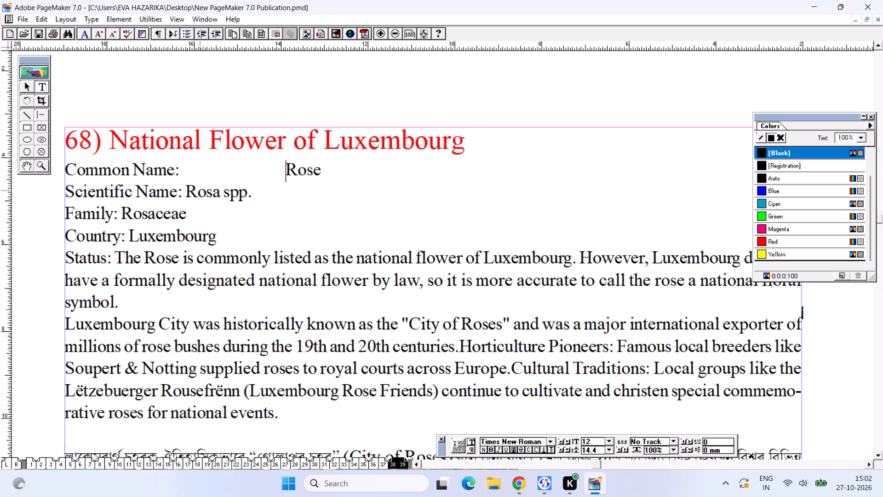
left_click(187, 192)
key("Tab")
key("Tab")
Italicize the scientific name "Rosa spp." and save the publication.
left_click_drag(227, 196, 264, 196)
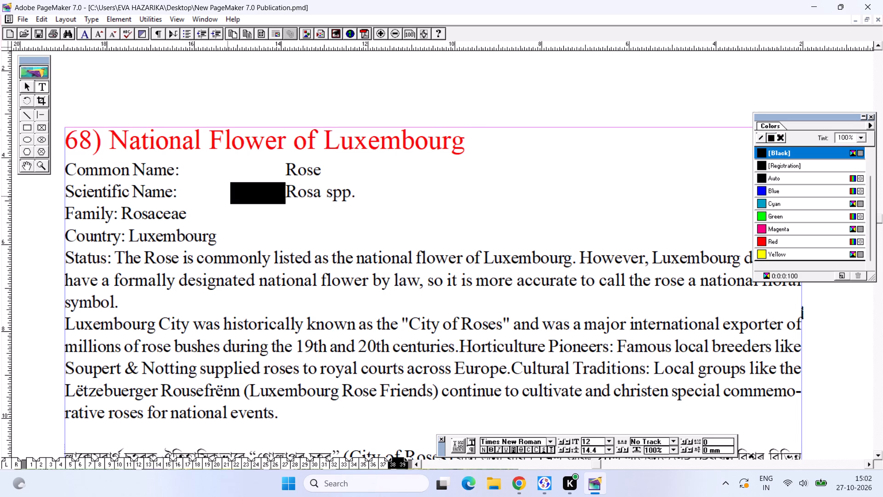
left_click_drag(264, 196, 478, 202)
key("ctrl+shift+i")
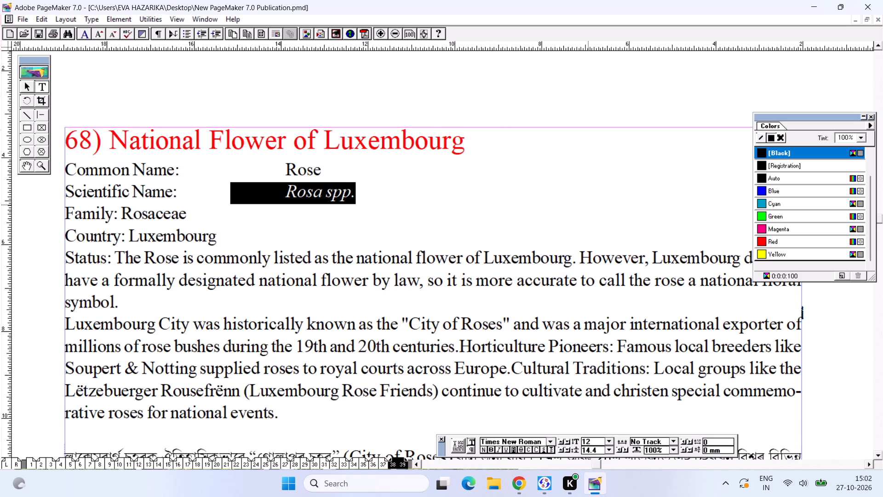
key("ctrl+s")
key("ctrl+s")
key("Tab")
key("ctrl+z")
Indent the Family value "Rosaceae" with four tabs to line up with the names above it.
left_click(126, 209)
key("Tab")
key("Tab")
key("Tab")
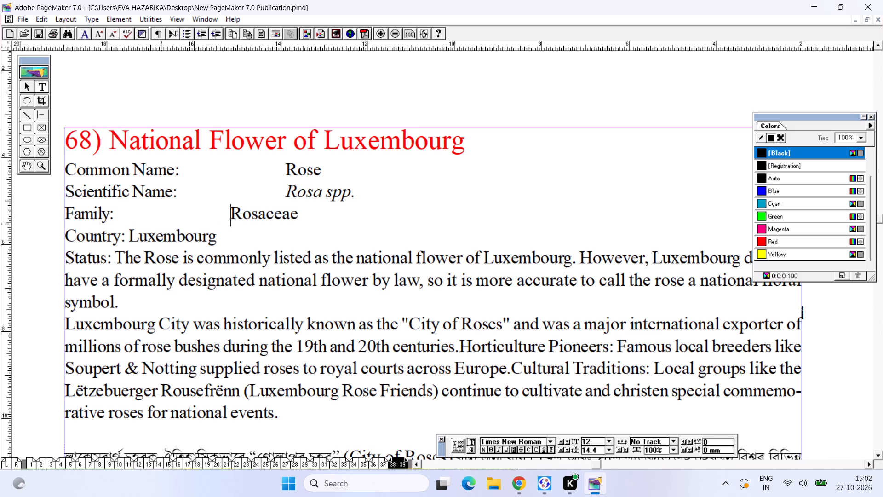
key("Tab")
Delete the Country line and the "Status:" label from the Luxembourg article, and save the publication.
left_click_drag(244, 237, 58, 244)
key("BackSpace")
key("BackSpace")
left_click_drag(115, 241, 67, 243)
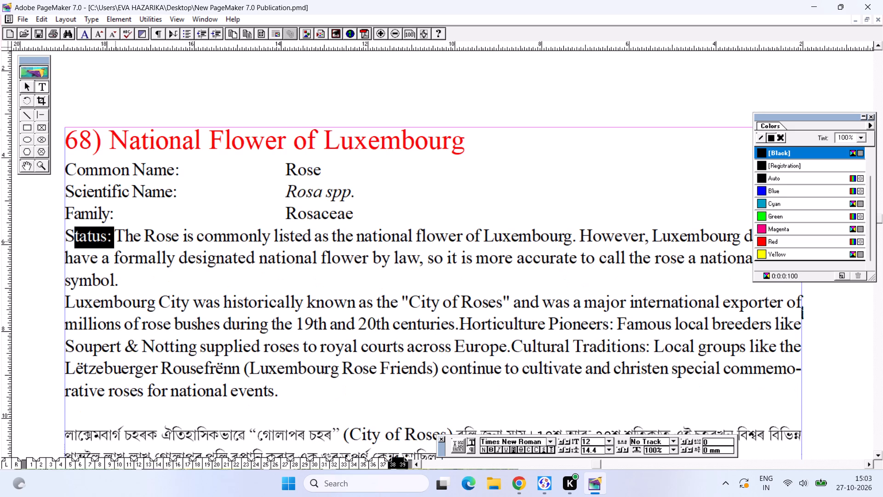
left_click_drag(67, 243, 56, 243)
key("BackSpace")
key("ctrl+s")
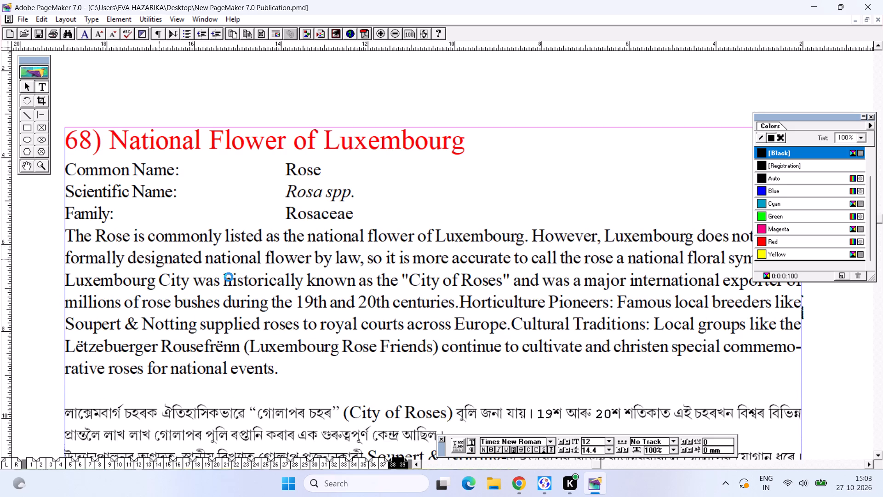
key("ctrl+s")
left_click_drag(220, 367, 210, 286, "alt")
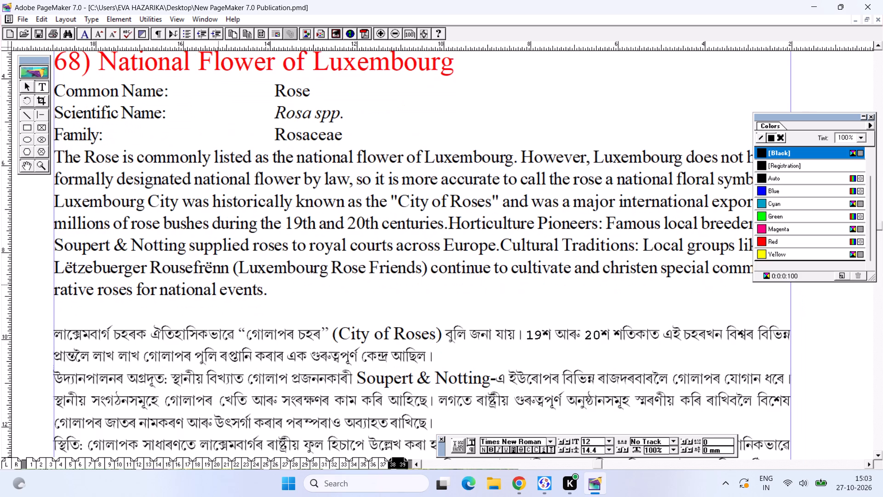
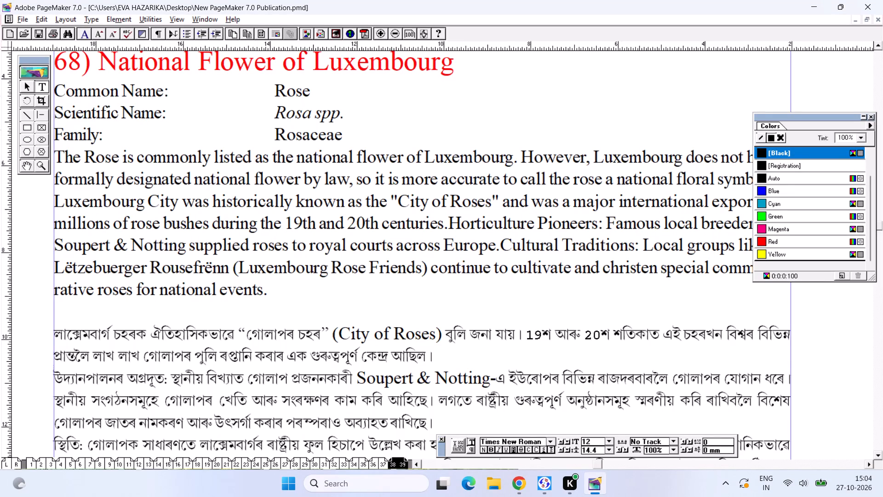
Set the numeral "19" in the Assamese text to the Geetanjalip font at 14 points.
left_click_drag(162, 357, 148, 285, "alt")
left_click_drag(227, 340, 227, 318, "alt")
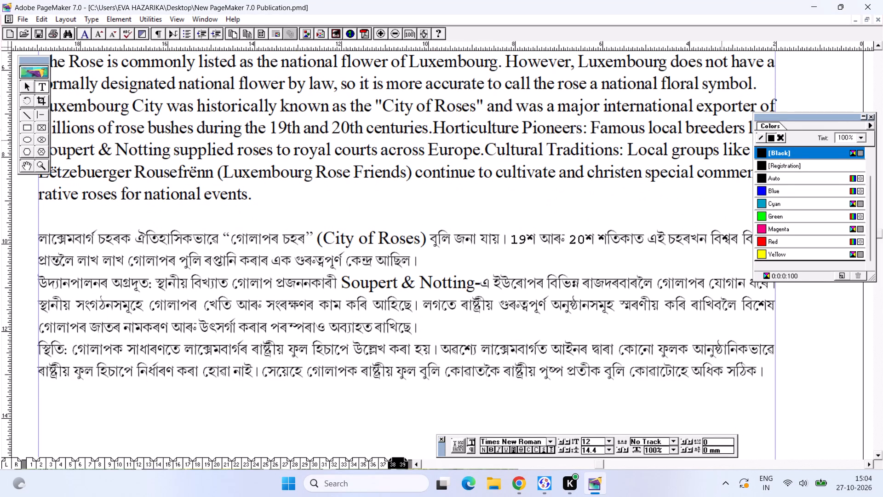
left_click_drag(604, 235, 614, 312, "alt")
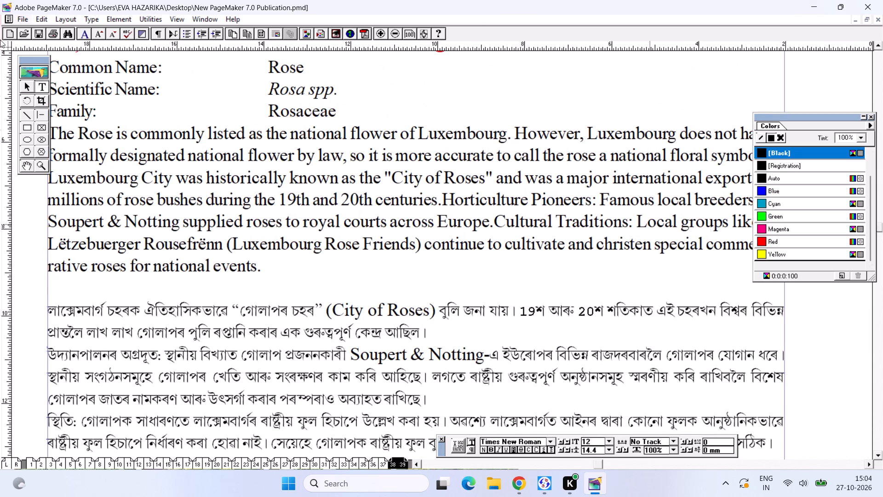
left_click(33, 87)
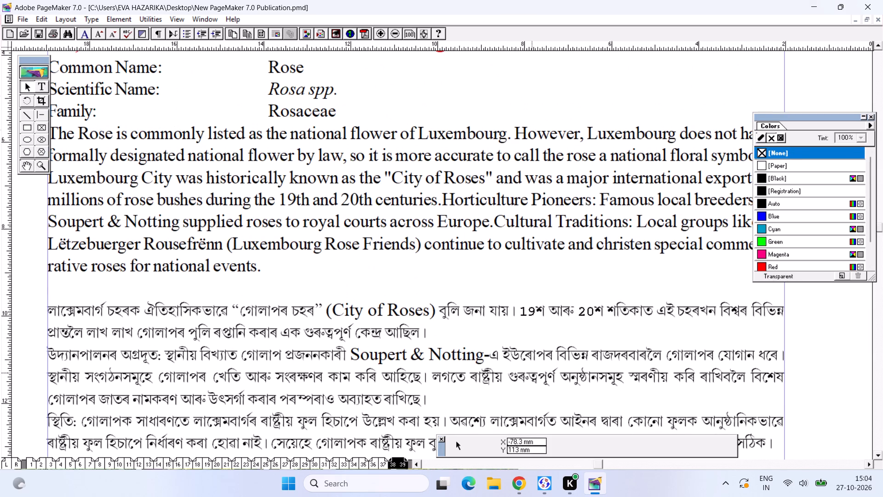
left_click(45, 82)
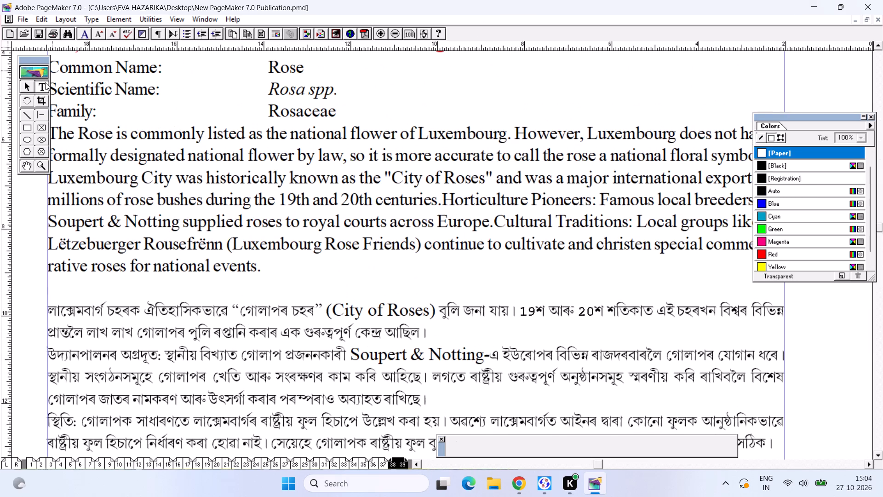
left_click_drag(519, 312, 534, 312)
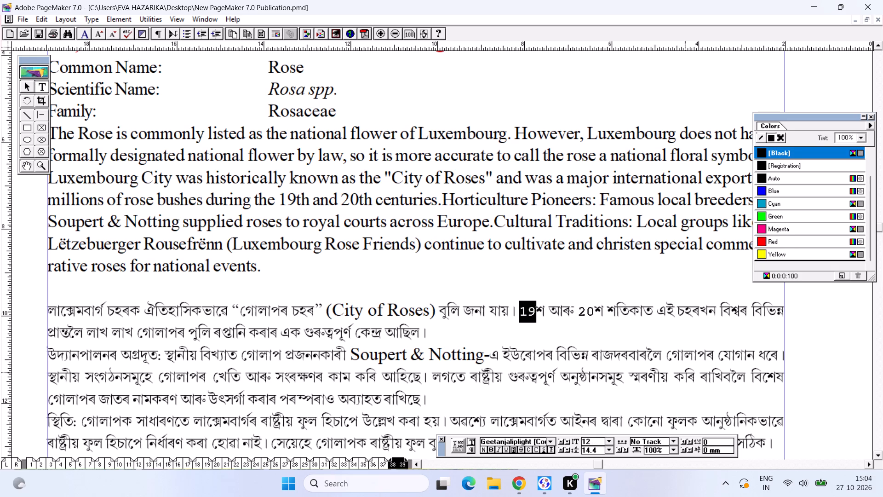
key("ctrl+t")
key("ctrl+g")
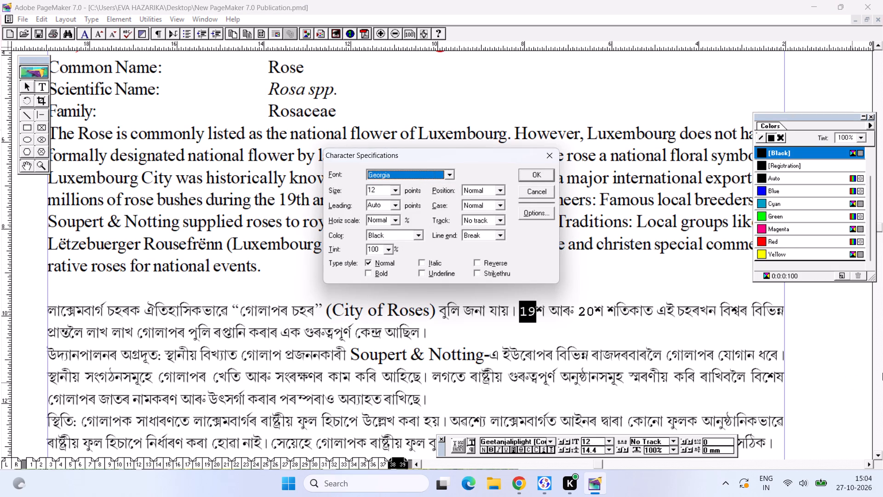
key("ctrl+Right")
key("ctrl+Left")
key("ctrl+Left")
key("ctrl+Left")
key("ctrl+Left")
key("ctrl+Left")
key("ctrl+Right")
key("ctrl+Return")
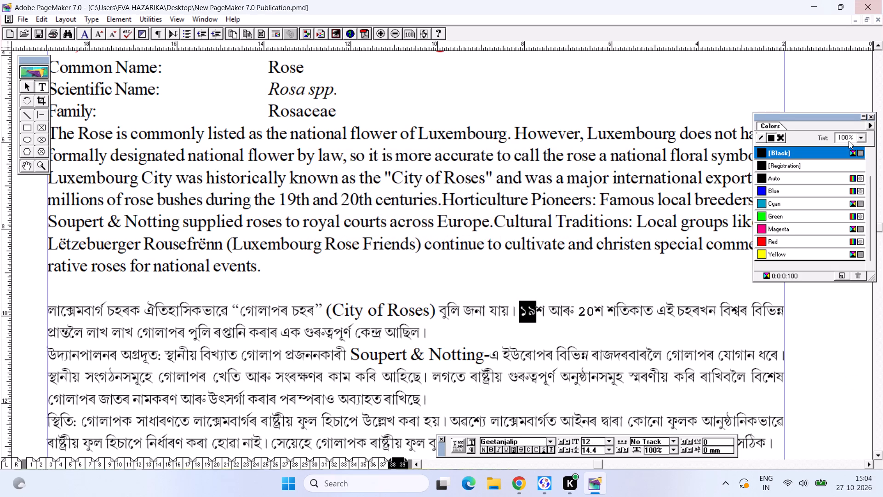
key("ctrl+shift+period")
key("ctrl+shift+period")
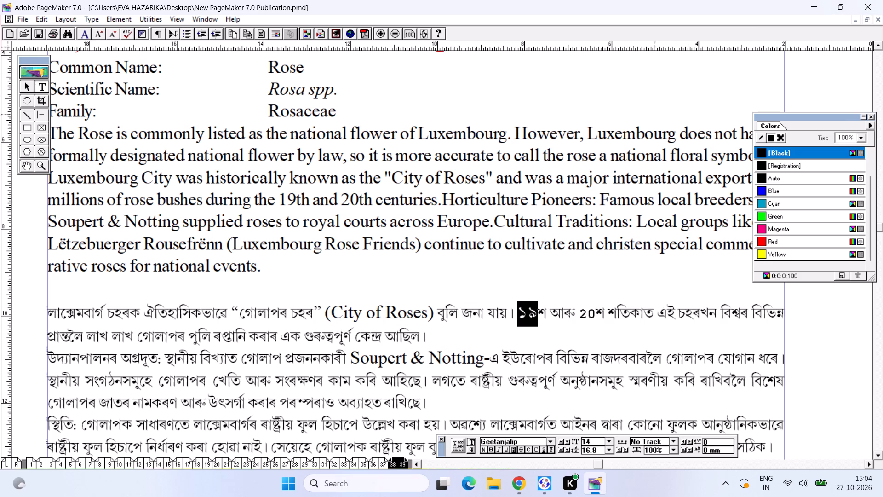
Enlarge the whole Assamese text of the Luxembourg article to 14 points.
left_click(350, 318)
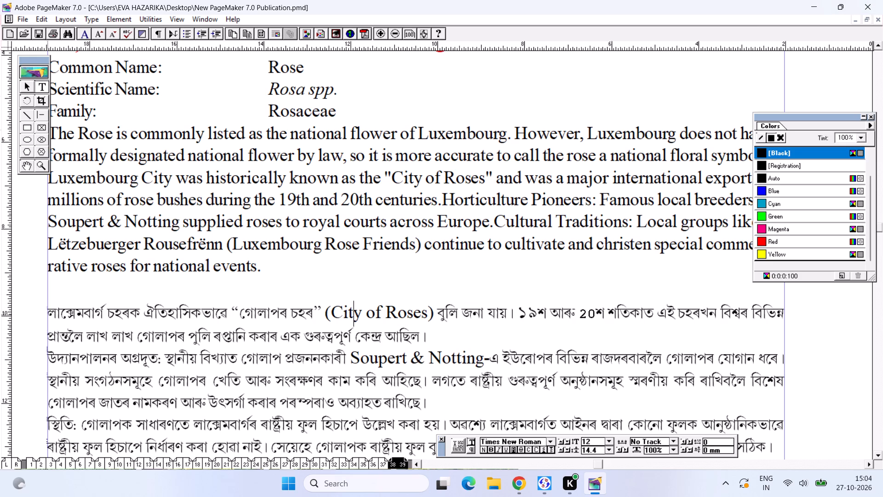
left_click(54, 314)
left_click_drag(48, 310, 646, 468)
key("ctrl+0")
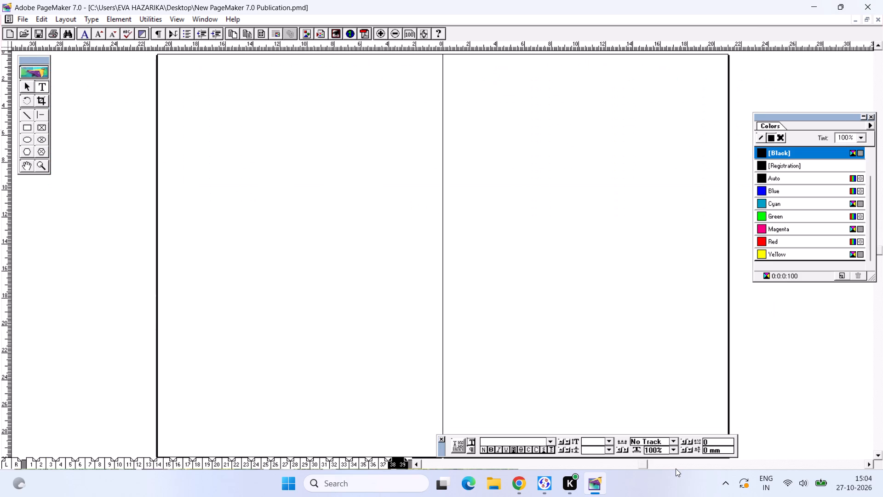
key("ctrl+shift+period")
key("ctrl+shift+period")
key("ctrl+2")
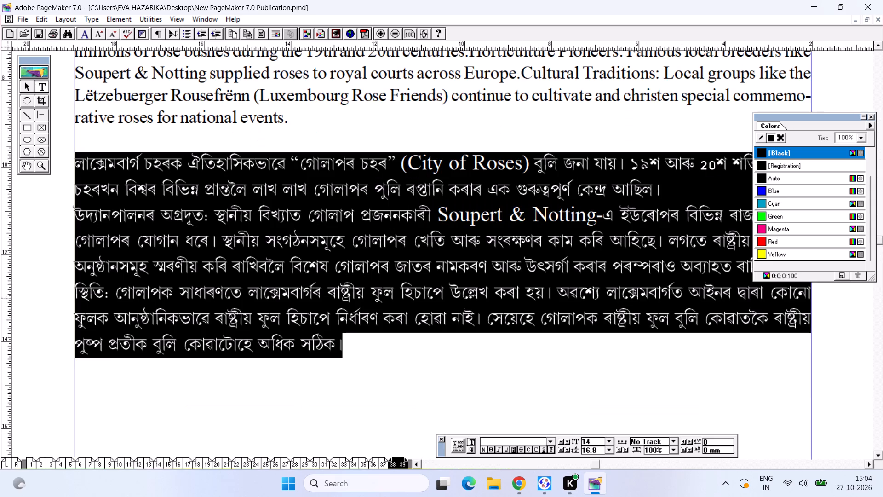
Reduce the English phrase "(City of Roses)" in the Assamese text to 12 points.
left_click_drag(309, 147, 286, 221, "alt")
left_click(349, 245, "alt")
left_click(401, 216)
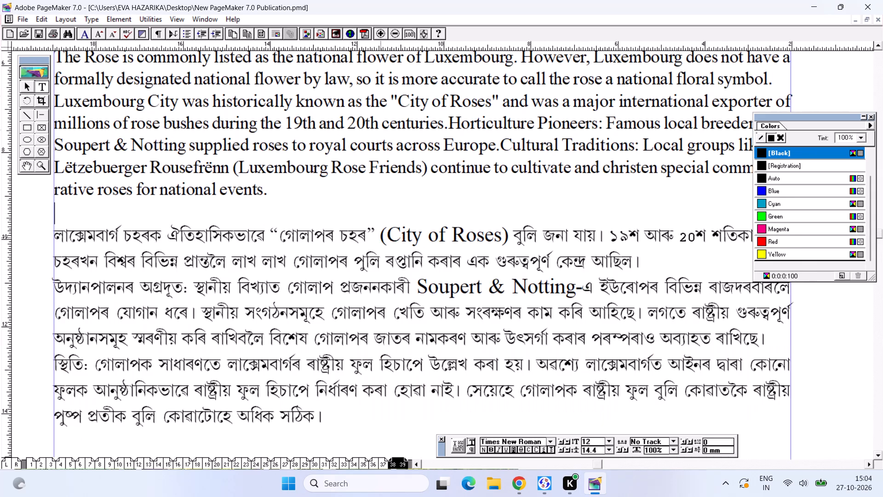
left_click_drag(380, 237, 509, 245)
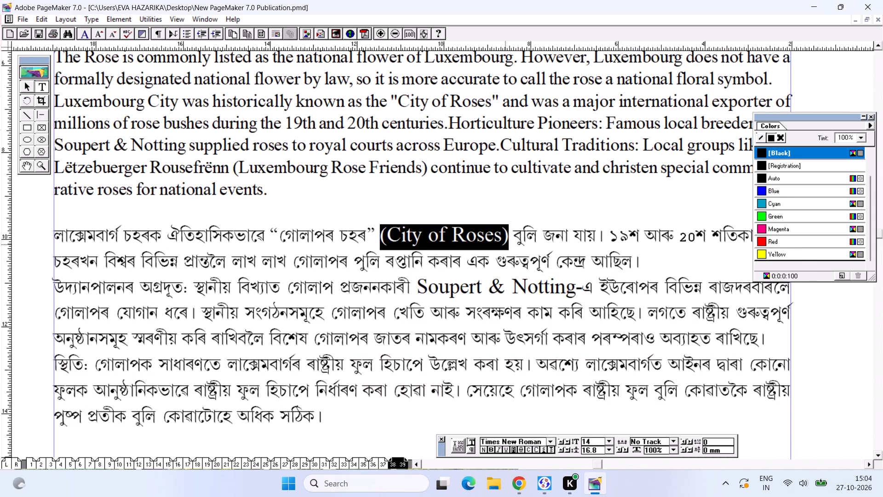
key("ctrl+shift+comma")
key("ctrl+shift+comma")
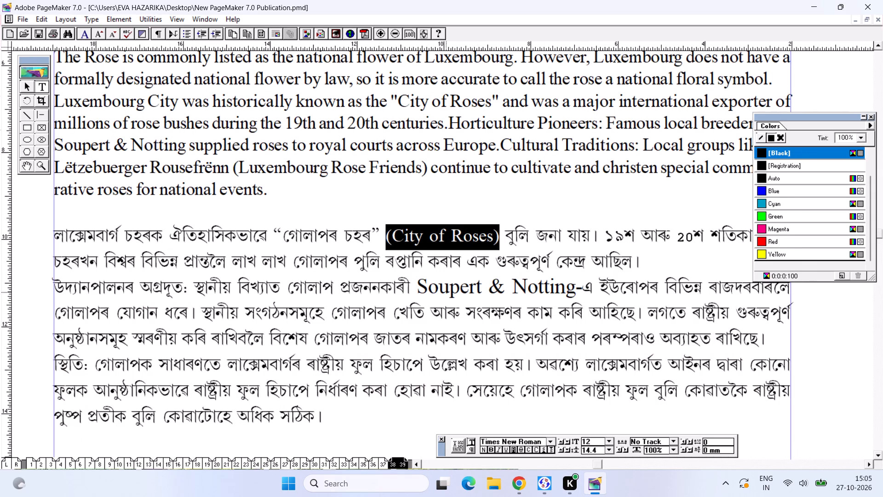
Shrink "Soupert & Notting" in the Assamese text to match the "(City of Roses)" phrase, and save the publication.
left_click_drag(423, 291, 562, 296)
left_click_drag(416, 288, 424, 288)
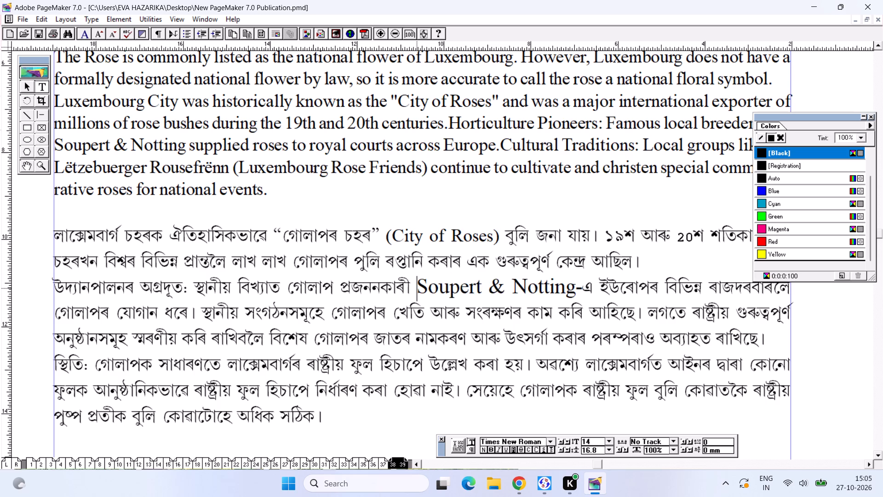
left_click_drag(424, 288, 574, 295)
key("ctrl+shift+comma")
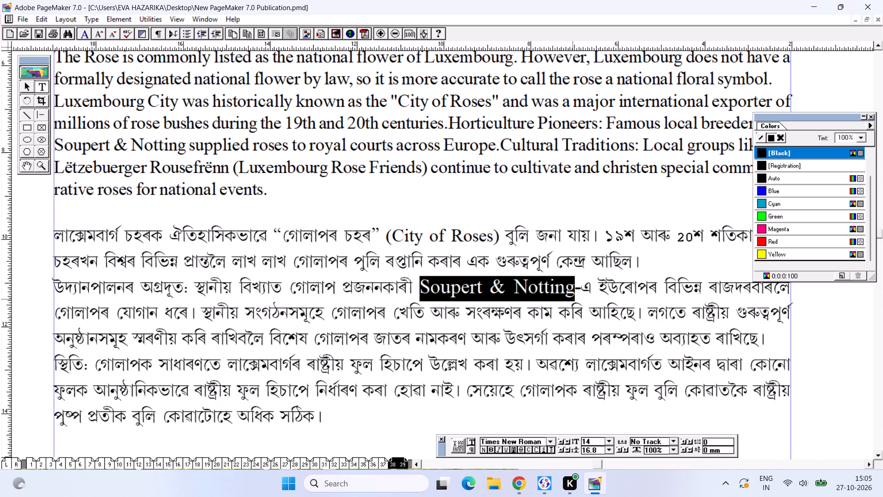
key("ctrl+shift+comma")
key("ctrl+s")
left_click(510, 409)
left_click_drag(560, 415, 562, 398, "alt")
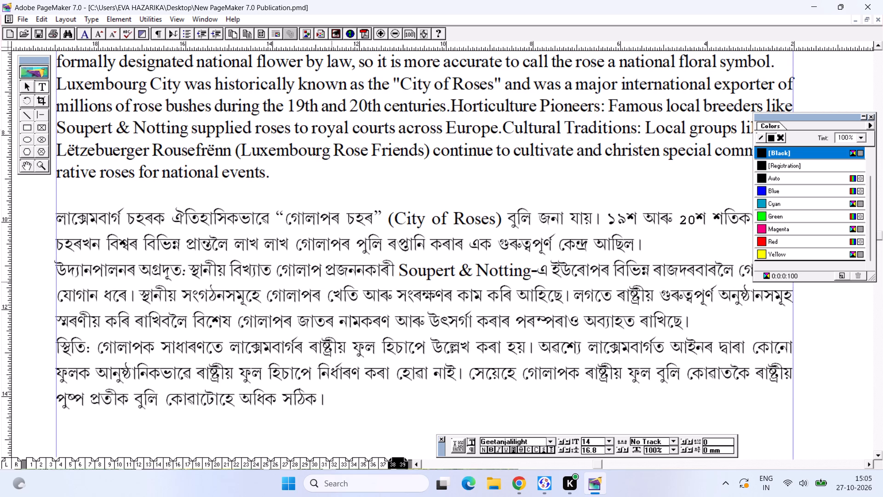
key("ctrl+0")
key("ctrl+s")
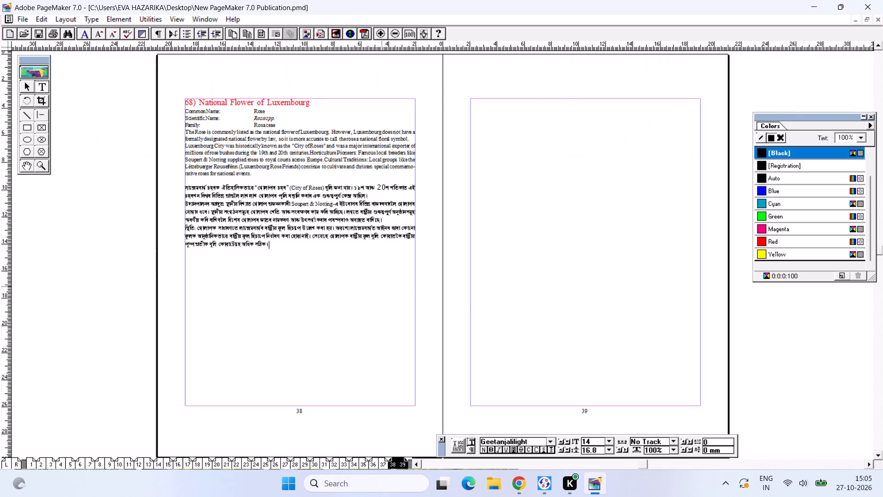
Delete the label "উদ্যানপালনৰ অগ্ৰদূত:" and join its paragraph to the preceding Assamese one with a space.
key("ctrl+2")
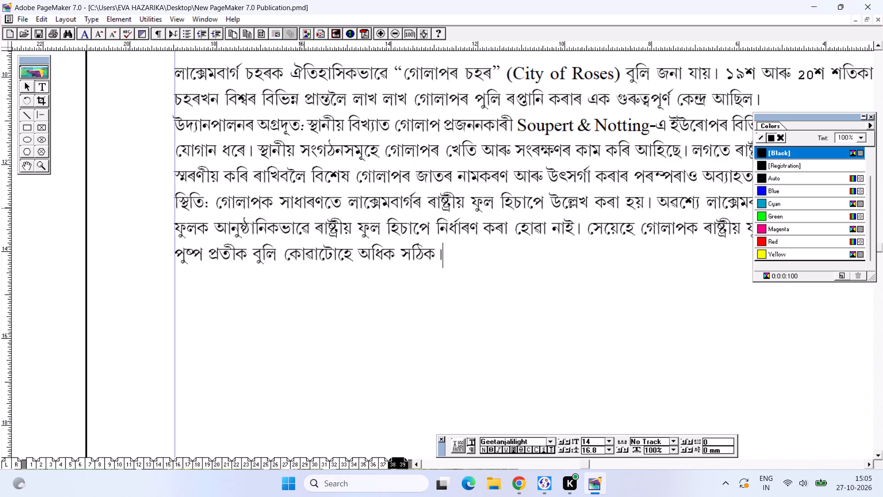
left_click_drag(276, 160, 225, 199, "alt")
left_click_drag(349, 127, 240, 266, "alt")
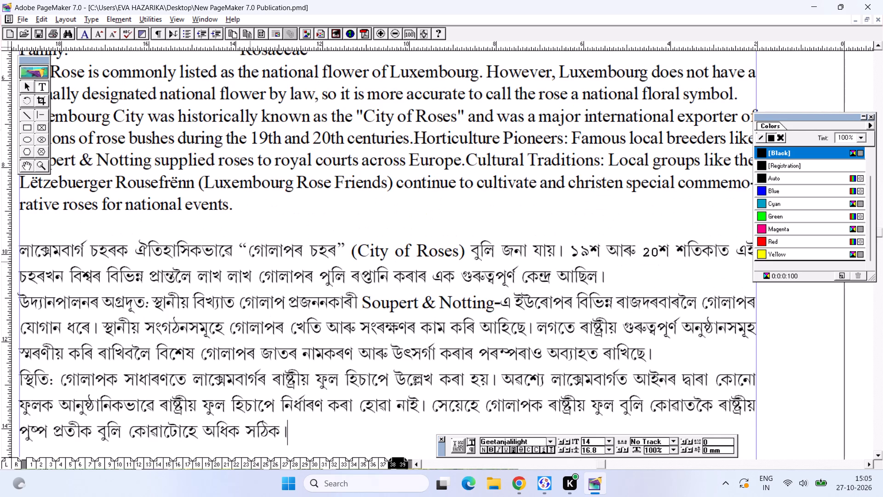
left_click_drag(95, 337, 133, 324, "alt")
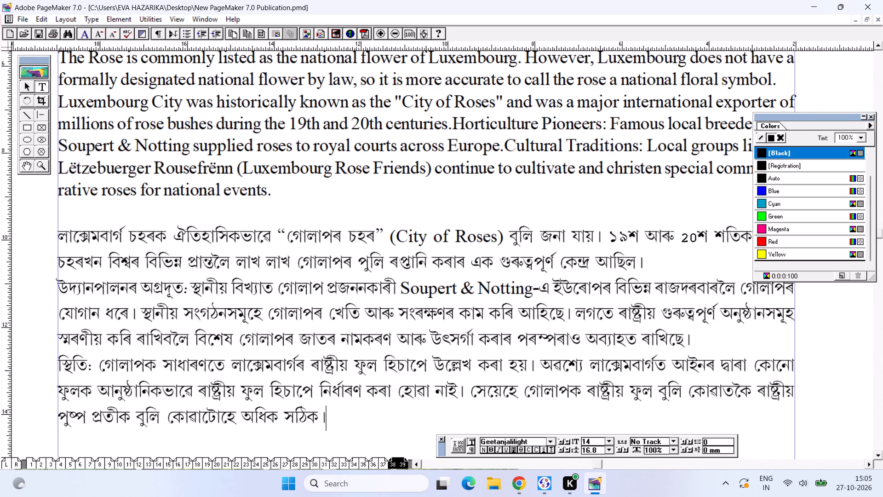
left_click_drag(193, 294, 27, 278)
key("BackSpace")
key("BackSpace")
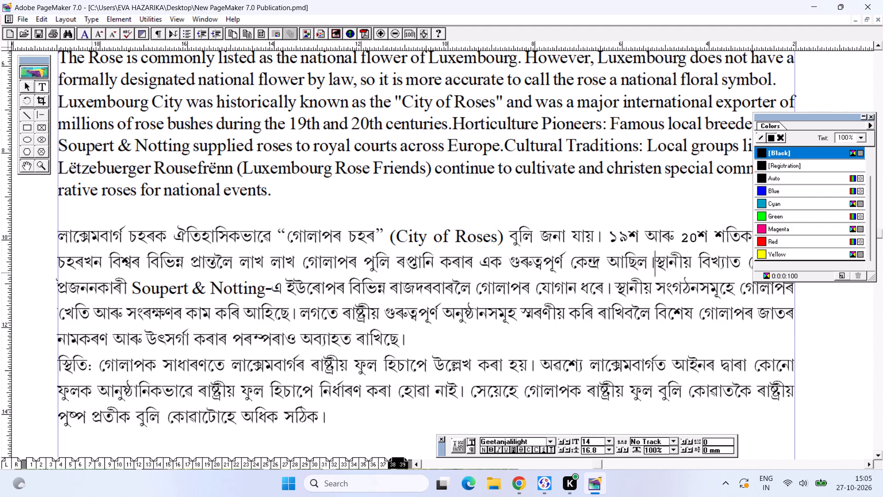
key("space")
Delete the label "স্থিতি:", join its paragraph to the preceding Assamese text with a space, and save the publication.
left_click_drag(97, 362, 37, 359)
key("BackSpace")
key("BackSpace")
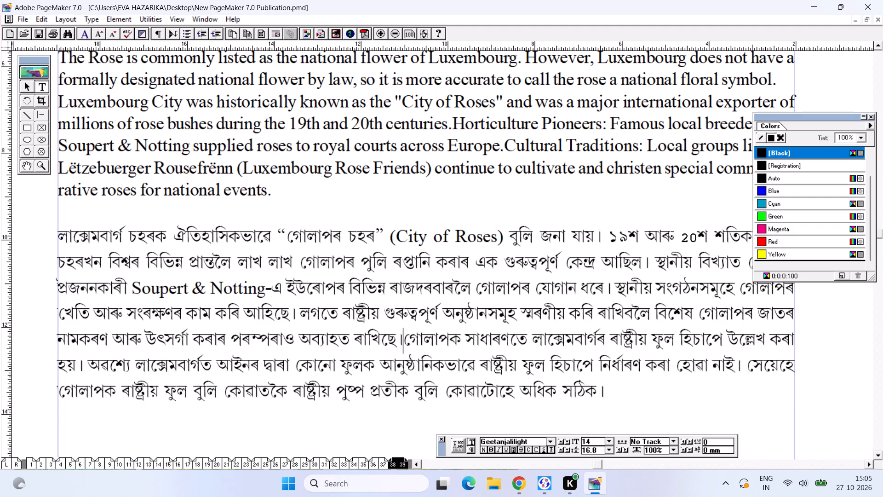
key("space")
key("ctrl+s")
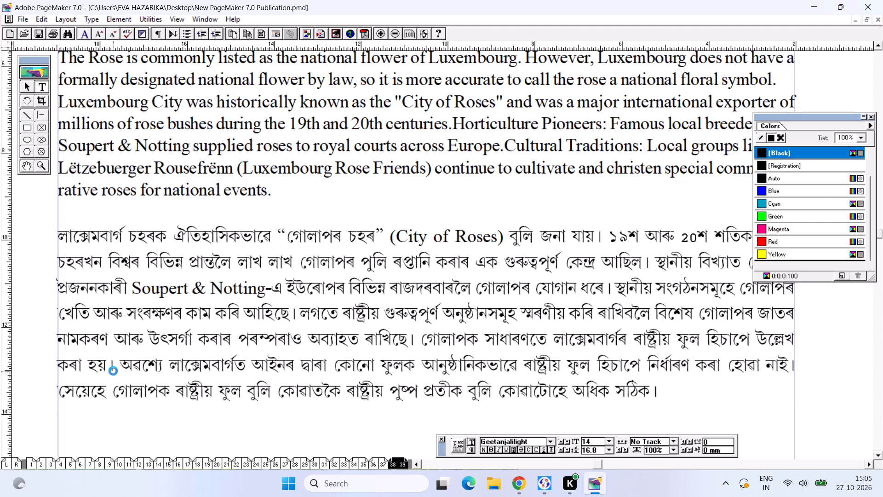
key("ctrl+s")
Remove the blank line between the English and Assamese texts of the Luxembourg article, and save the publication.
left_click(80, 210)
key("BackSpace")
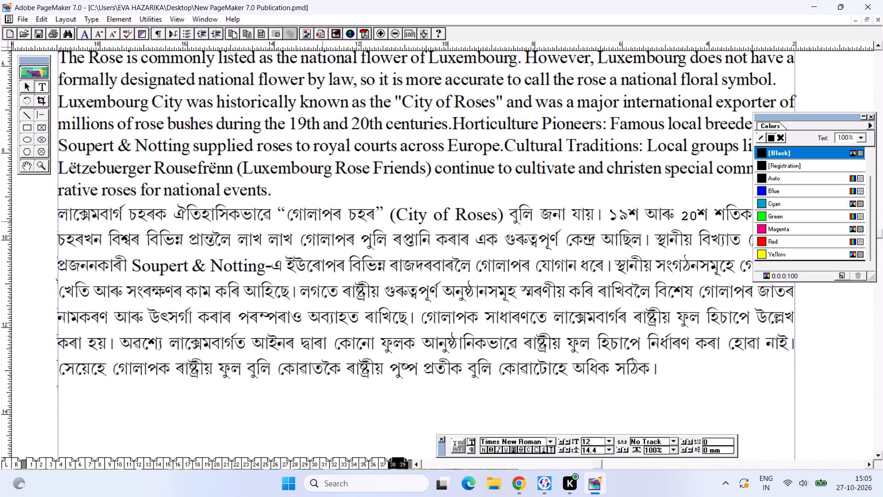
key("ctrl+0")
key("ctrl+s")
key("ctrl+s")
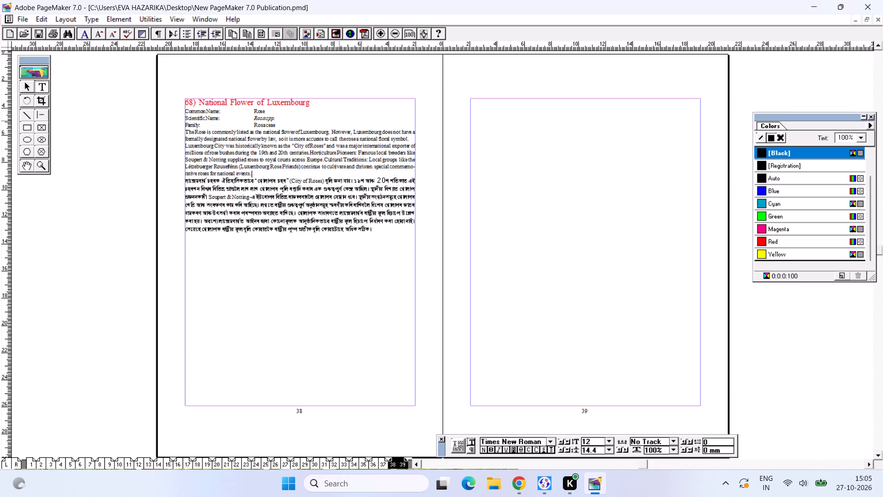
Copy the heading "68) National Flower of Luxembourg" and search Google Images in Chrome for it with "rose" added.
left_click_drag(333, 102, 242, 90)
key("ctrl+c")
key("ctrl+c")
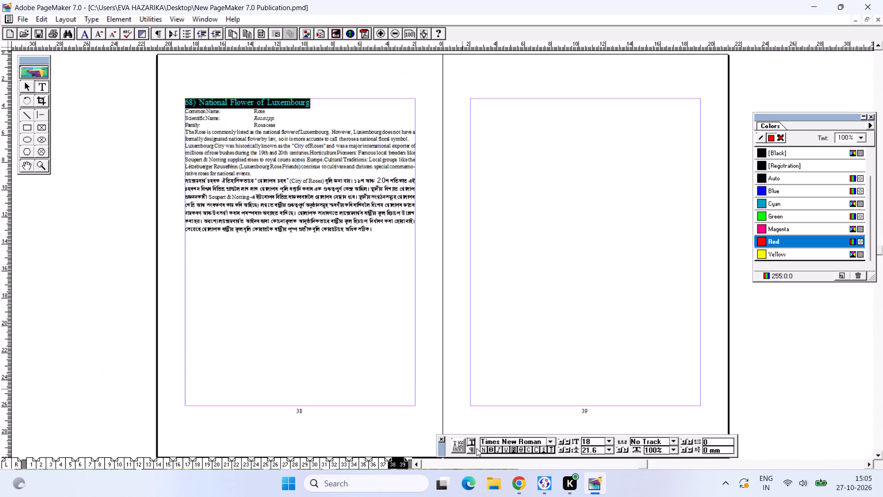
left_click(520, 487)
left_click_drag(311, 85, 0, 87)
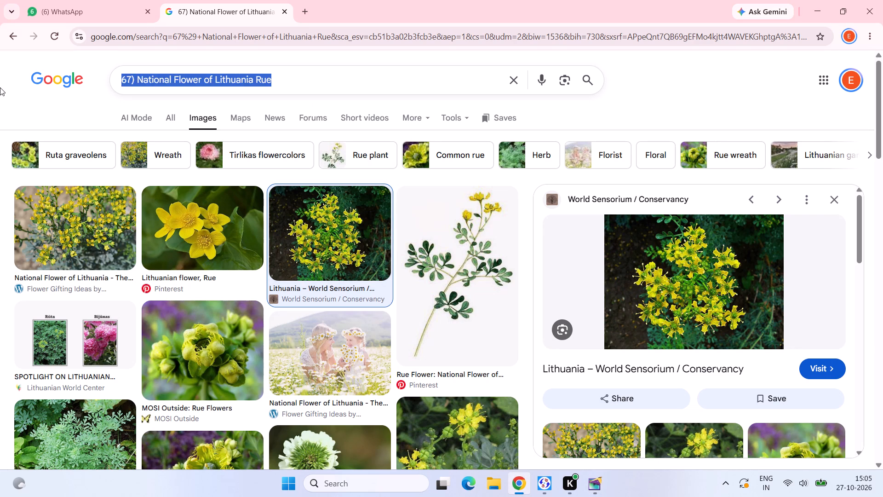
left_click_drag(0, 87, 0, 88)
key("ctrl+v")
key("space")
type("rose")
key("Return")
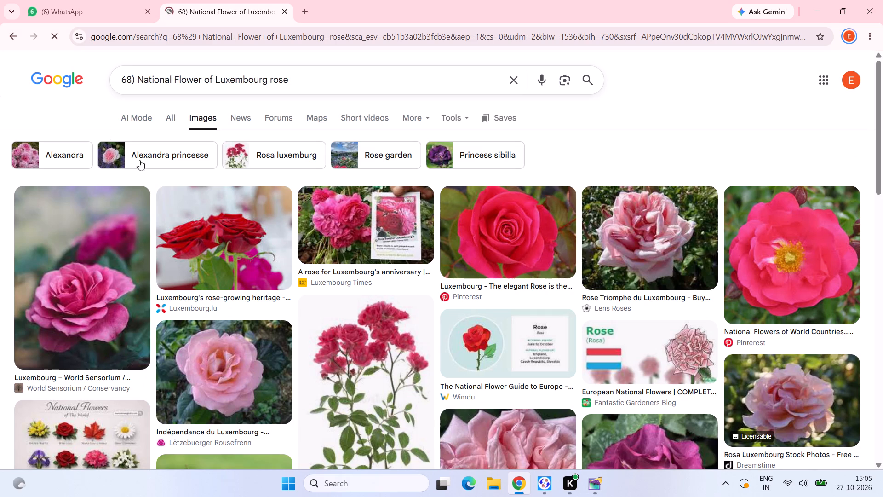
Preview the pink rose image from World Sensorium / Conservancy and look at its image options.
left_click(110, 301)
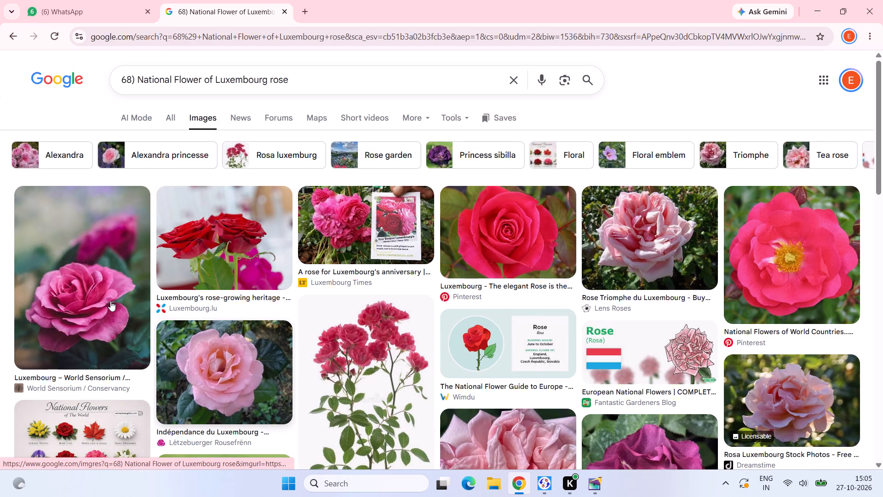
right_click(682, 261)
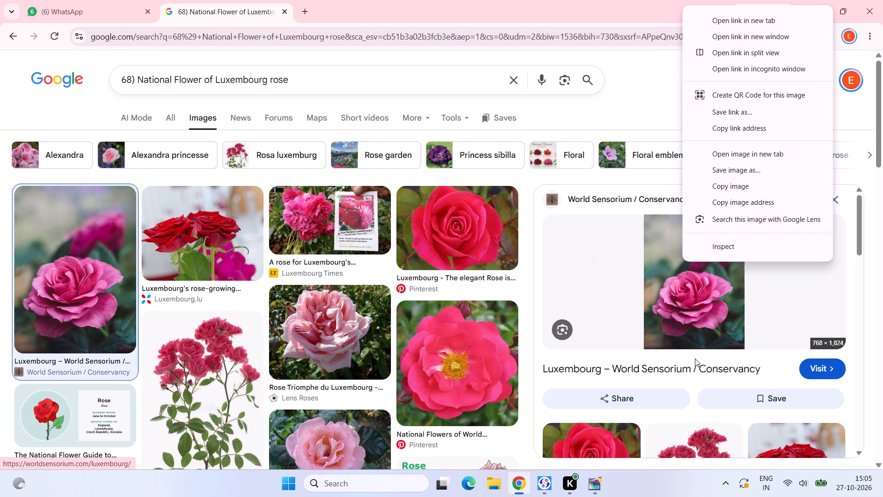
left_click_drag(331, 87, 299, 88)
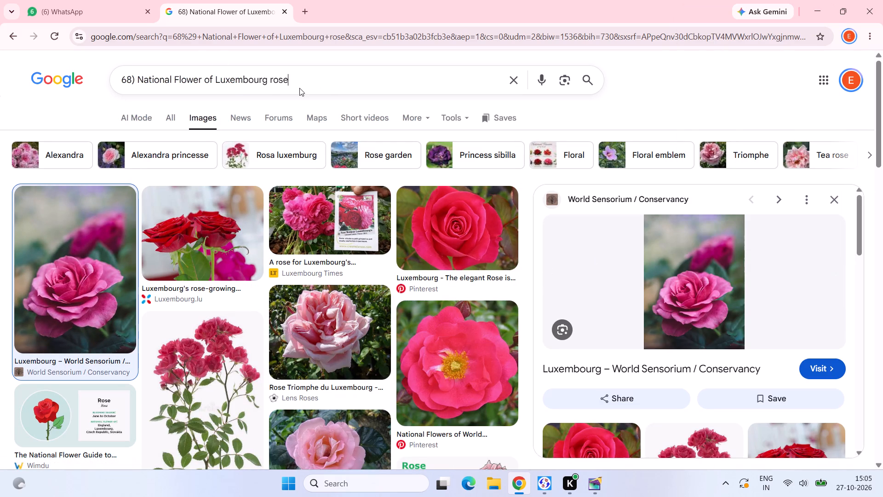
Search Google Images for "68) National Flower of Luxembourg" with the word "rose" removed, and browse the results.
left_click_drag(299, 88, 267, 89)
key("BackSpace")
key("Return")
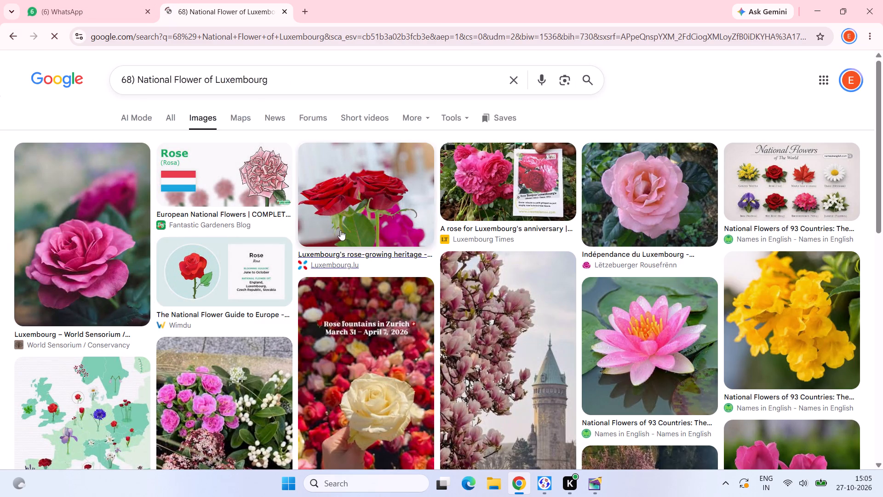
scroll(350, 294, "down", 1)
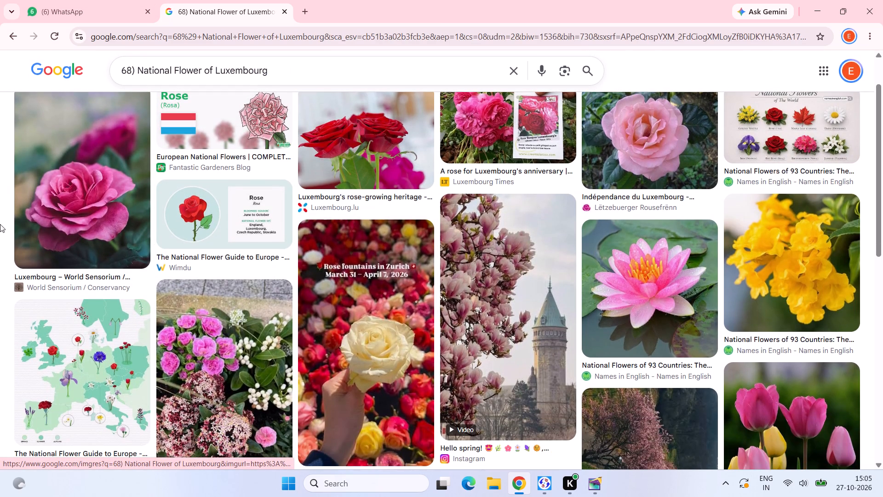
left_click(83, 198)
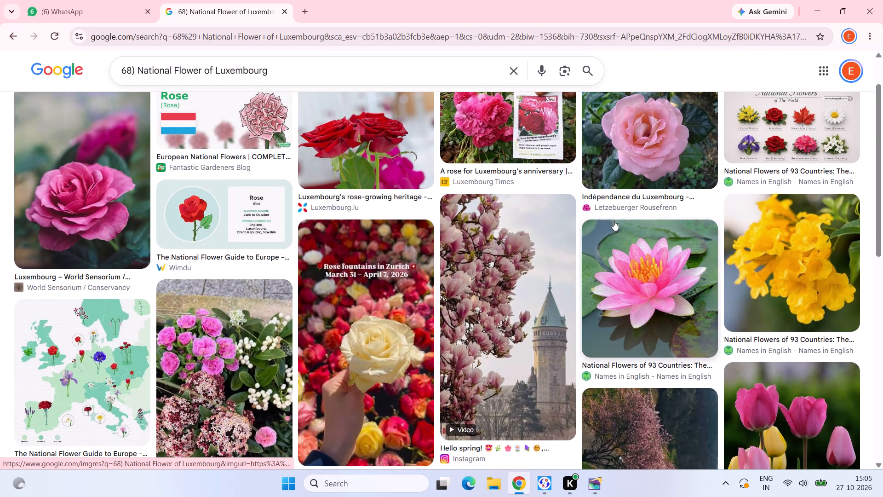
scroll(447, 380, "down", 2)
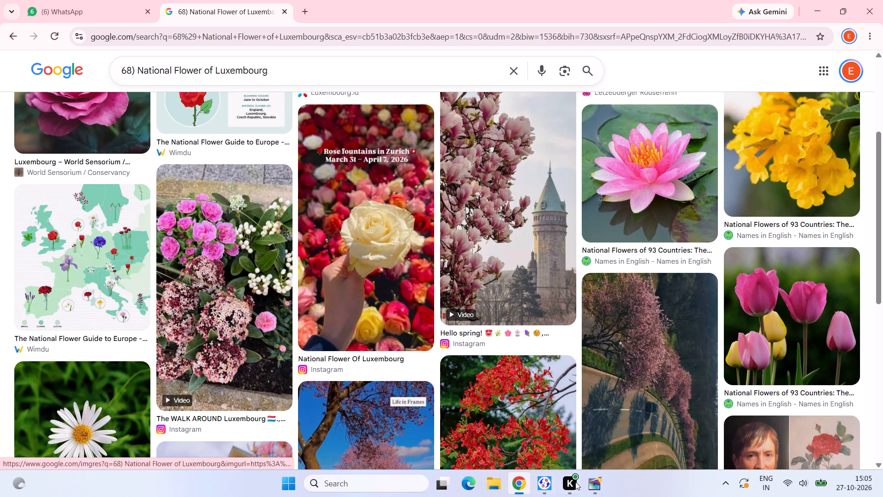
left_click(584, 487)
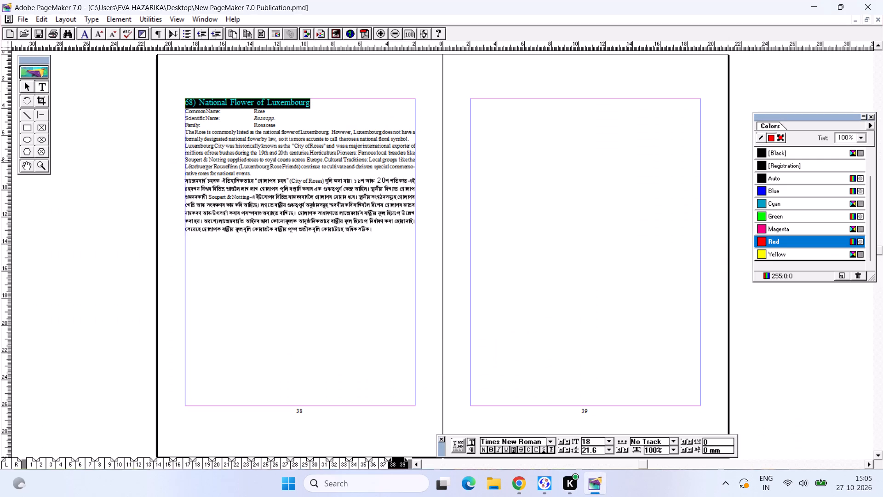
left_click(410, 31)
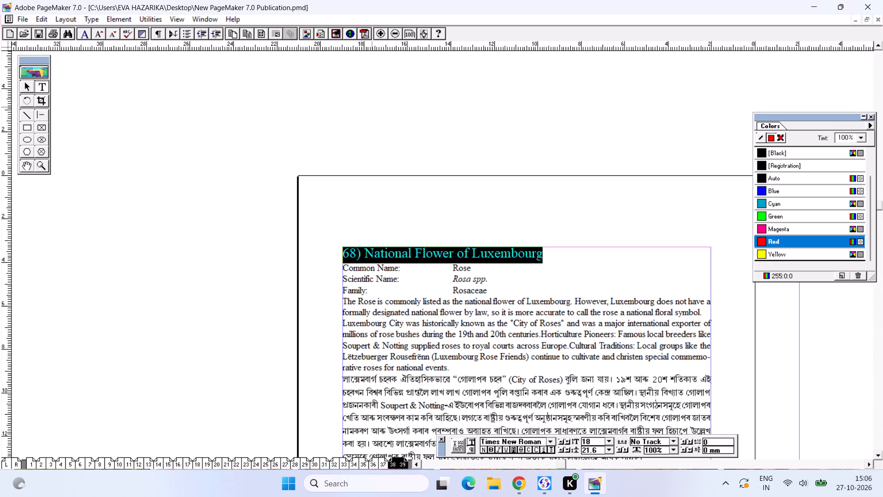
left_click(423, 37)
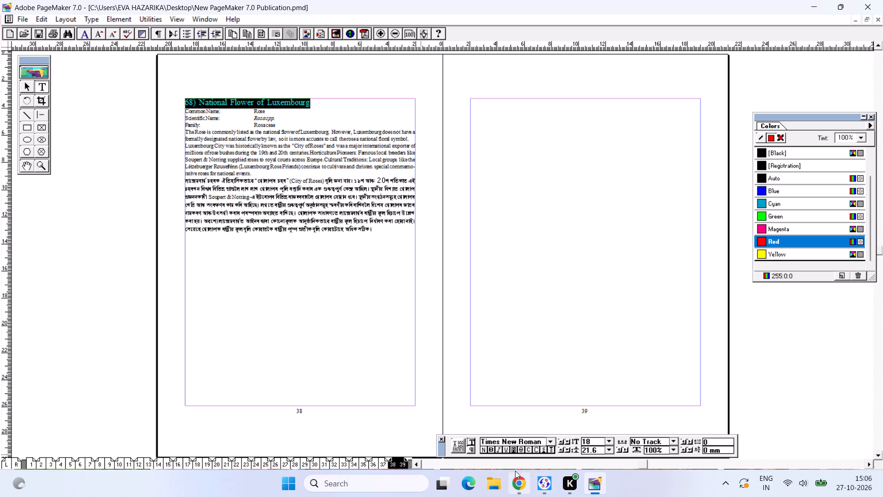
In Chrome, find the red rose image from Pinterest among the images related to the World Sensorium pink rose, and copy it.
left_click(515, 488)
scroll(101, 233, "up", 2)
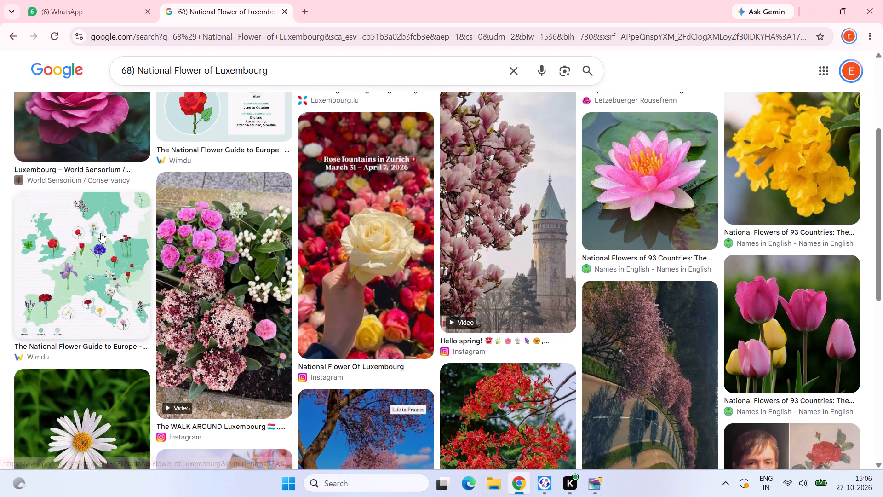
left_click(46, 151)
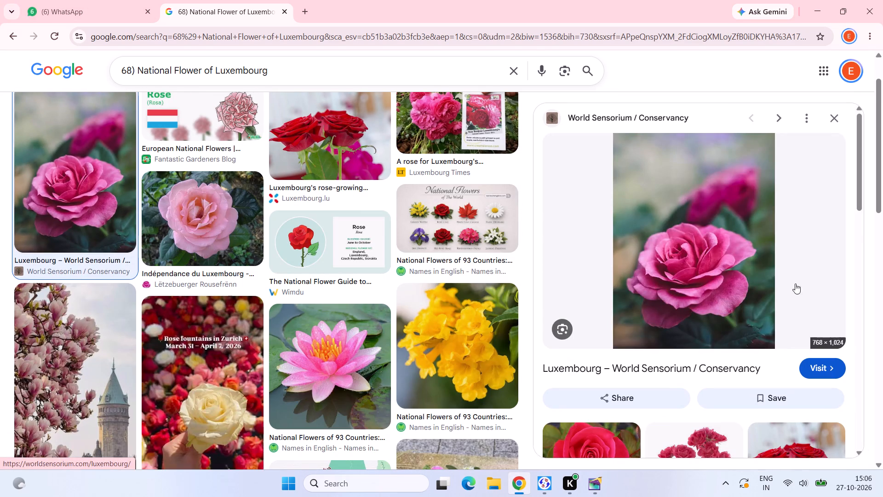
scroll(768, 496, "down", 3)
scroll(610, 410, "down", 2)
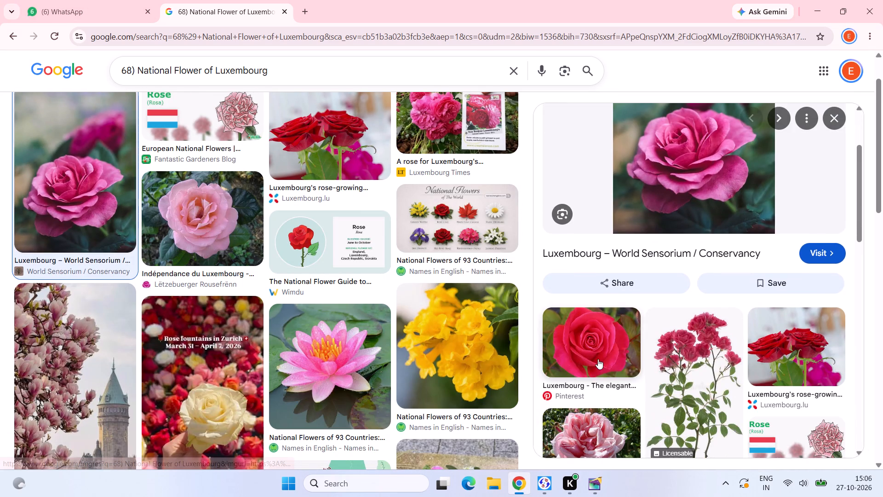
left_click(598, 359)
right_click(653, 234)
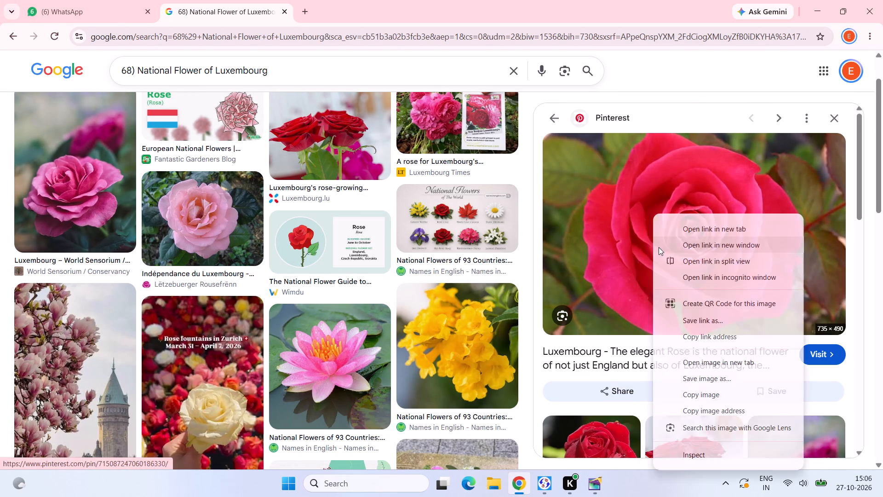
left_click(702, 389)
Paste the rose picture into PageMaker and fit it into page 38's upper right text corner at about 60 × 45 mm.
left_click(601, 481)
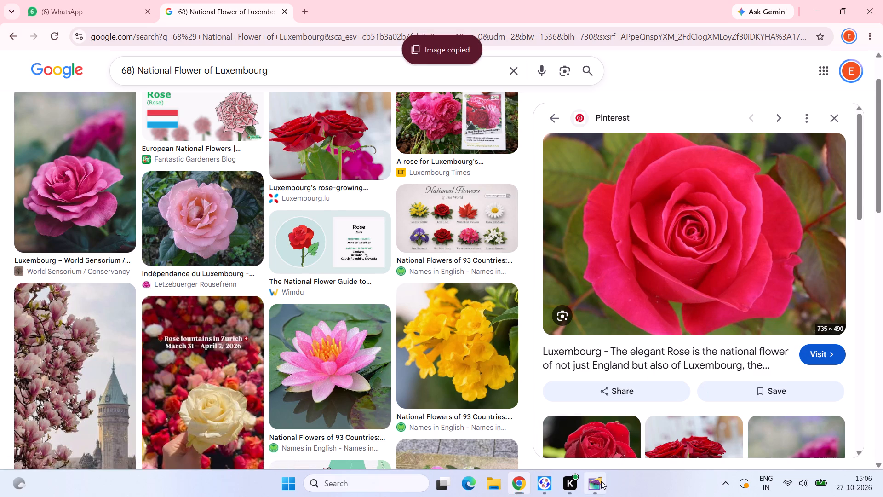
left_click(32, 82)
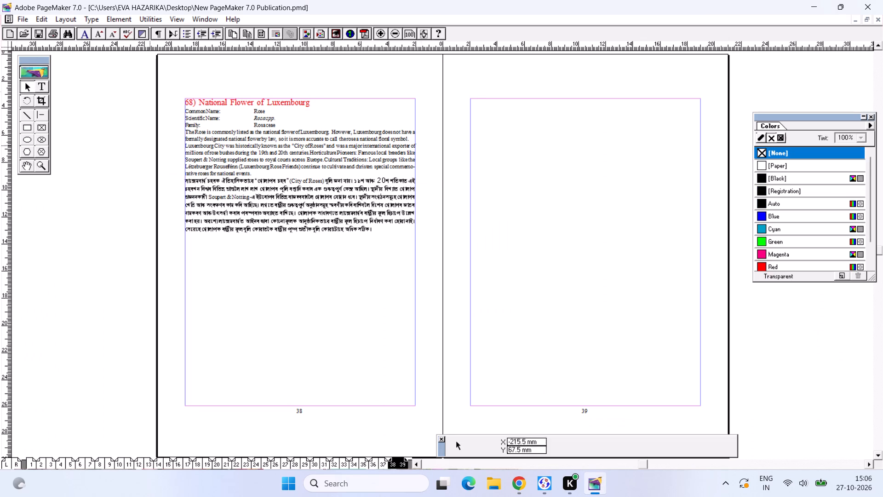
key("ctrl+v")
left_click_drag(314, 170, 476, 255)
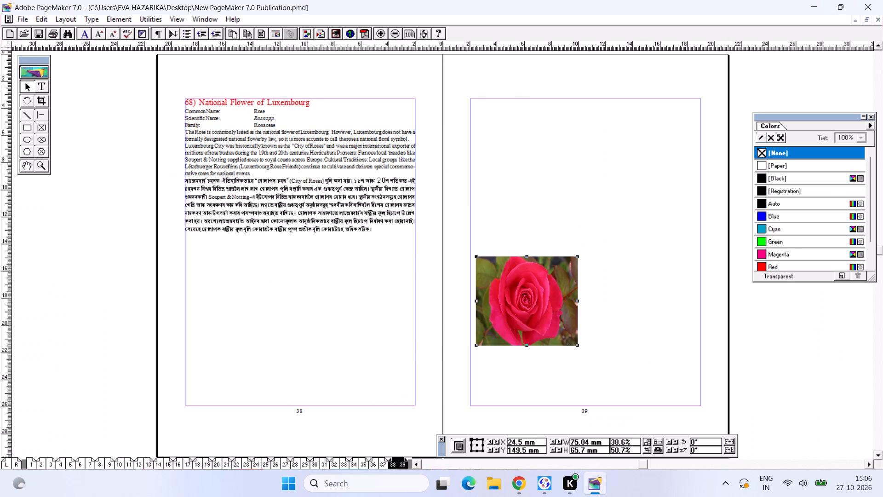
left_click_drag(513, 302, 355, 150)
left_click(355, 150)
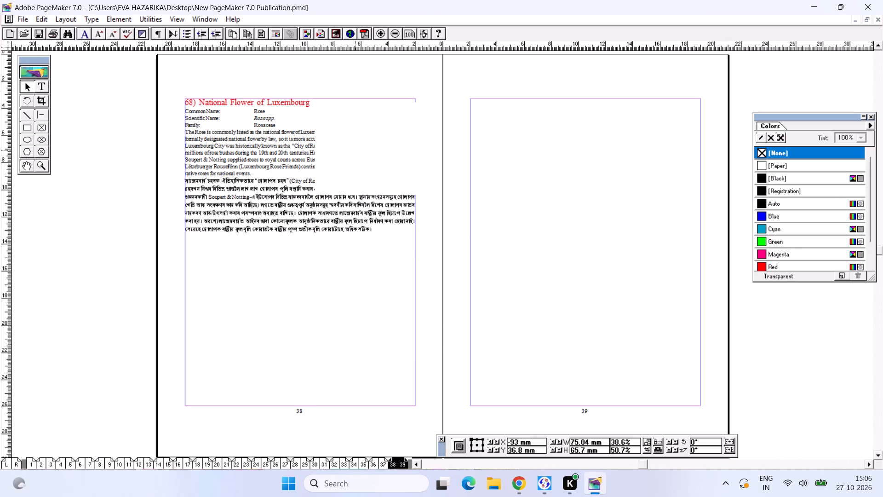
left_click_drag(310, 185, 327, 179)
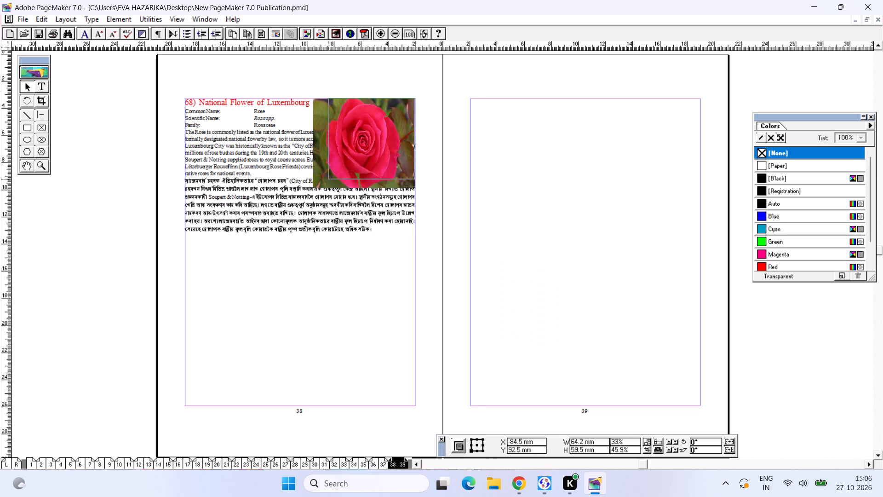
left_click_drag(327, 179, 333, 159)
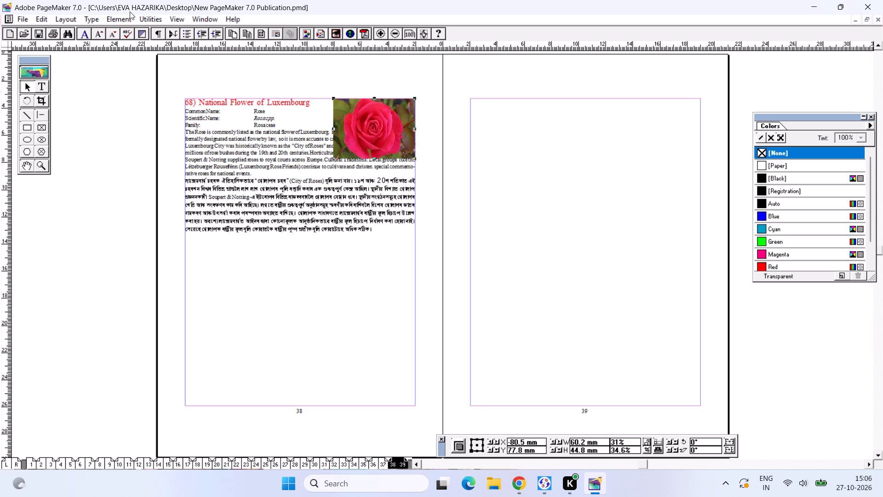
Apply text wrap to the rose picture so that the Luxembourg article flows around it.
left_click(125, 13)
left_click(123, 16)
left_click(138, 116)
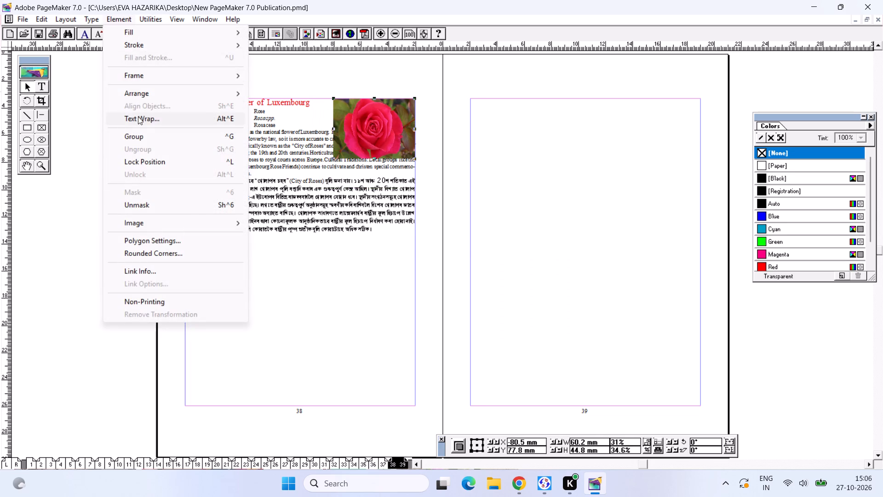
left_click(422, 180)
left_click(473, 161)
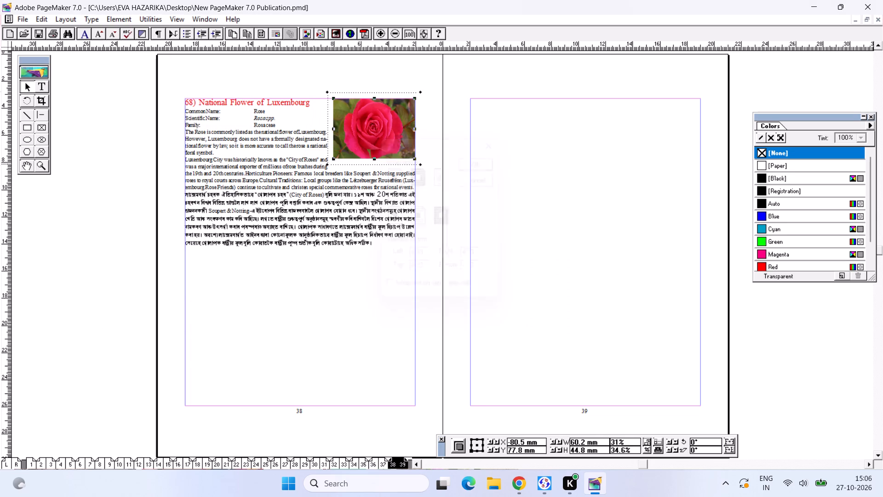
Shrink the rose picture slightly from its lower inner corner to about 58 × 42.5 mm.
left_click(391, 144)
left_click(333, 157)
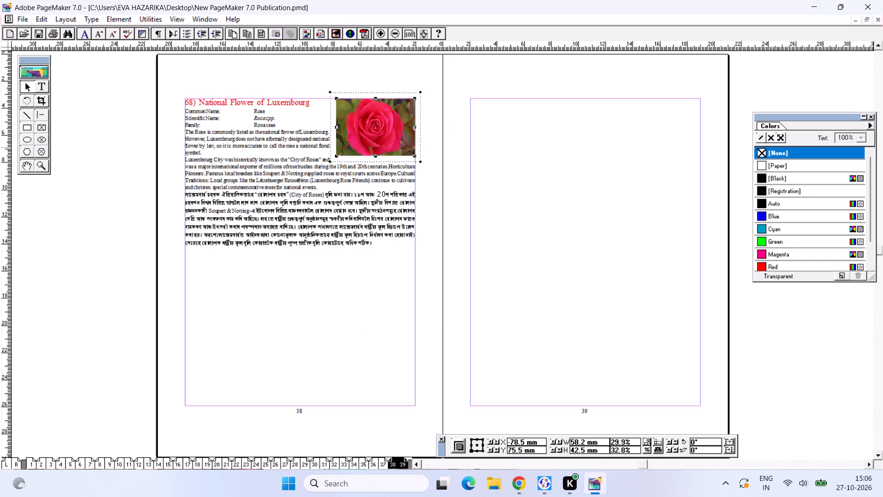
left_click(368, 143)
Return to Chrome, close the image preview and look through the Luxembourg flower results for other rose pictures.
left_click(509, 482)
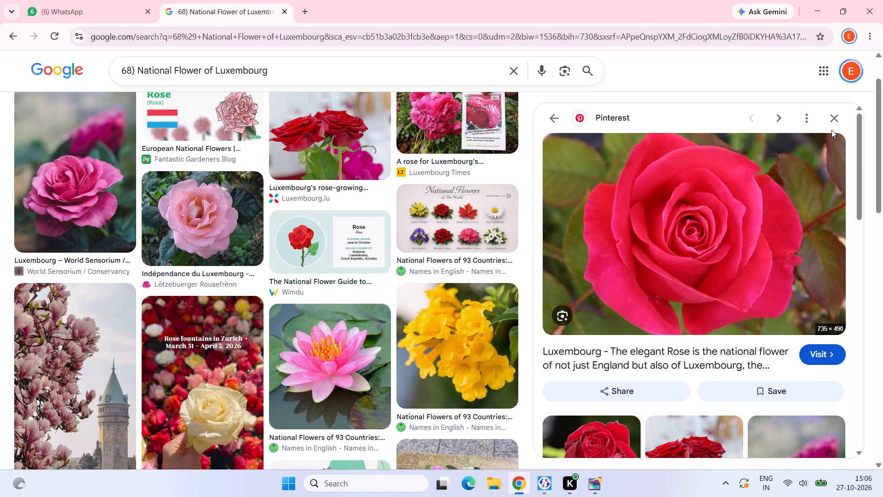
left_click(840, 106)
scroll(602, 263, "up", 2)
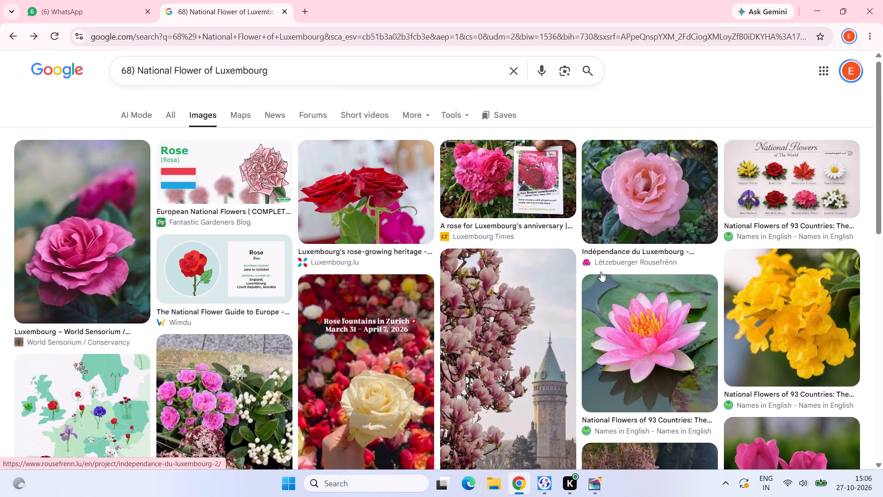
scroll(408, 219, "down", 6)
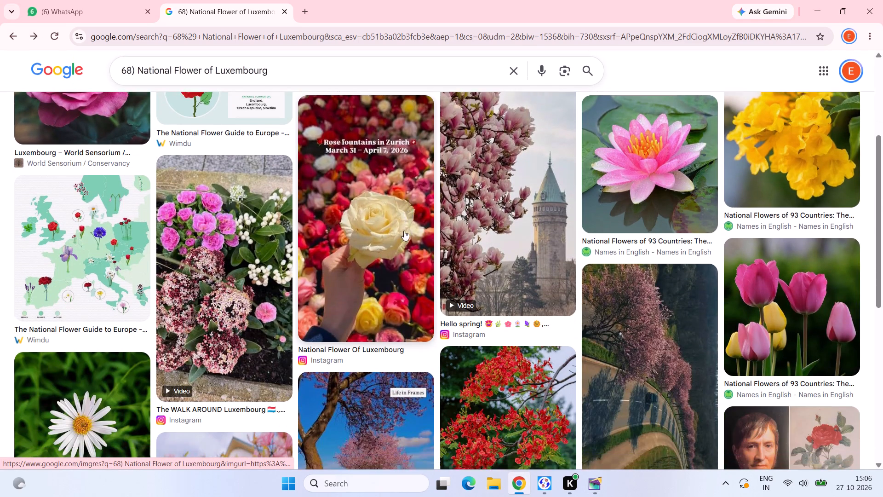
scroll(393, 260, "down", 4)
scroll(376, 308, "down", 2)
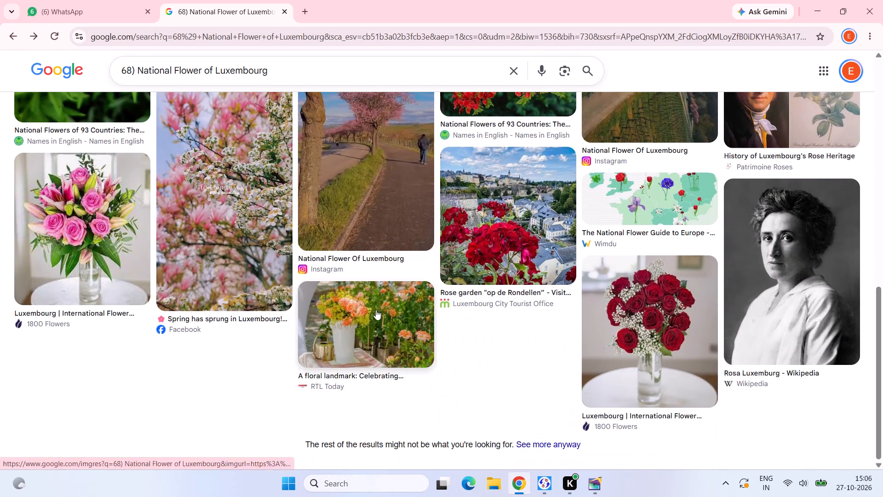
scroll(376, 310, "up", 12)
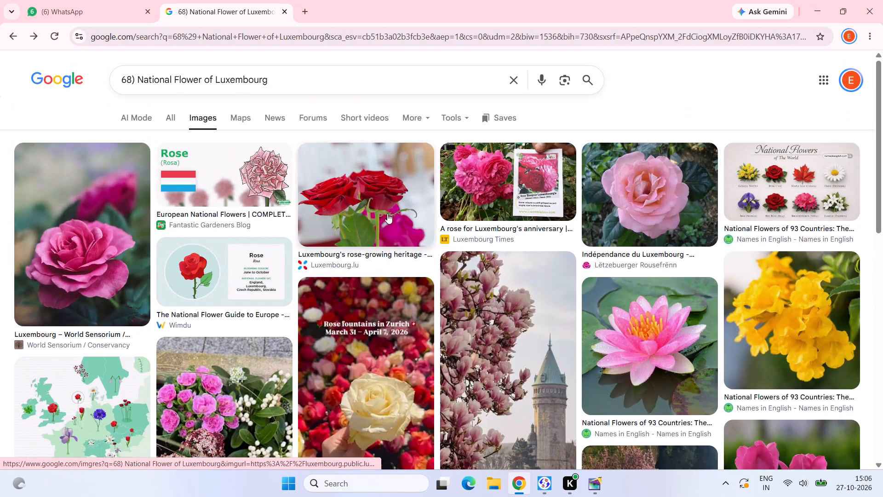
Preview the red roses image from Luxembourg.lu and look through its image options and related rose pictures.
left_click(388, 211)
right_click(696, 216)
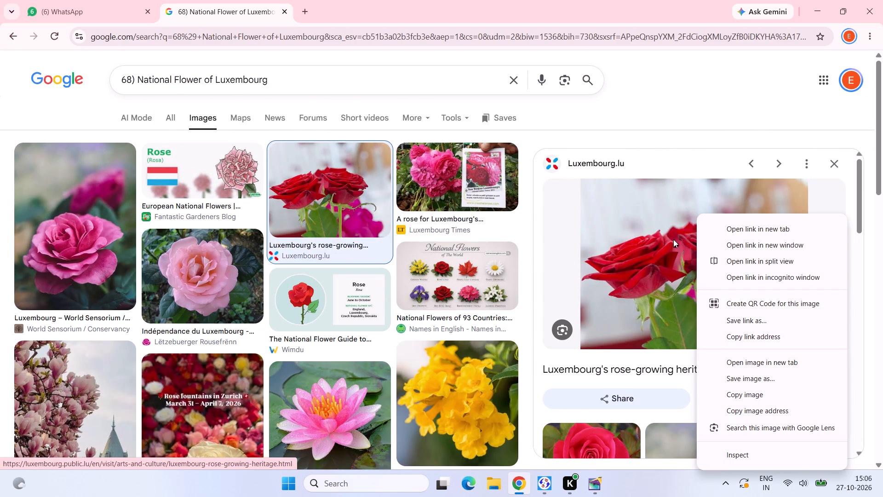
scroll(626, 397, "down", 4)
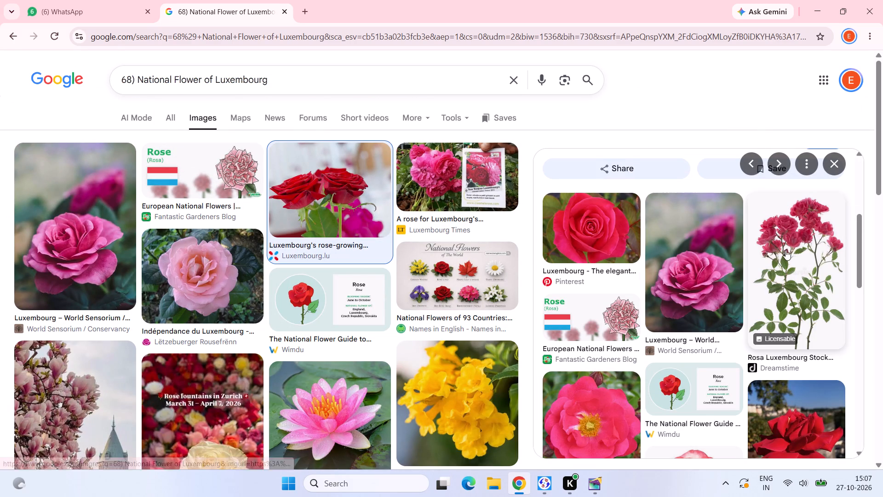
scroll(721, 337, "down", 5)
scroll(720, 338, "up", 4)
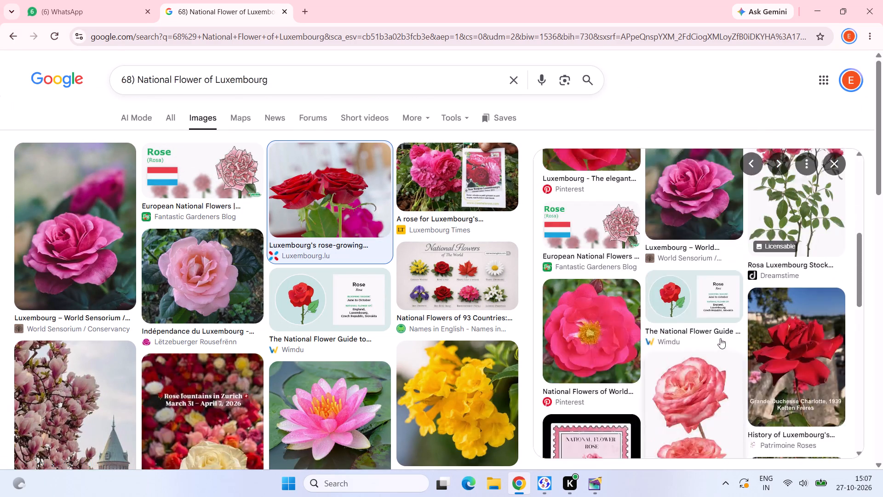
scroll(720, 338, "up", 11)
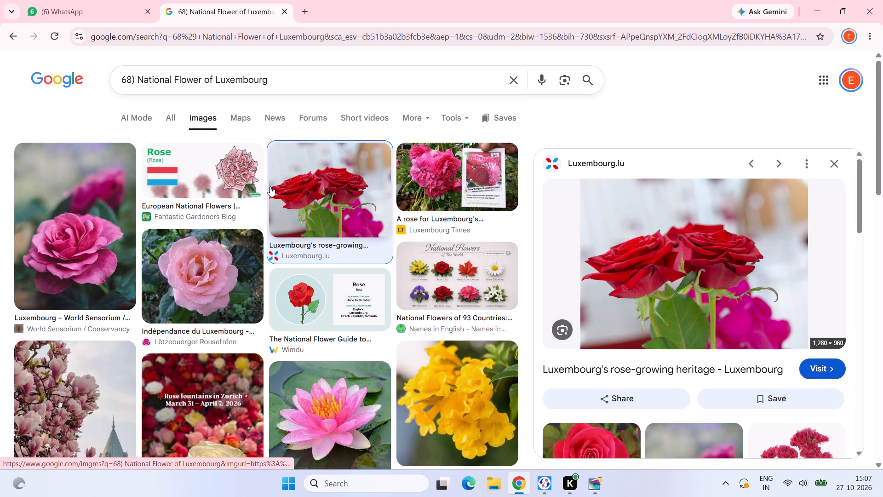
Preview the World Sensorium / Conservancy pink rose and its related images, and briefly view the red rose's Pinterest page before closing it.
left_click(0, 293)
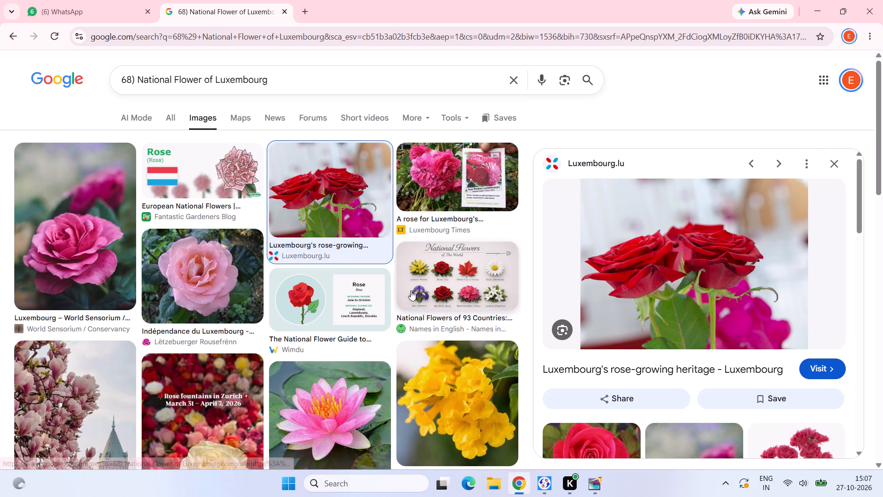
double_click(35, 223)
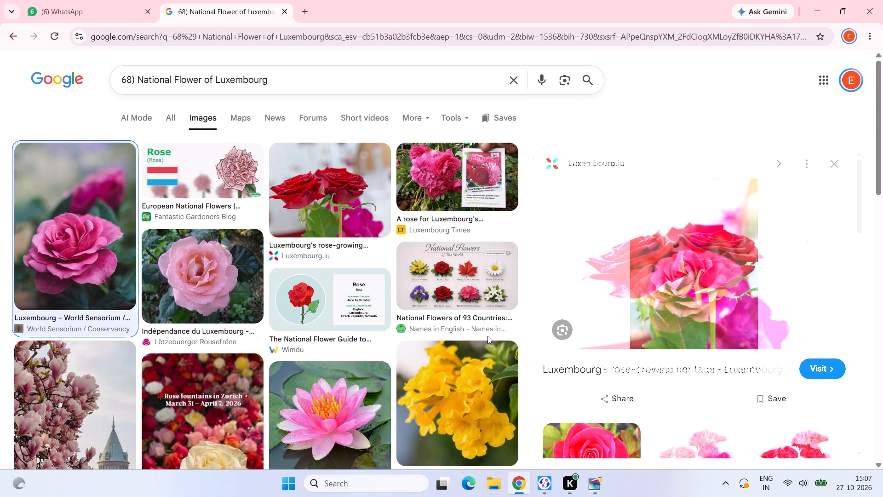
scroll(546, 347, "down", 4)
left_click(638, 272)
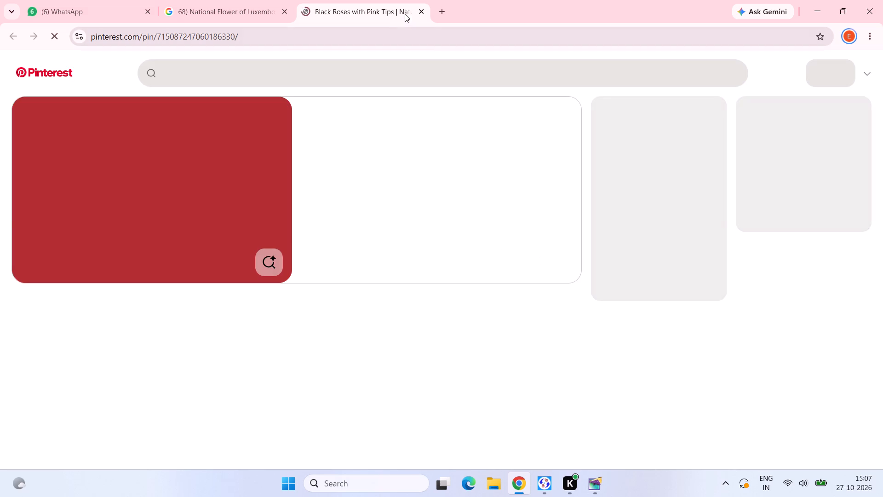
left_click(419, 13)
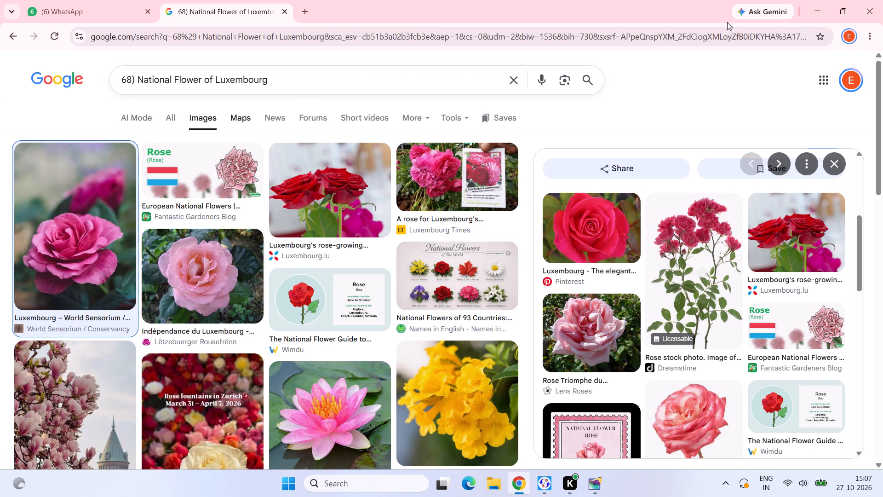
Copy the Dreamstime rose stock photo from the related images and paste it onto the Luxembourg spread in PageMaker.
left_click(730, 264)
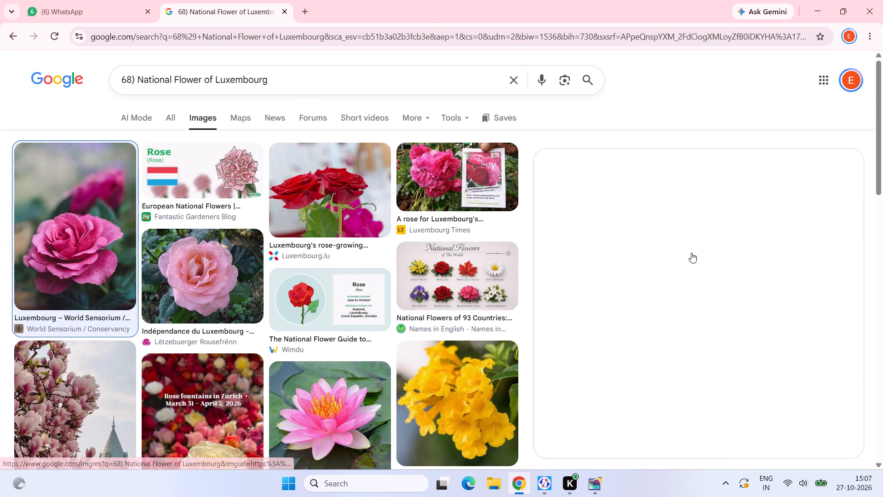
right_click(696, 214)
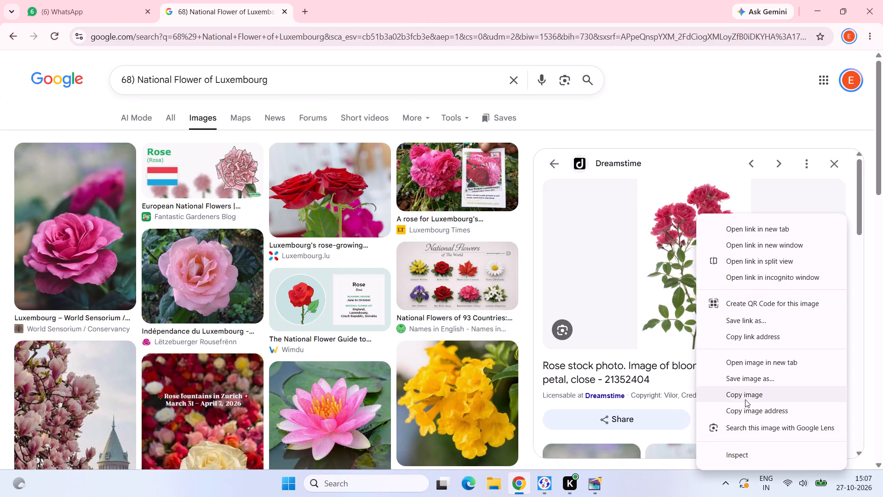
left_click(745, 399)
left_click(602, 482)
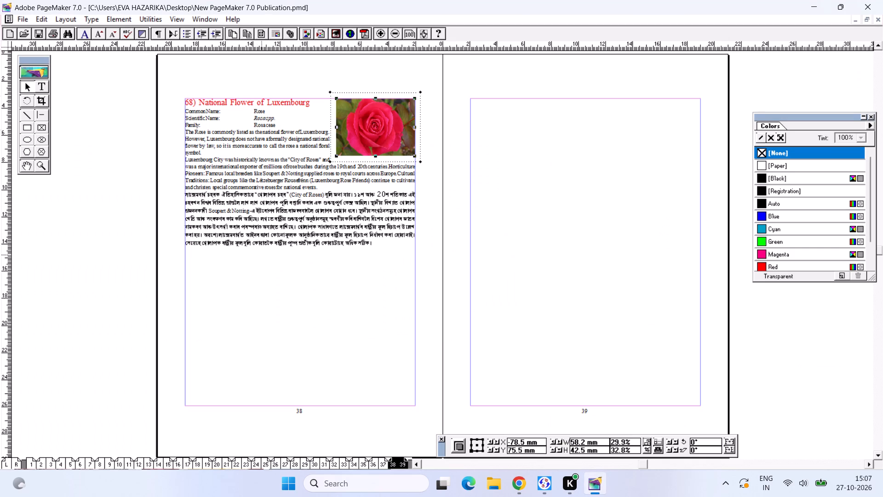
key("ctrl+v")
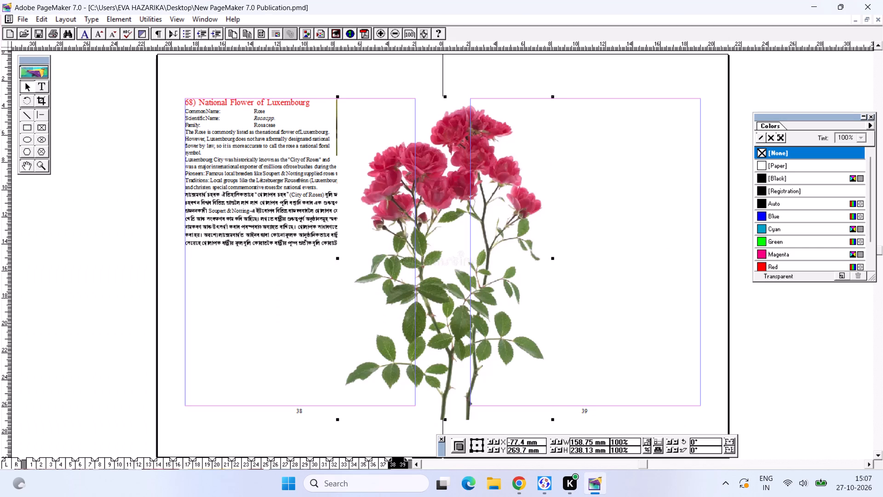
Shrink the pasted rose photo to about 46 × 64 mm and place it against page 38's outer margin beside the Luxembourg text.
left_click_drag(338, 93, 490, 331)
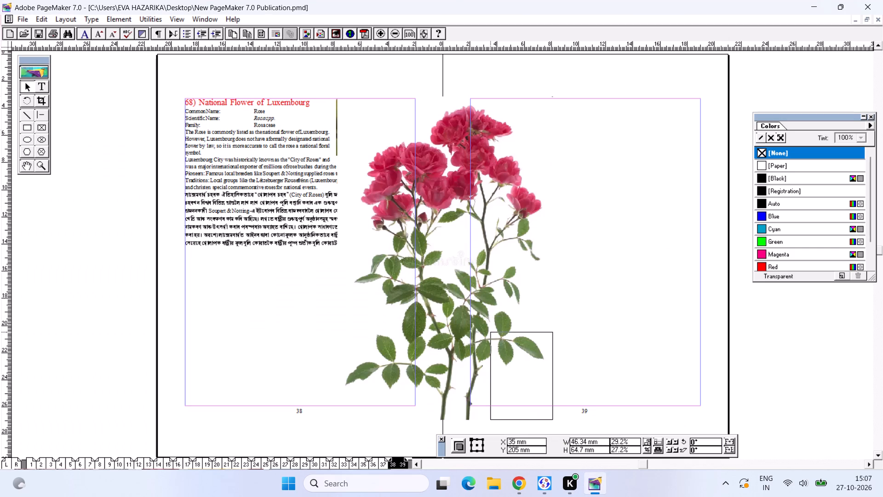
left_click_drag(490, 331, 490, 332)
left_click_drag(524, 357, 221, 178)
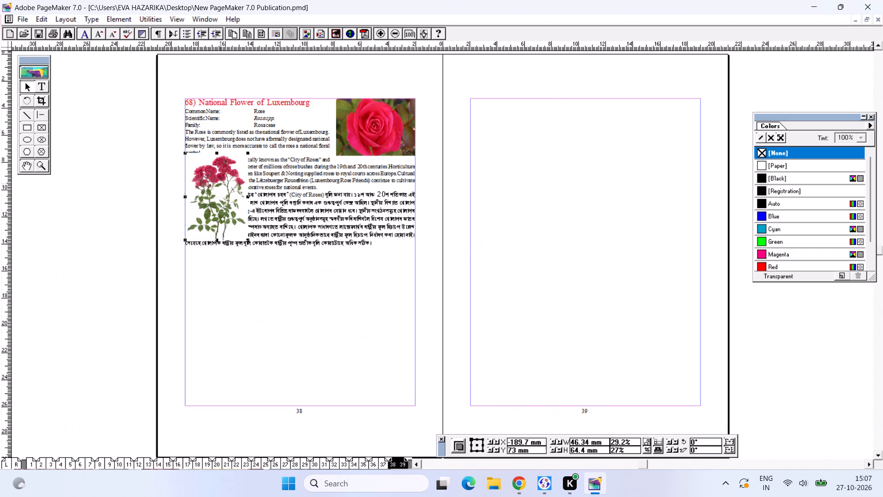
Apply a rectangular text wrap to the rose-stem photo so the Luxembourg text flows around it.
left_click(79, 19)
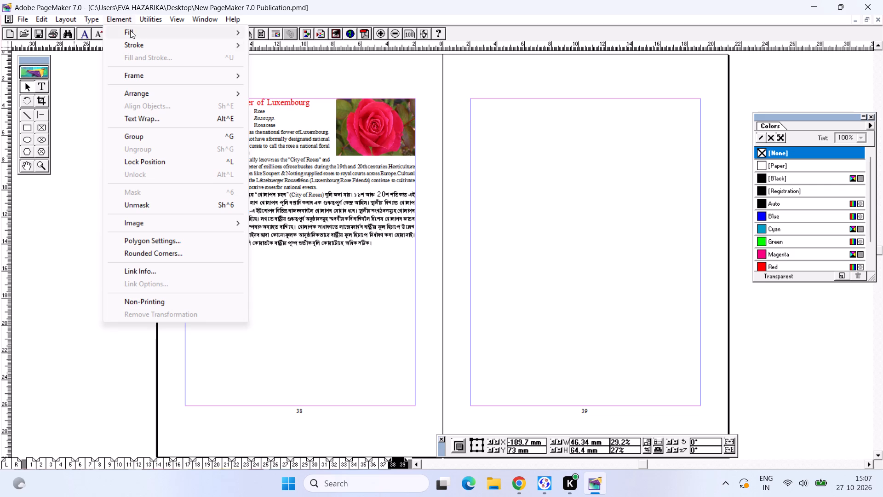
left_click(140, 111)
left_click(141, 116)
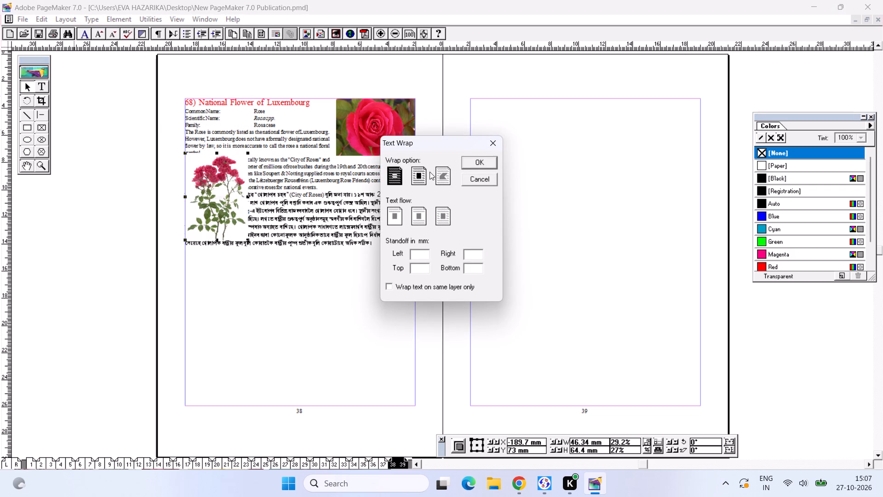
left_click(423, 172)
left_click(476, 159)
Shrink the rose-stem photo to about 38.5 × 54.4 mm and nudge it into place within the opening paragraphs of the Luxembourg article.
left_click_drag(232, 202, 236, 197)
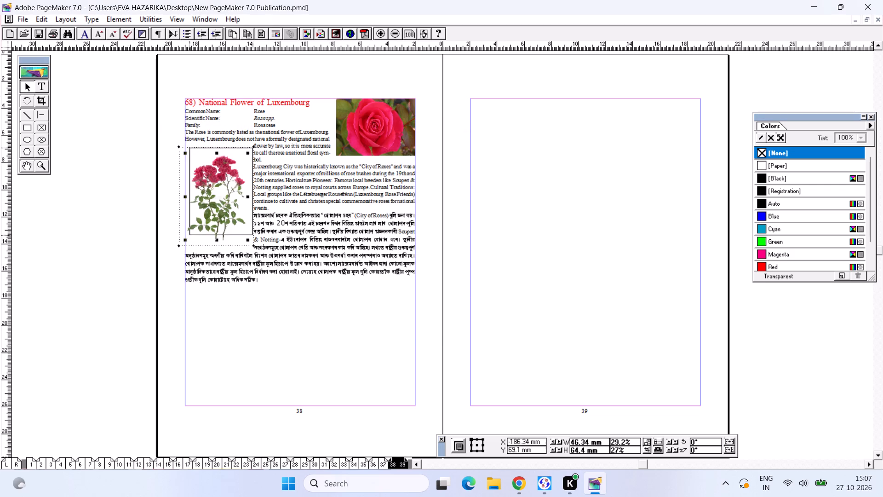
left_click_drag(236, 197, 233, 198)
left_click_drag(247, 234, 245, 232)
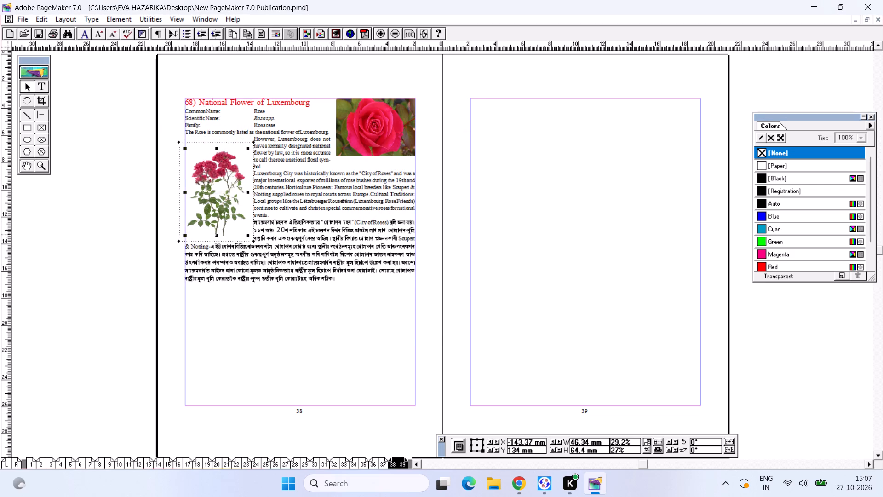
left_click_drag(245, 232, 237, 221)
left_click(224, 202)
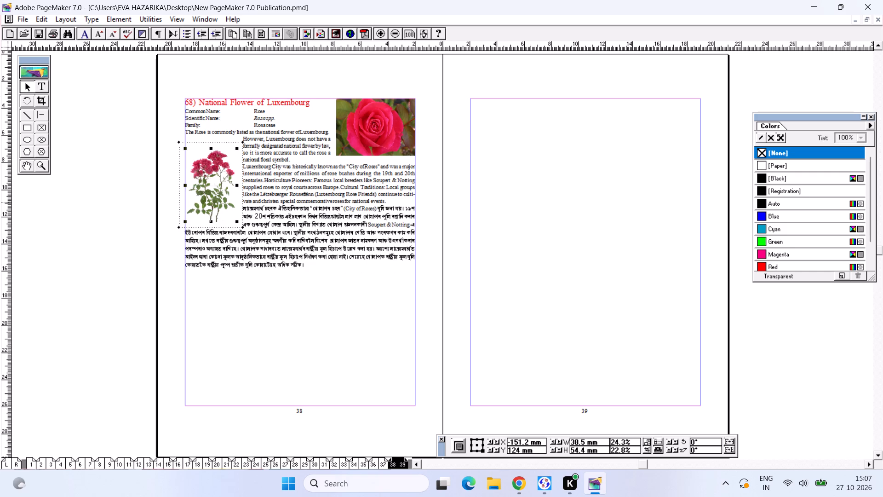
left_click(259, 203)
left_click_drag(199, 197, 199, 201)
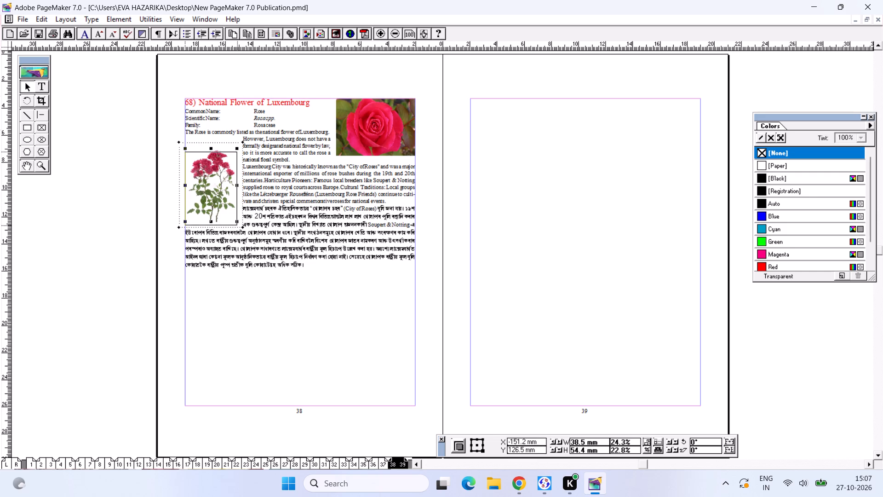
left_click_drag(199, 201, 201, 202)
left_click(202, 196)
left_click(285, 181)
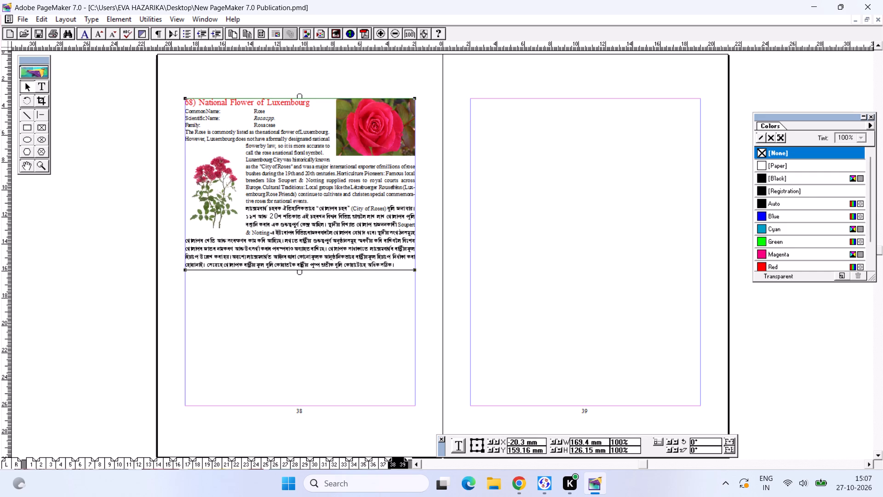
left_click(274, 219)
Resize the single red rose picture beside the Luxembourg heading to about 57.7 × 44 mm.
left_click(406, 111)
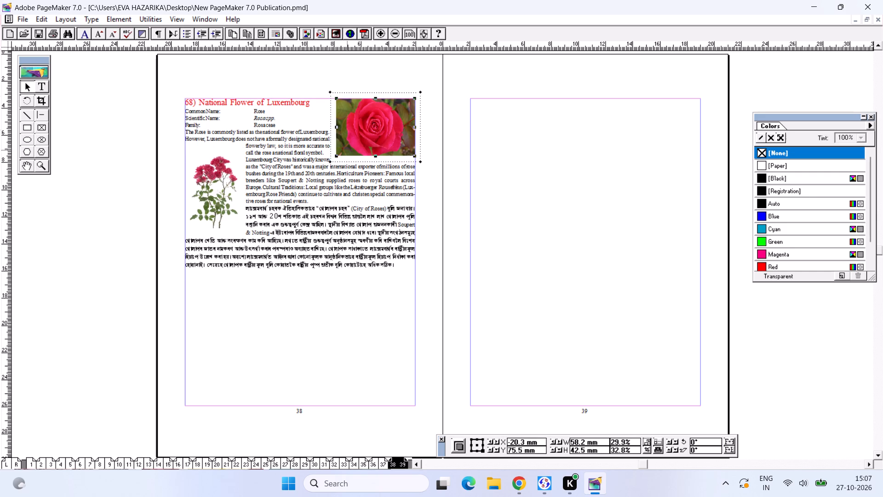
left_click(337, 155)
left_click(365, 148)
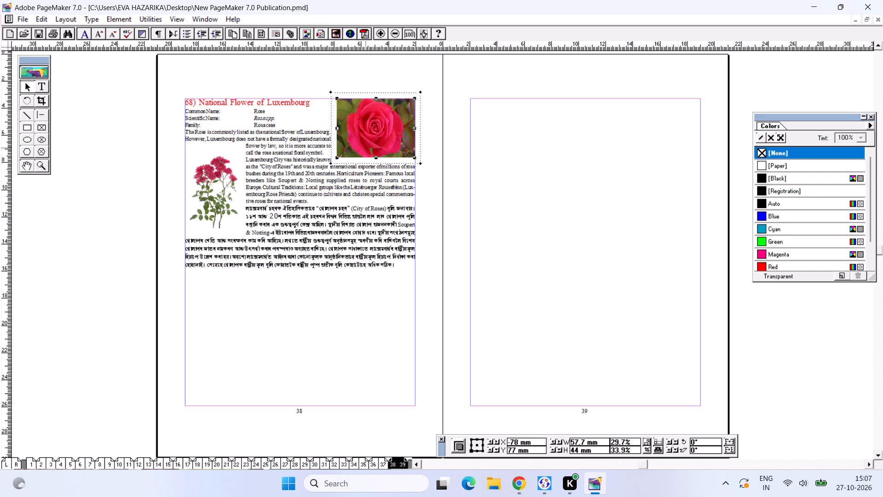
left_click(305, 180)
left_click(321, 281)
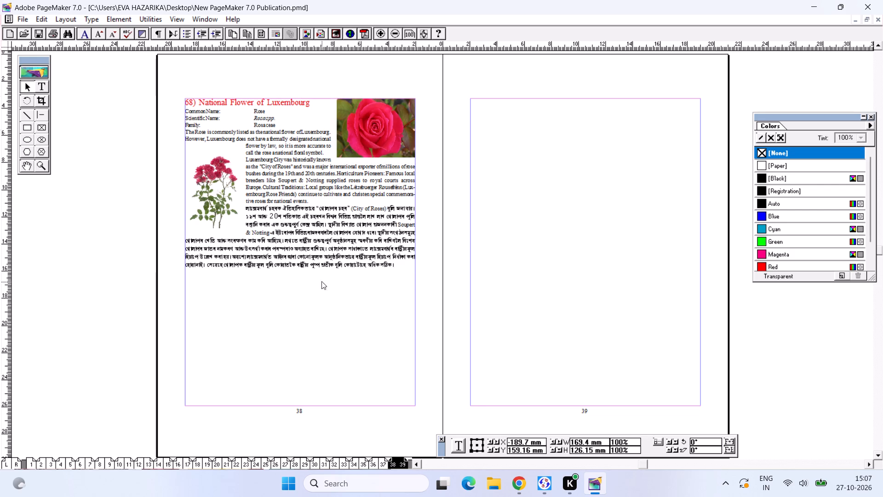
Copy the "69) National Flower of Madagascar" text block from national flowers (2).pmd and paste it into the New PageMaker 7.0 Publication.
key("ctrl+Tab")
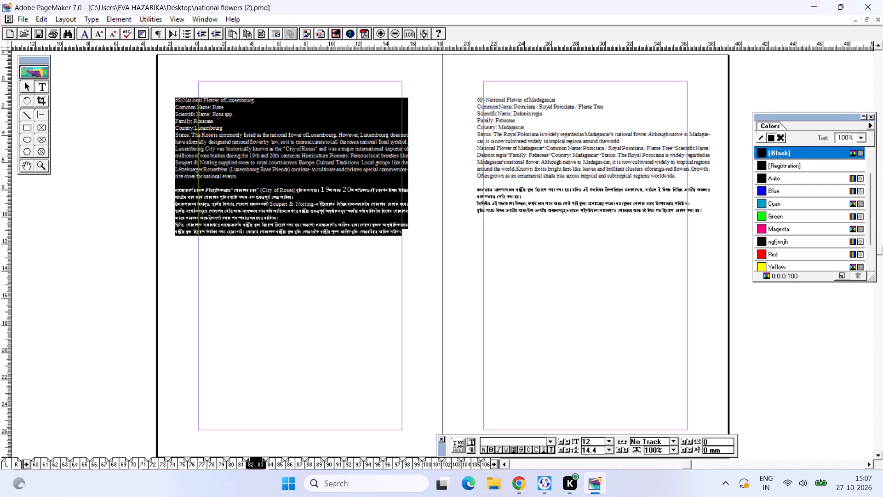
left_click(562, 167)
left_click(29, 85)
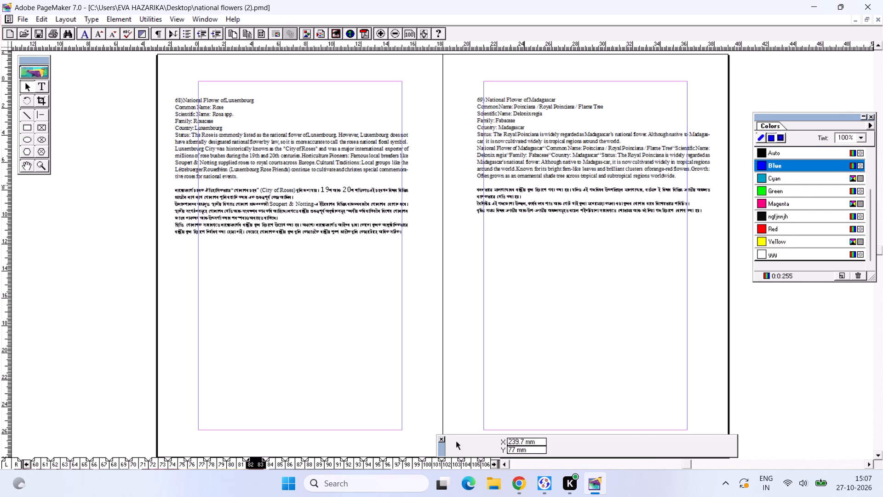
left_click(531, 175)
key("ctrl+c")
key("ctrl+Tab")
key("ctrl+v")
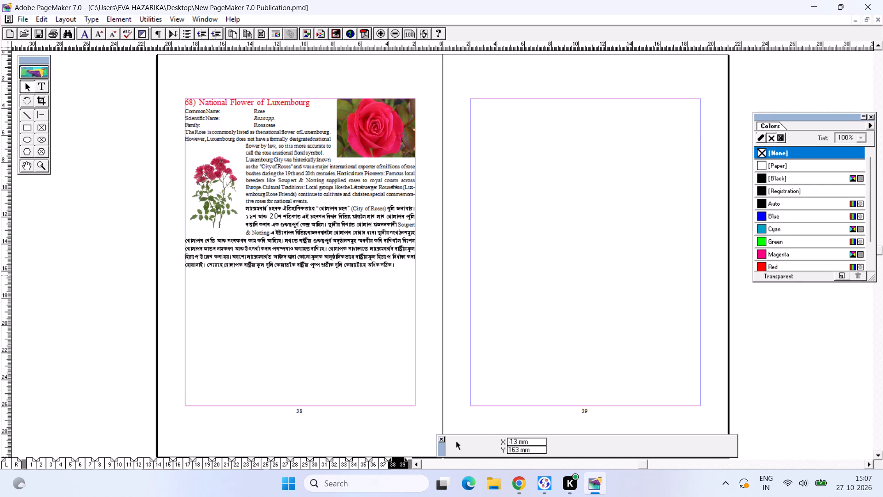
Move the pasted Madagascar text block beneath the Luxembourg article on page 38, aligned with the outer margin.
left_click_drag(549, 181, 252, 398)
left_click_drag(257, 388, 258, 381)
left_click_drag(258, 381, 259, 376)
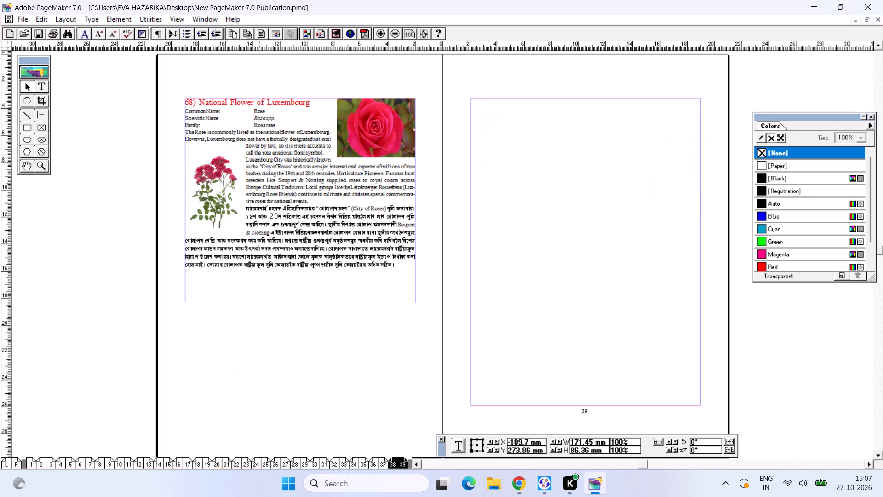
left_click_drag(259, 376, 259, 362)
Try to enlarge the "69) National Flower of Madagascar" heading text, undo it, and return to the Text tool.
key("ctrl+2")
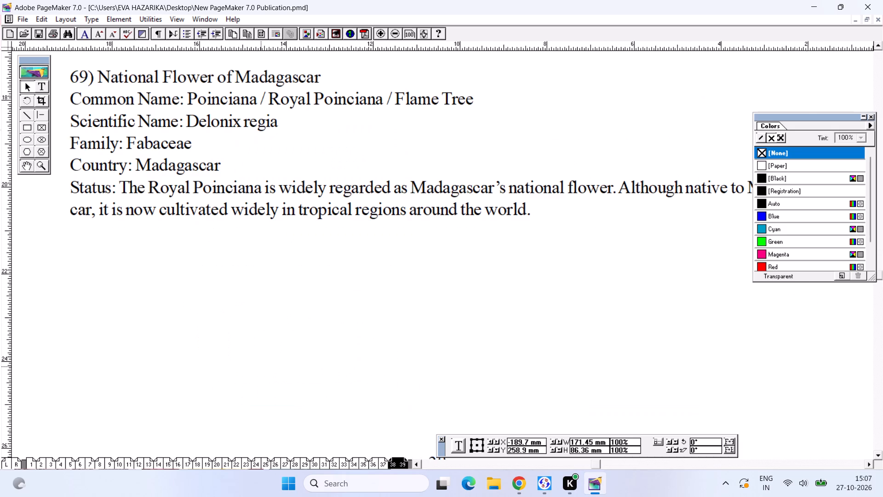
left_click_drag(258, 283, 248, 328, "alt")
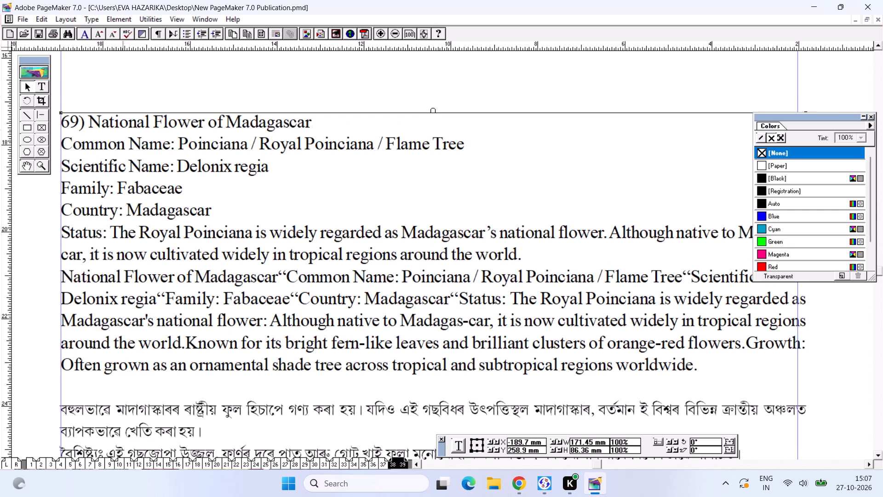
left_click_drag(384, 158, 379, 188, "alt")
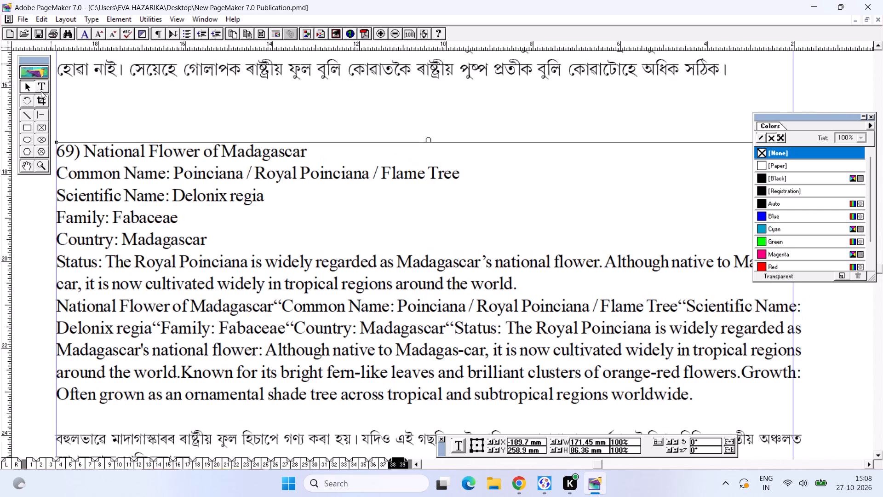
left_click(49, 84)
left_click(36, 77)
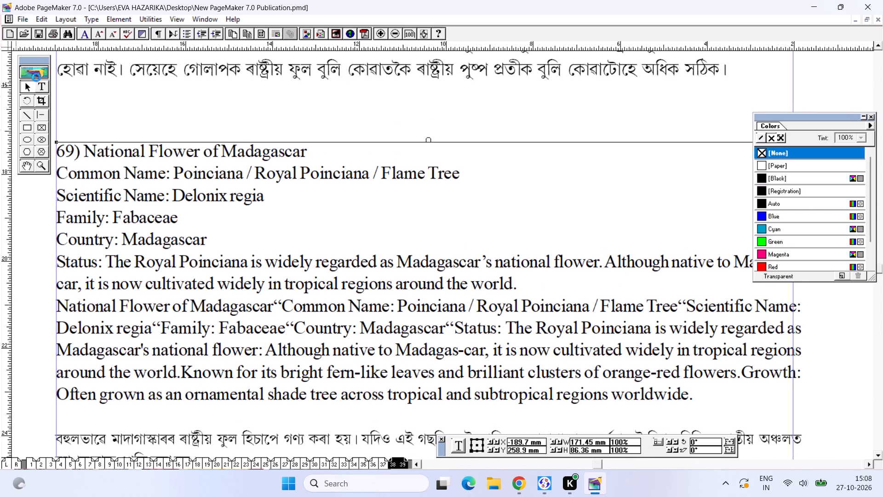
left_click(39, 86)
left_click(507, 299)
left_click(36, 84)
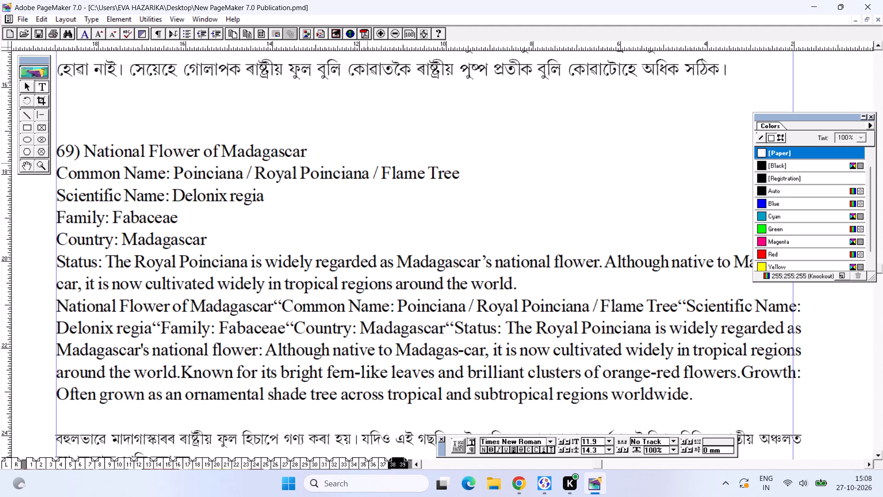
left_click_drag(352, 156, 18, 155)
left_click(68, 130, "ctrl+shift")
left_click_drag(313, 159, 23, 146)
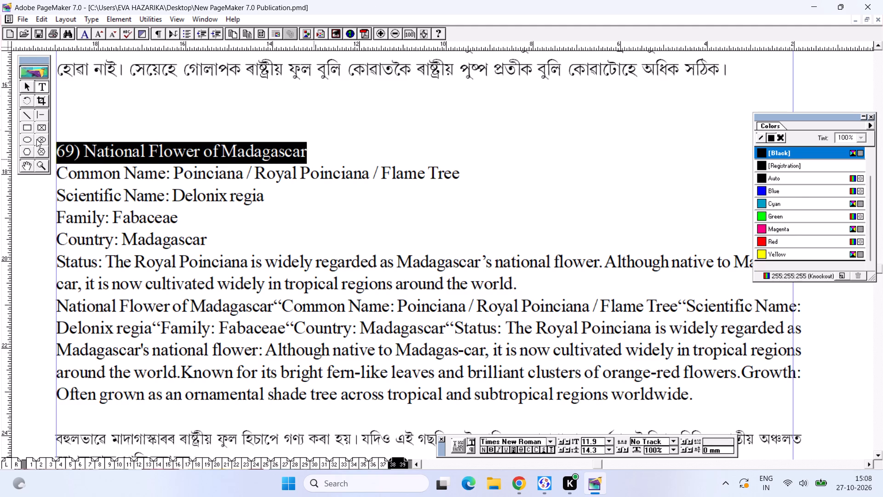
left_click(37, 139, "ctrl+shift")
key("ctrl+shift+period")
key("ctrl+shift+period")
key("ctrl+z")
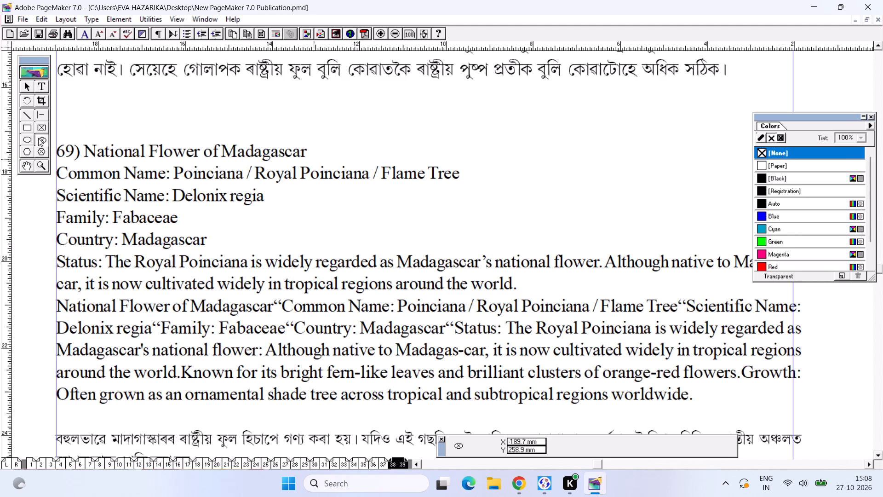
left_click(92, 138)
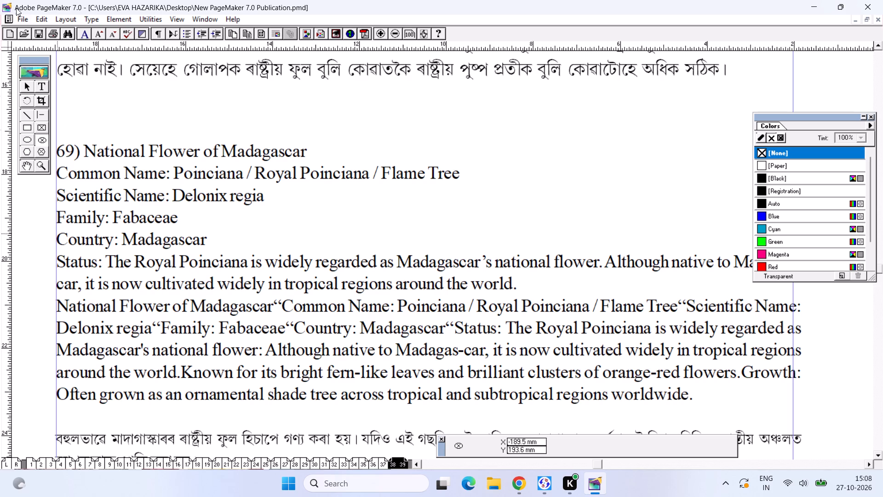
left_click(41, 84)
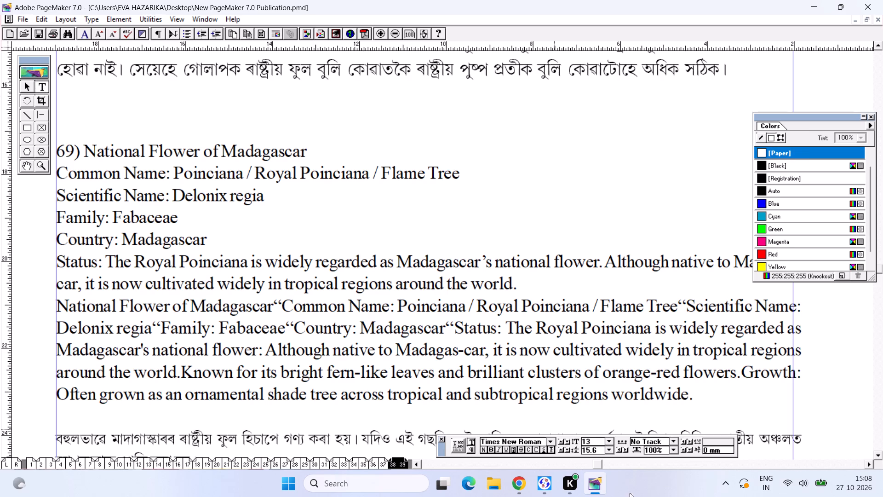
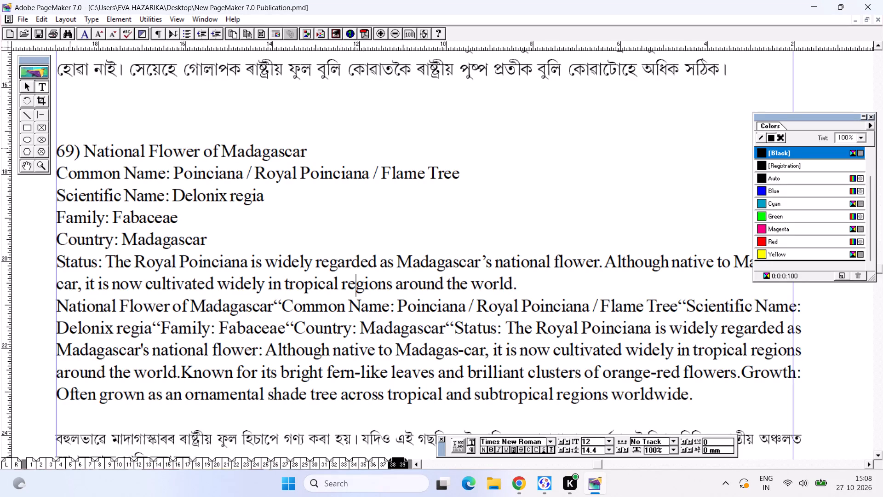
Format the heading "69) National Flower of Madagascar" at 18 pt in red.
left_click_drag(58, 149, 362, 153)
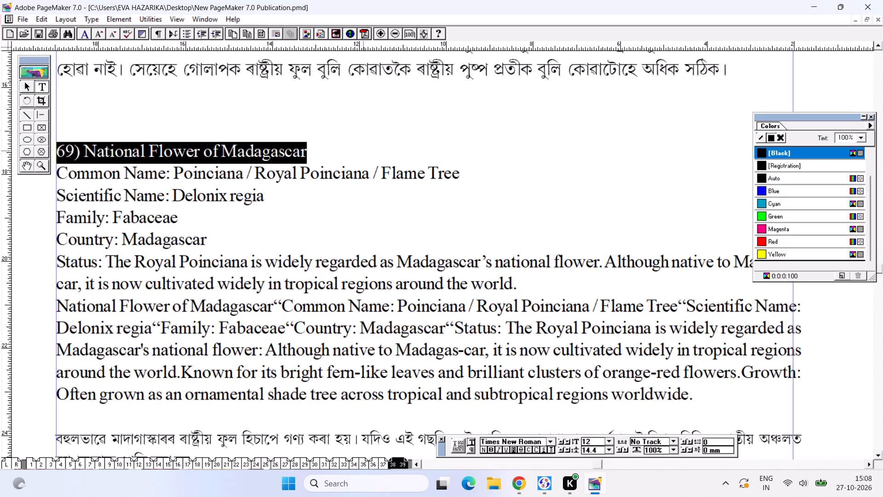
key("ctrl+shift+period")
key("ctrl+shift+period")
key("ctrl+shift+period")
key("ctrl+shift+period")
key("ctrl+shift+period")
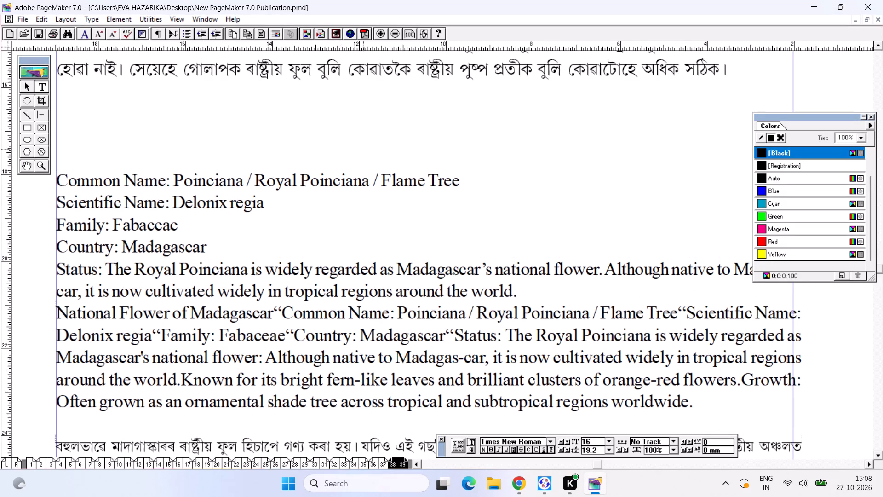
key("ctrl+shift+period")
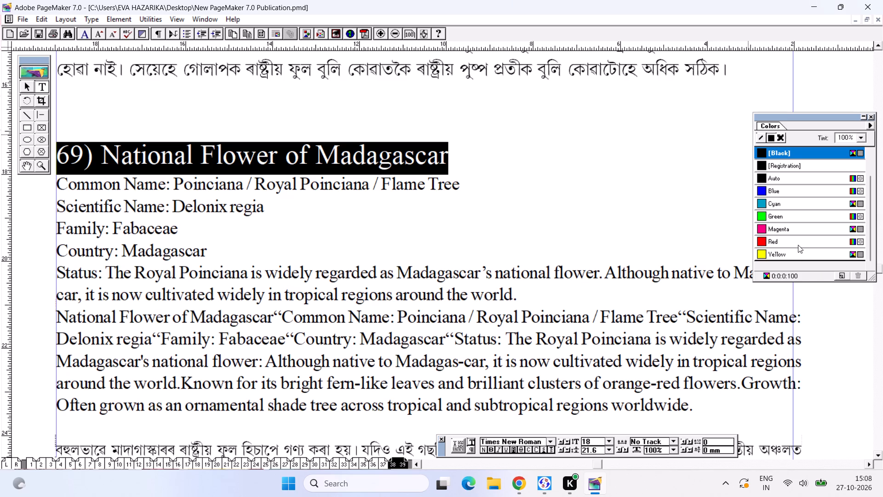
left_click(799, 241)
left_click(266, 238)
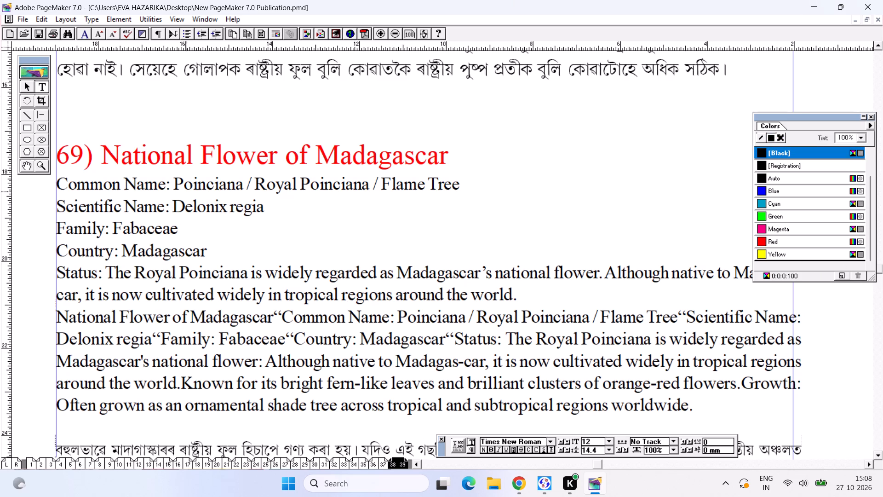
Insert two tabs before the Common Name value and before the Scientific Name value of the Madagascar entry to align them in a column.
left_click(178, 182)
key("Tab")
key("Tab")
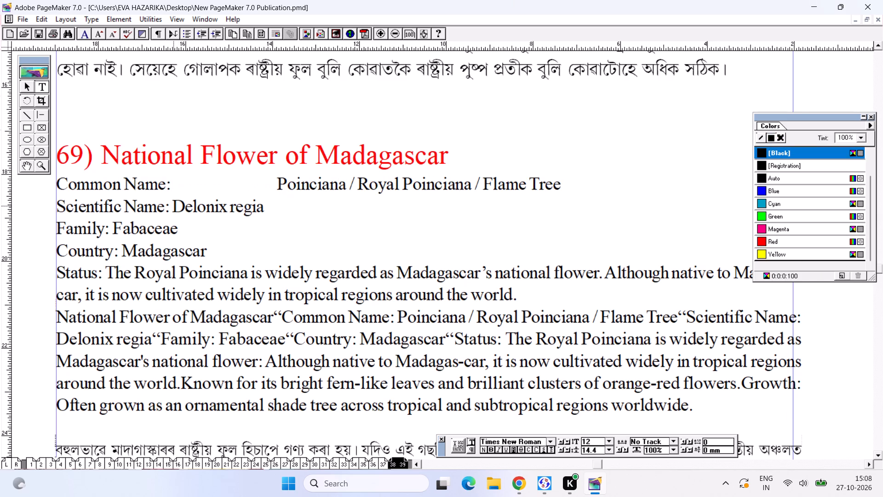
left_click(172, 205)
key("Tab")
key("Tab")
Italicize the scientific name "Delonix regia" in the Madagascar entry and save the publication.
left_click_drag(268, 210, 369, 219)
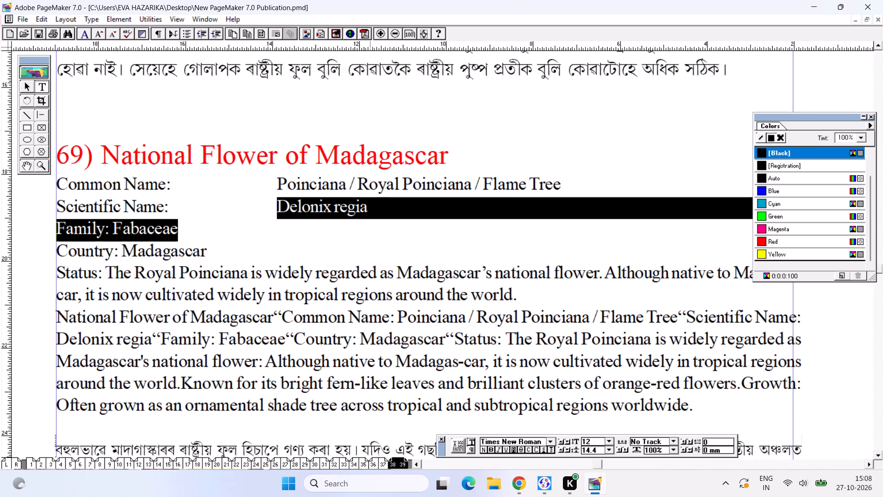
left_click(371, 204, "shift")
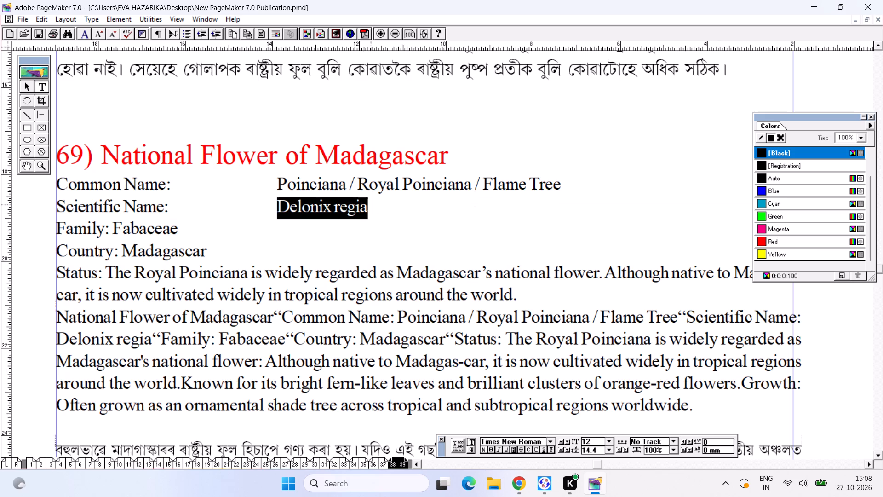
key("ctrl+shift+i")
key("ctrl+s")
key("ctrl+s")
Tab the Family value "Fabaceae" across to align with the values of the lines above it.
left_click(114, 230)
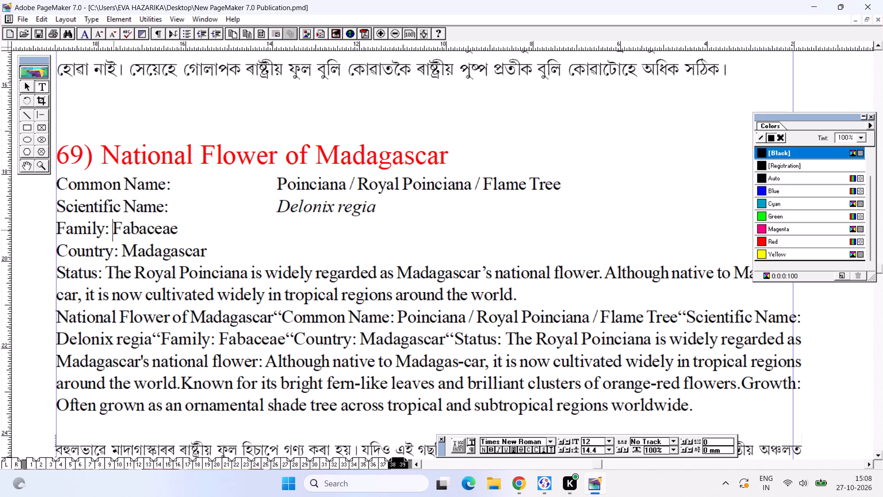
key("Tab")
key("Tab")
key("Tab")
key("Tab")
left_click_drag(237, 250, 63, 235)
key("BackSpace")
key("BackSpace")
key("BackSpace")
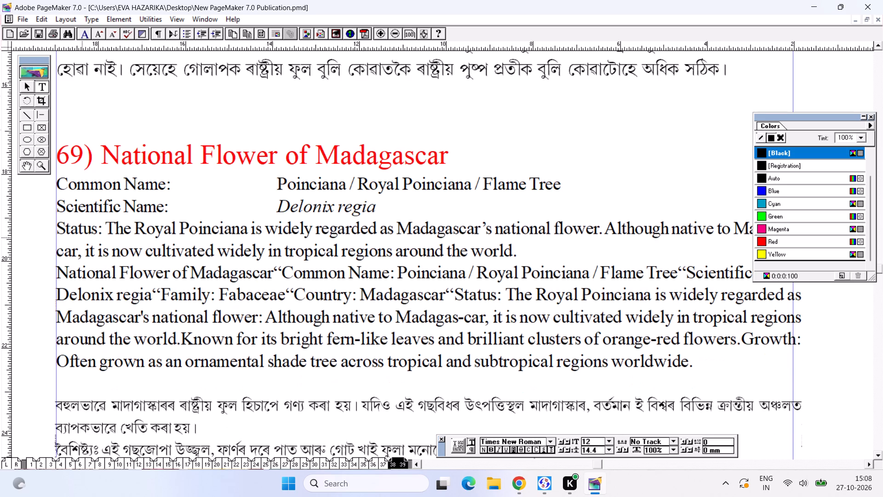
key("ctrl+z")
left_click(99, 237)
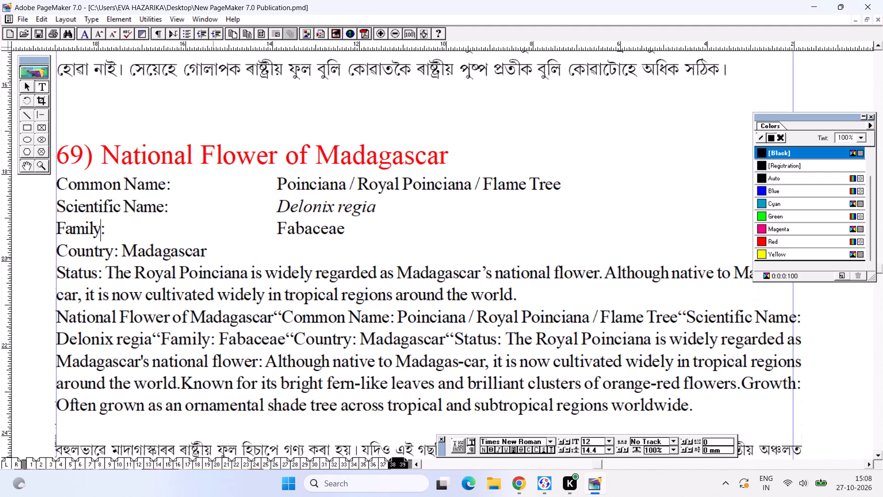
Delete the Country line and the "Status:" label from the Madagascar entry.
left_click_drag(213, 255, 61, 254)
key("BackSpace")
key("BackSpace")
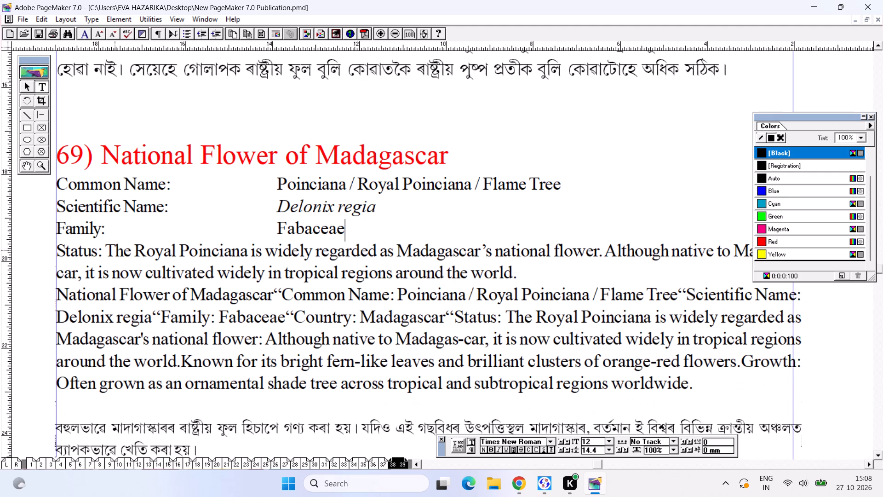
left_click_drag(108, 252, 44, 251)
key("BackSpace")
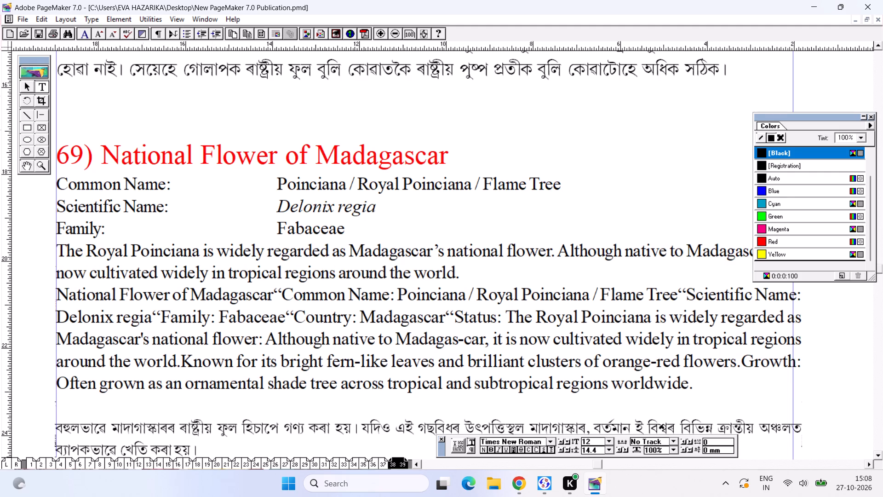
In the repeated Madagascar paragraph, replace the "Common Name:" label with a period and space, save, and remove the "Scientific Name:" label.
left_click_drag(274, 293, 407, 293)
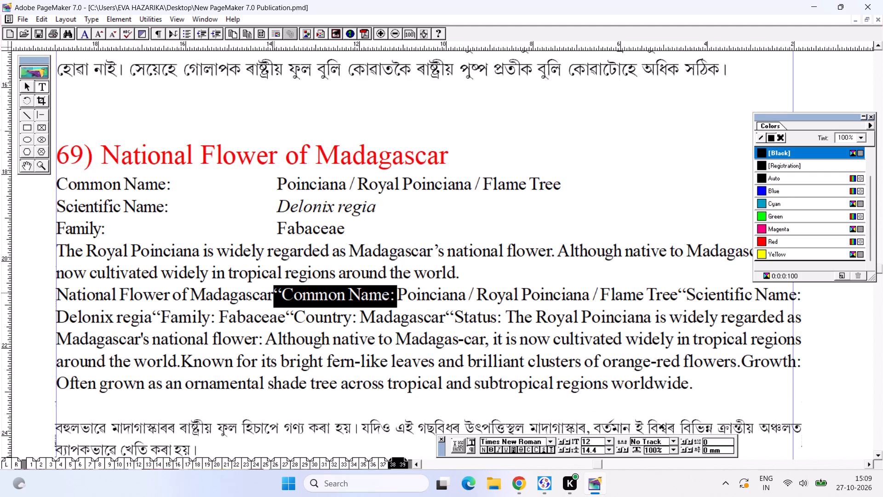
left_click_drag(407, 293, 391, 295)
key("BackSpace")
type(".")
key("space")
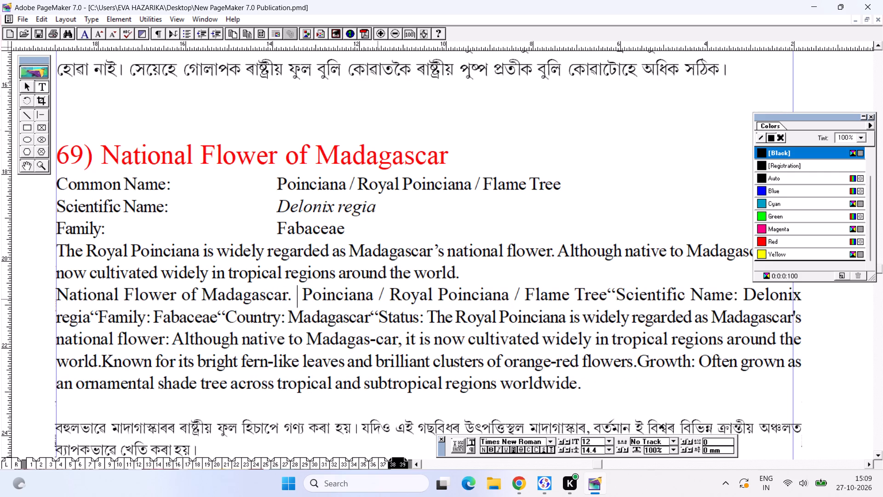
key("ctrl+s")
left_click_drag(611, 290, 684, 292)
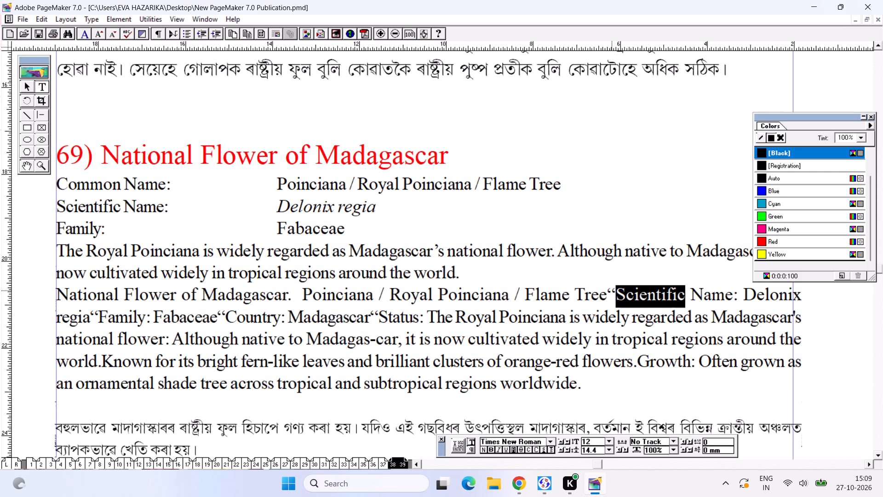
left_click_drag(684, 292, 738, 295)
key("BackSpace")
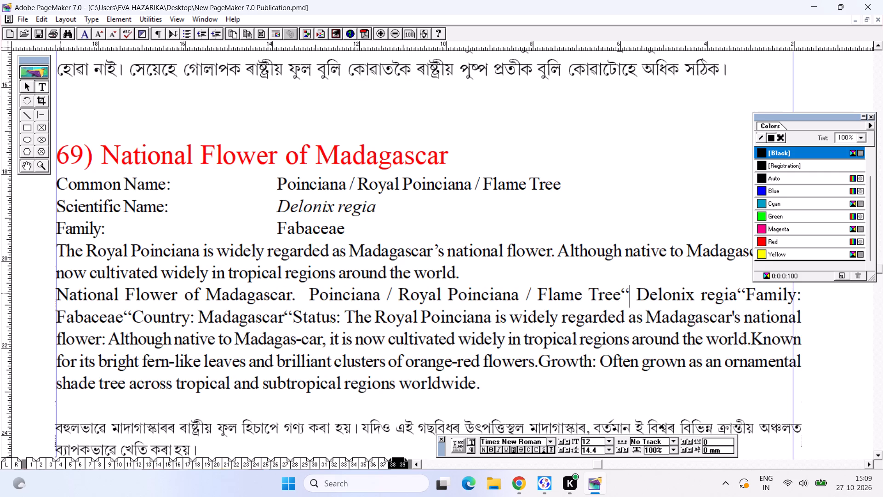
Delete the repeated lead-in from "National Flower of Madagascar" through "Status:" plus the leftover leading space, and save the publication.
left_click_drag(59, 293, 322, 329)
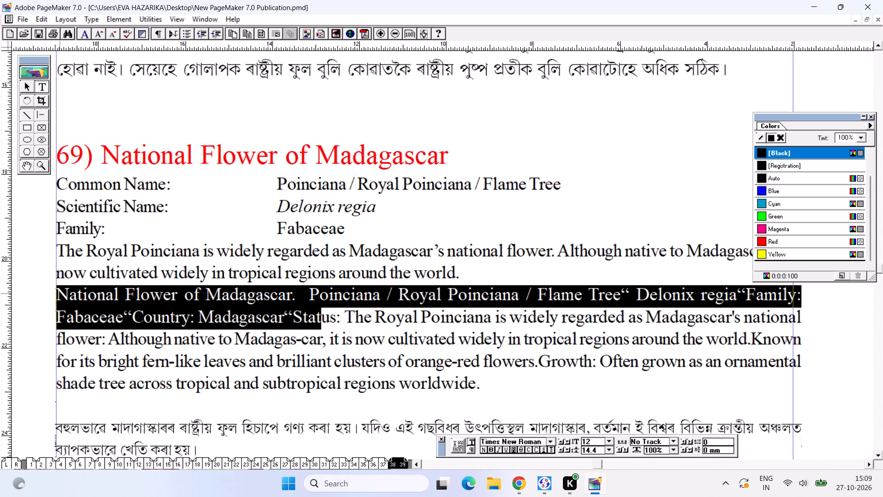
left_click_drag(322, 329, 340, 324)
key("BackSpace")
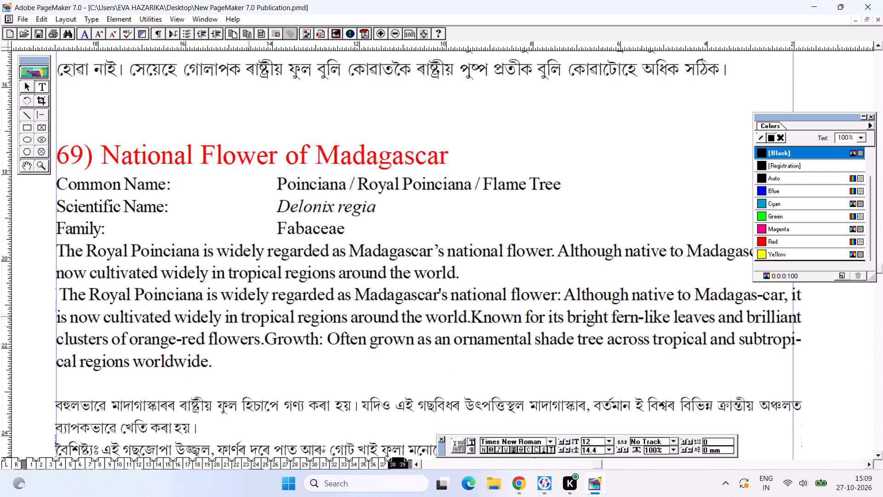
left_click_drag(63, 305, 26, 303)
left_click(49, 300)
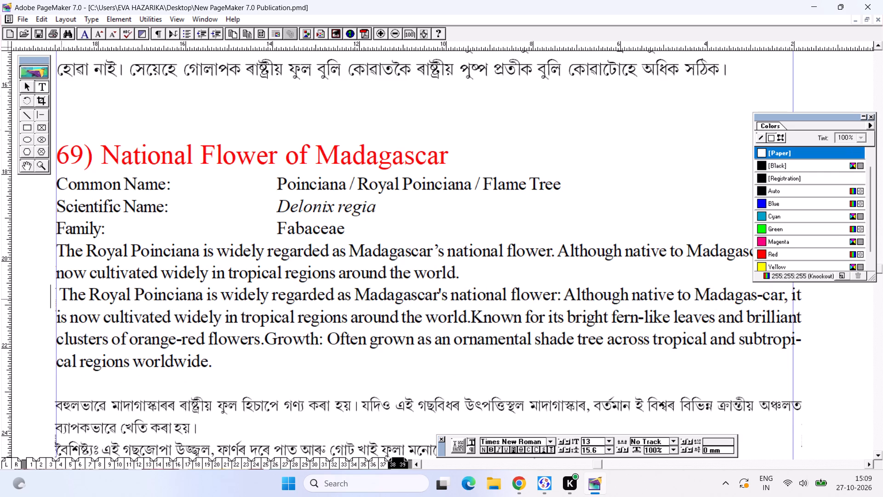
left_click_drag(61, 299, 40, 302)
key("BackSpace")
key("ctrl+s")
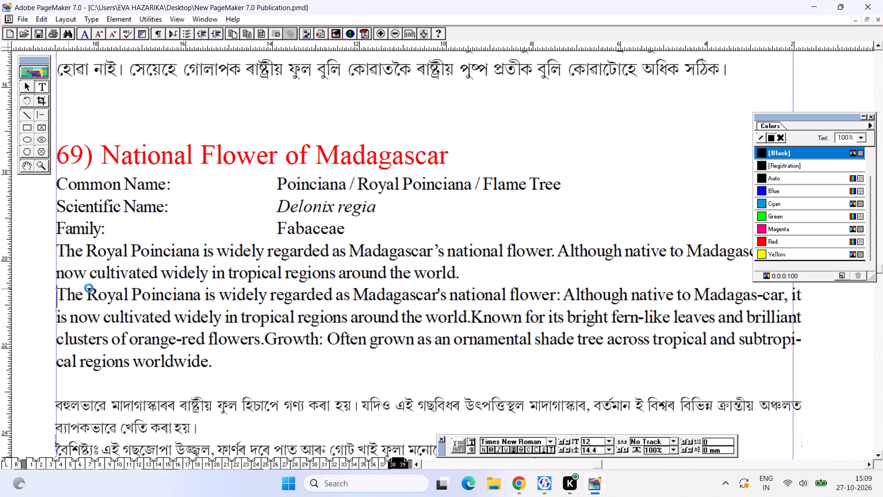
Resize the Madagascar text block to about 169.4 mm wide so its edge meets the page's right margin guide.
left_click(23, 87)
left_click(355, 307)
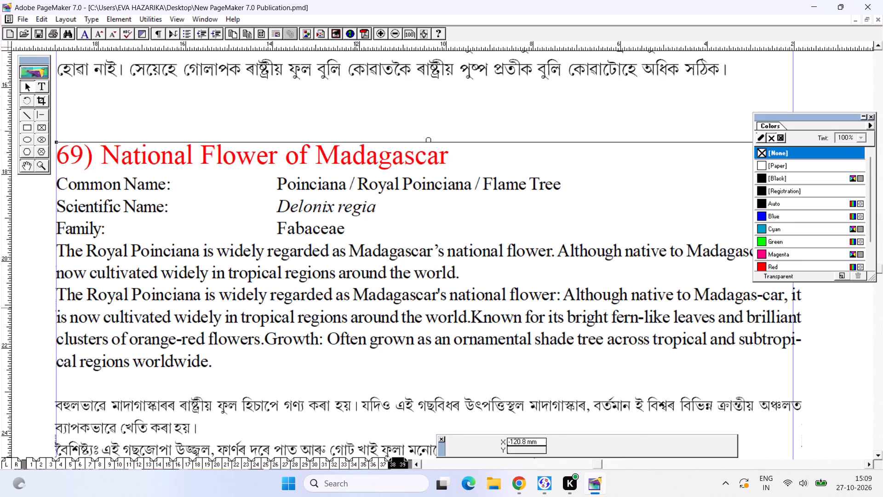
left_click(354, 307)
left_click_drag(372, 357, 370, 312, "alt")
left_click_drag(386, 387, 369, 367, "alt")
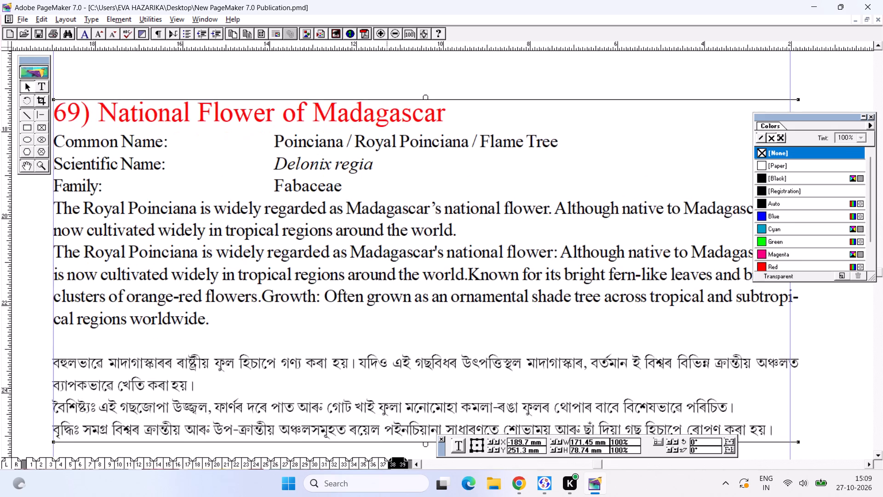
left_click_drag(369, 367, 318, 284, "alt")
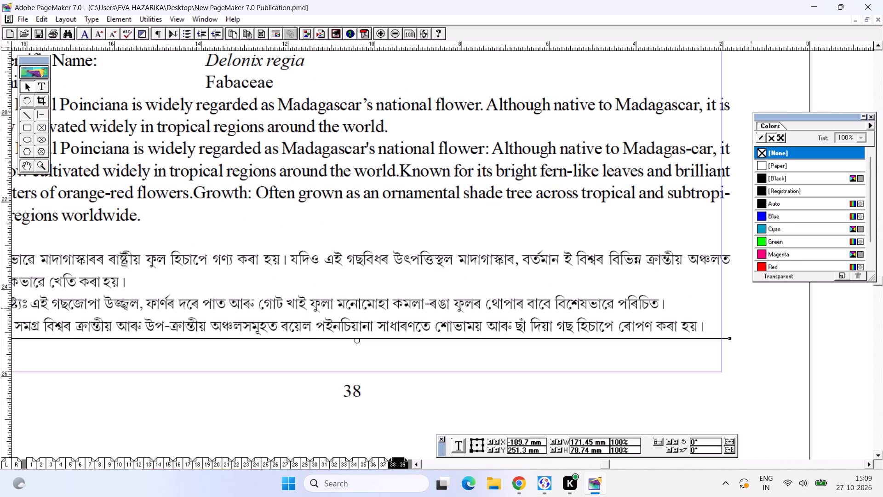
left_click_drag(730, 336, 719, 374)
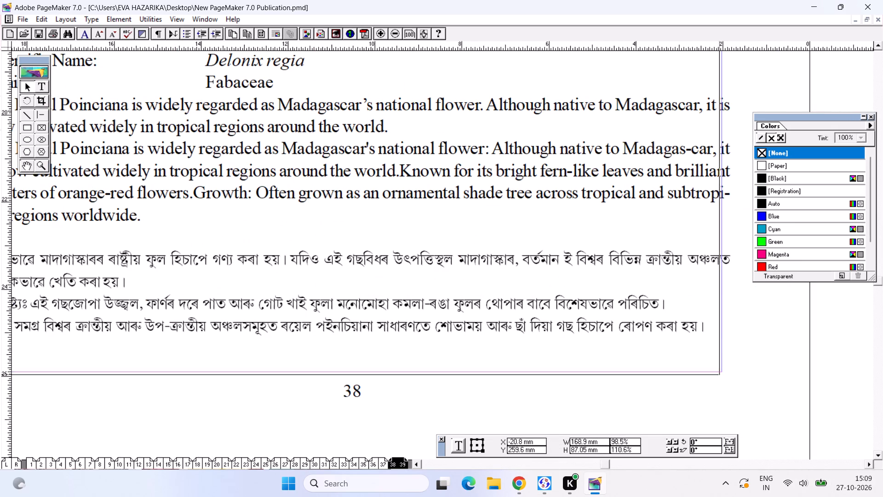
left_click_drag(719, 374, 721, 371)
left_click_drag(357, 351, 451, 345, "alt")
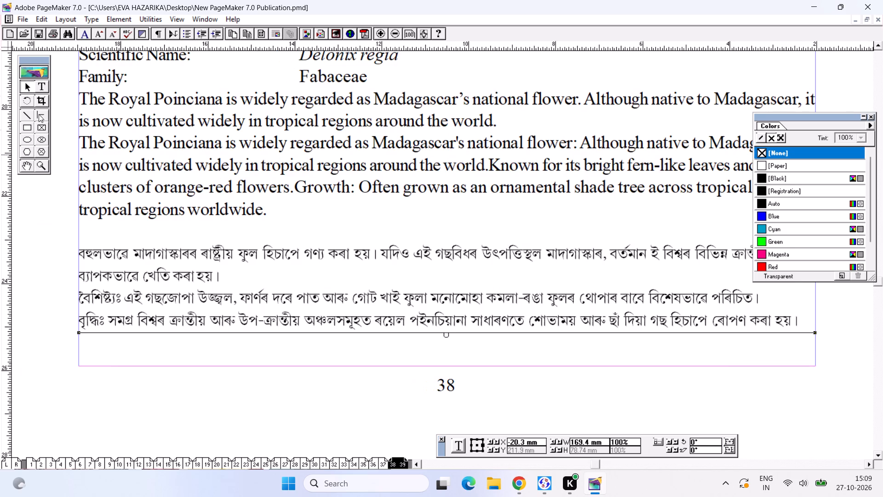
Enlarge the Assamese paragraphs of the Madagascar entry to 14 pt and remove the blank line above them.
left_click(44, 88)
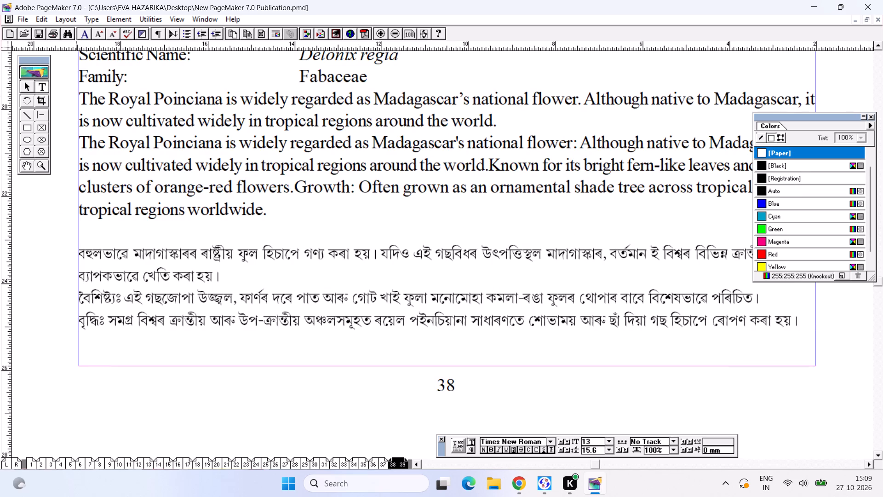
left_click_drag(77, 257, 855, 327)
key("ctrl+shift+period")
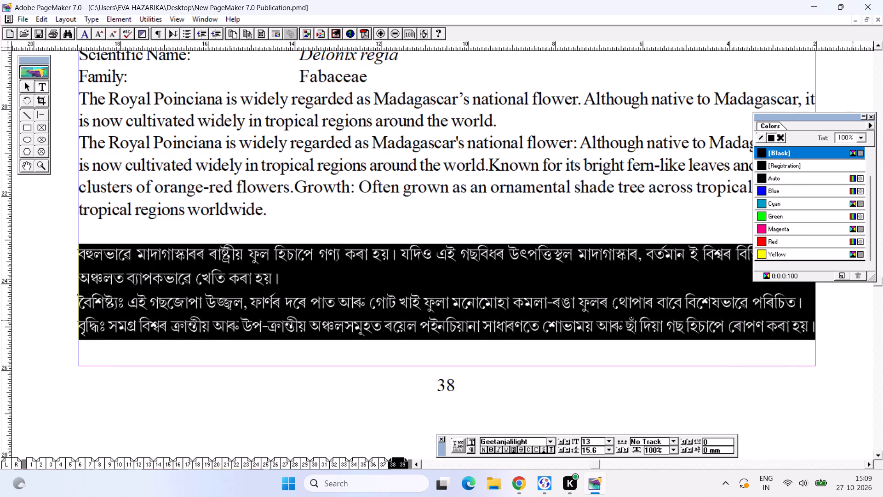
key("ctrl+shift+period")
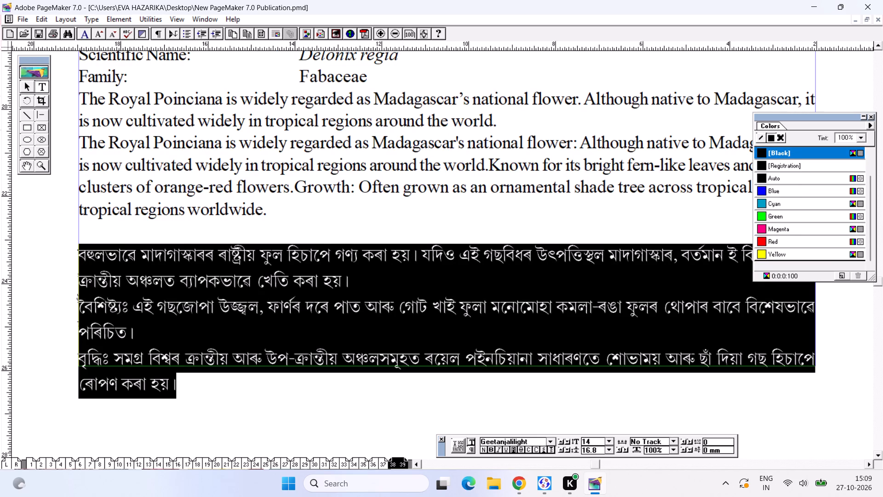
left_click(100, 238)
key("BackSpace")
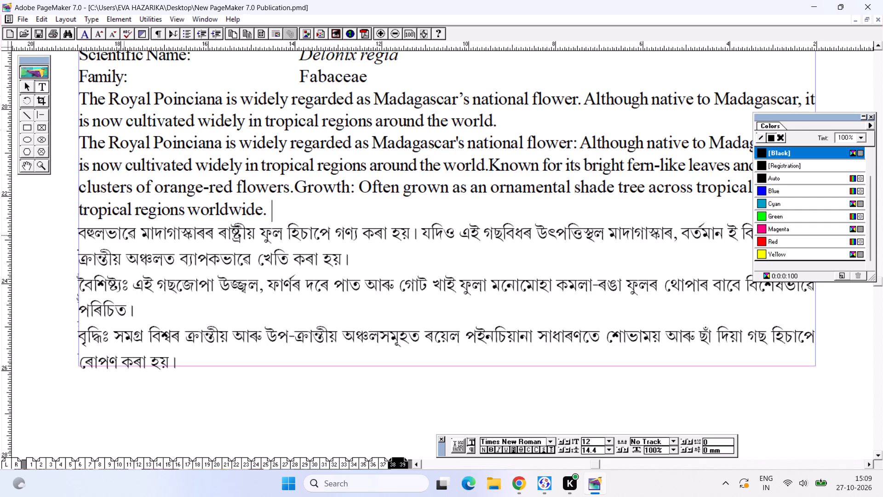
Copy the heading text "69) National Flower of Madagascar" on page 38.
key("ctrl+0")
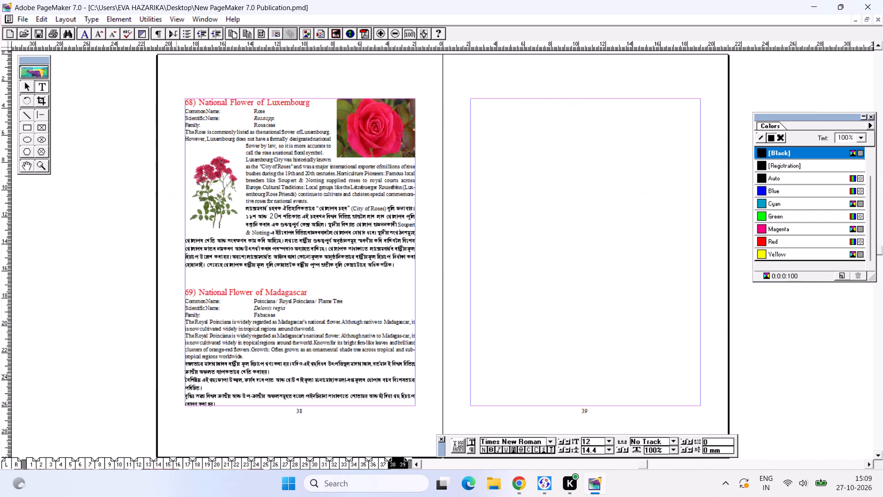
left_click(271, 366)
left_click(212, 335)
left_click(38, 82)
left_click_drag(313, 294, 309, 293)
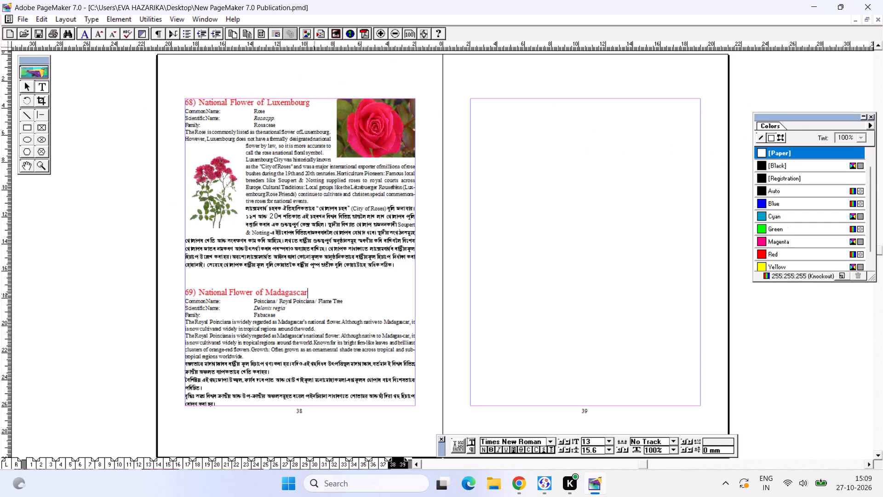
left_click_drag(309, 293, 139, 288)
key("ctrl+c")
key("ctrl+c")
key("ctrl+c")
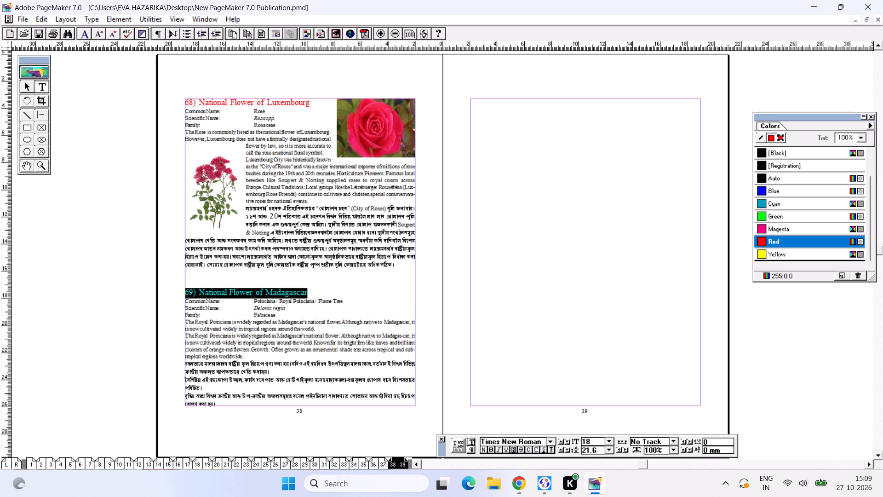
left_click(372, 462)
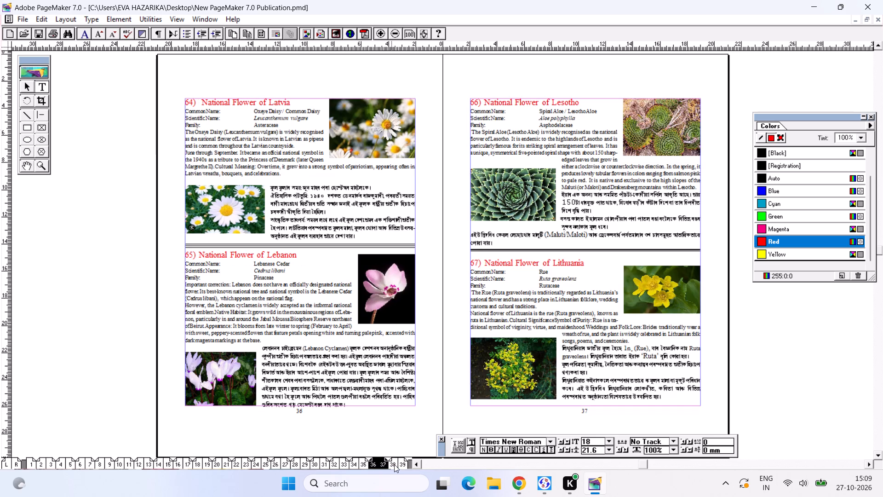
left_click(394, 464)
key("ctrl+c")
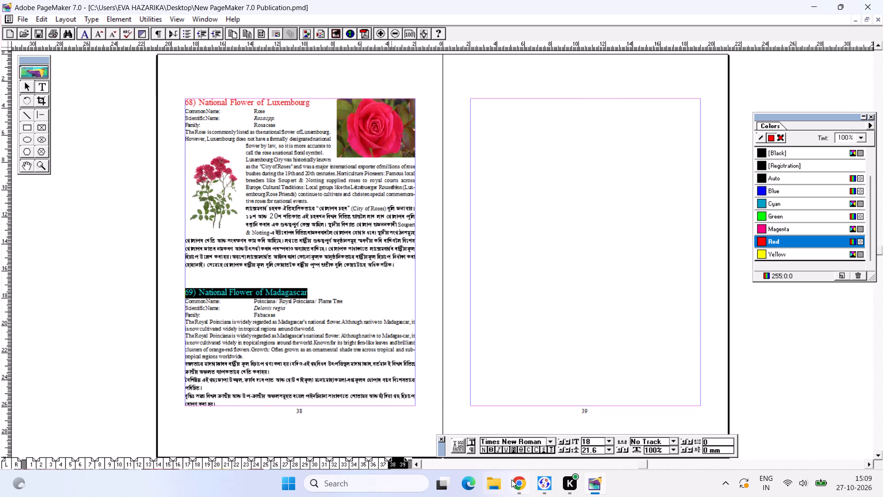
Switch to Chrome and search Google Images for "69) National Flower of Madagascar".
left_click(511, 480)
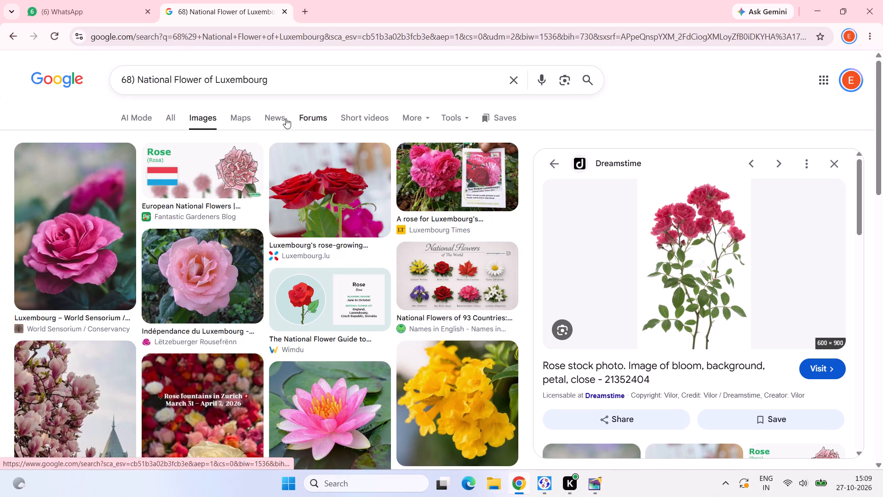
left_click_drag(289, 83, 0, 69)
key("ctrl+v")
key("Return")
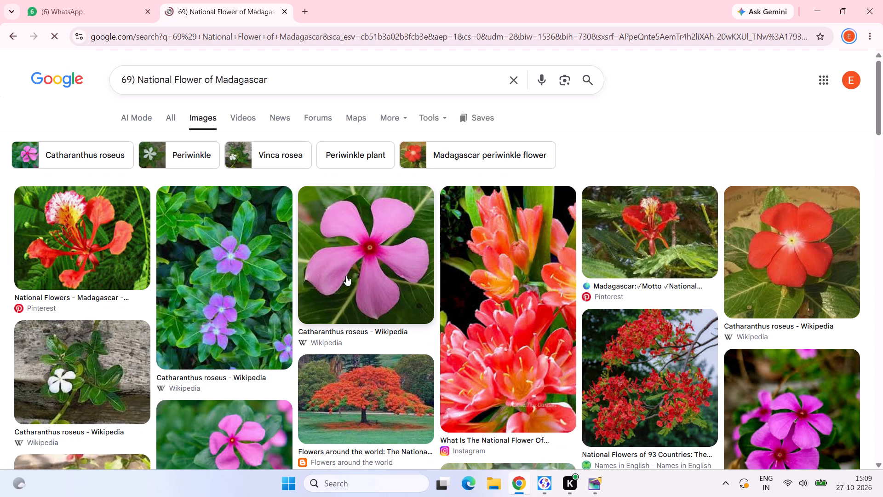
Check the flower names in the Madagascar entry on page 38 in PageMaker, and return to the image results in Chrome.
left_click(601, 486)
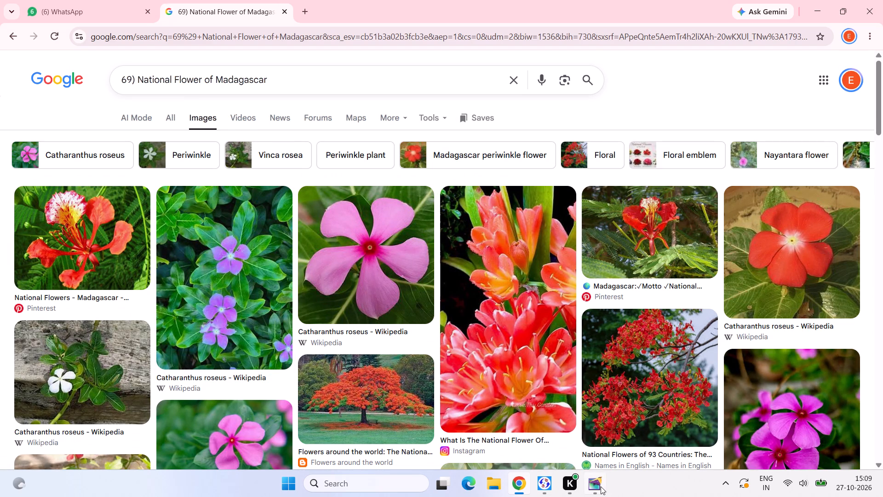
left_click_drag(797, 463, 793, 422)
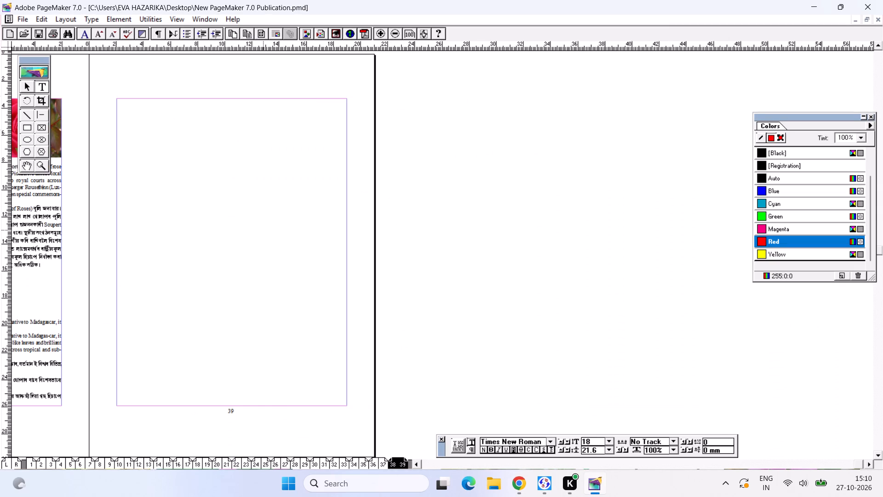
key("ctrl+0")
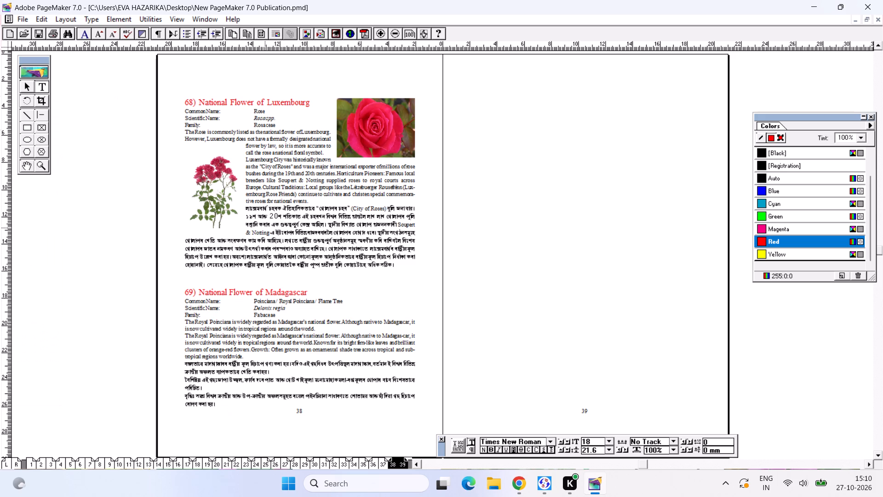
key("ctrl+2")
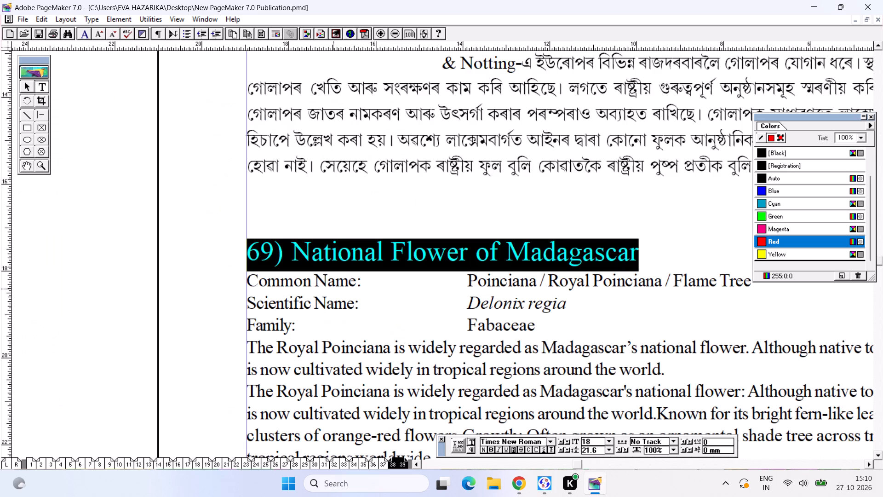
left_click(820, 0)
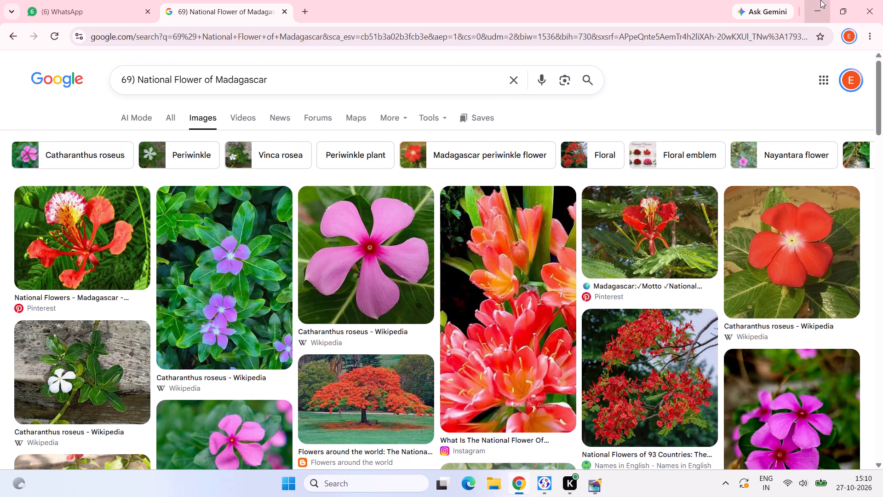
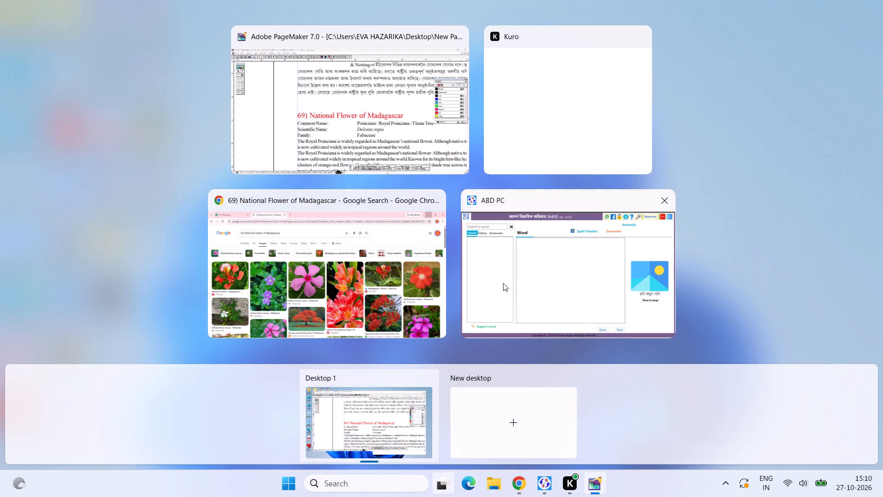
Review the Madagascar entry on page 38 in PageMaker and look through the Chrome image results for a matching flower picture.
left_click(376, 95)
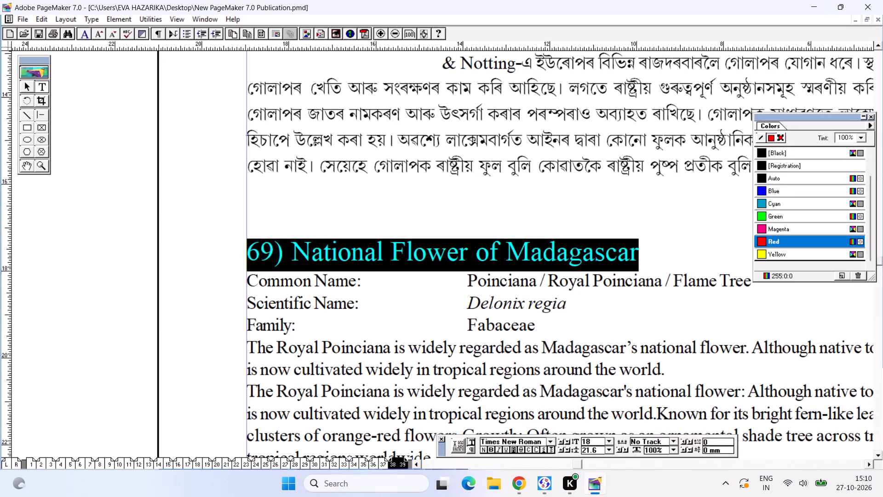
left_click_drag(453, 311, 240, 294, "alt")
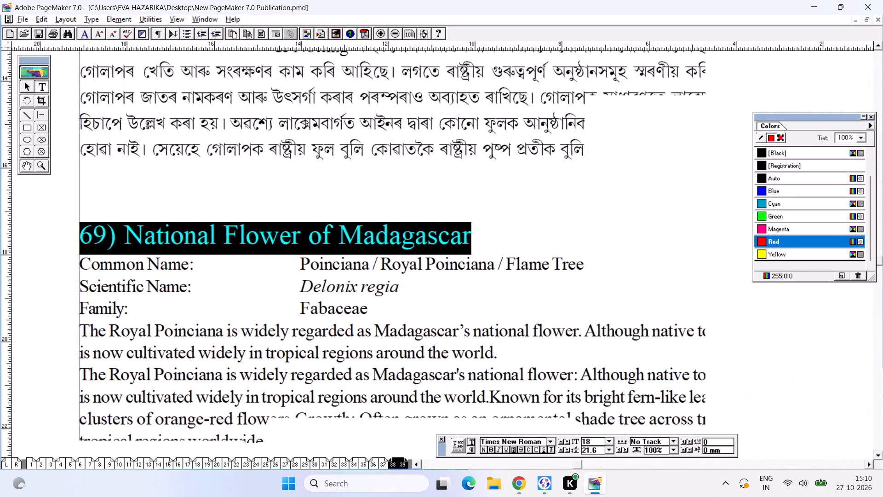
left_click(303, 291)
left_click_drag(242, 347, 256, 133, "alt")
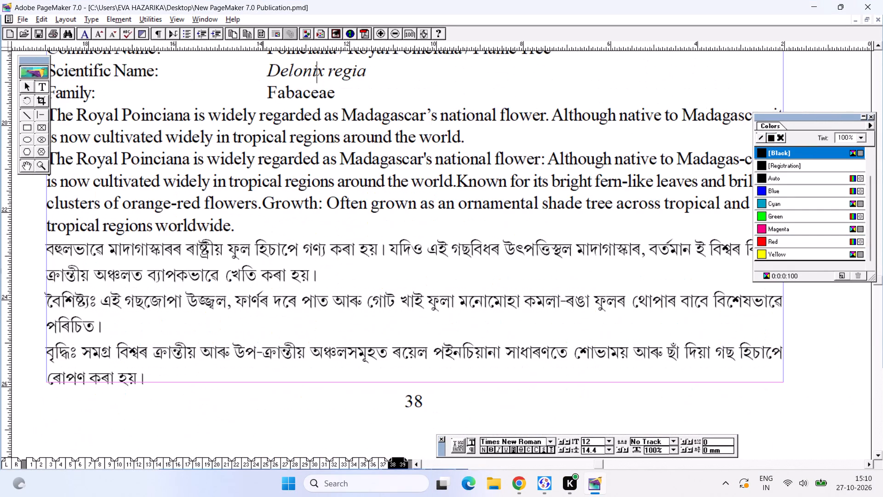
left_click_drag(262, 283, 263, 248, "alt")
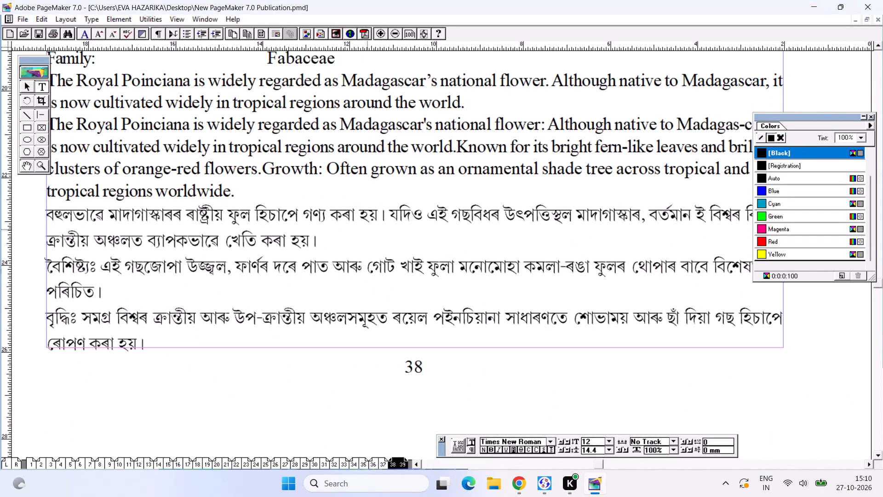
key("ctrl+0")
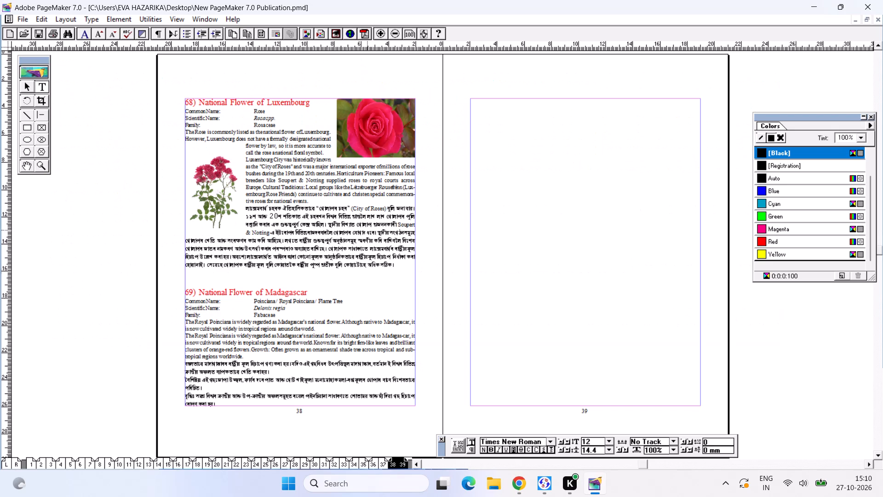
left_click(522, 480)
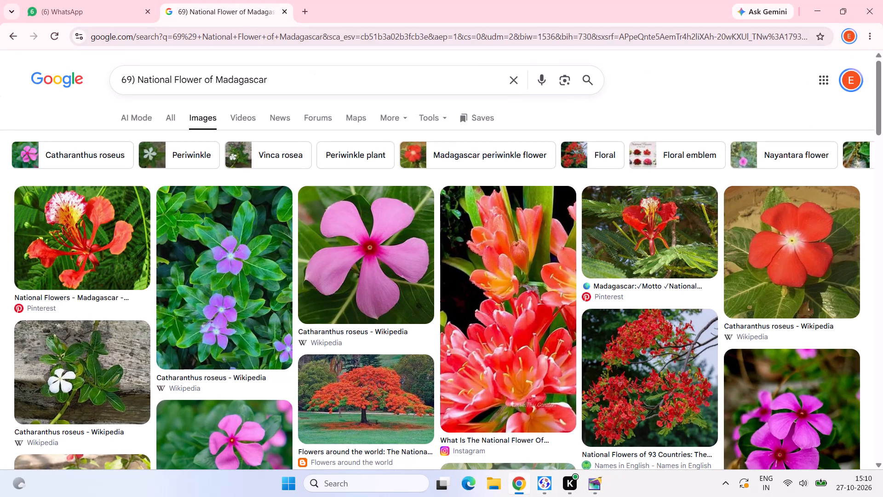
scroll(189, 295, "down", 1)
scroll(716, 234, "down", 1)
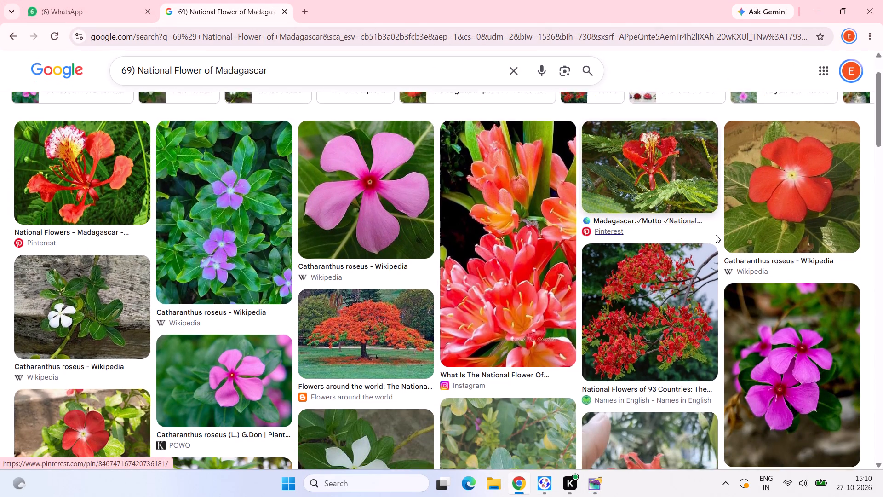
scroll(716, 235, "down", 4)
scroll(716, 235, "up", 8)
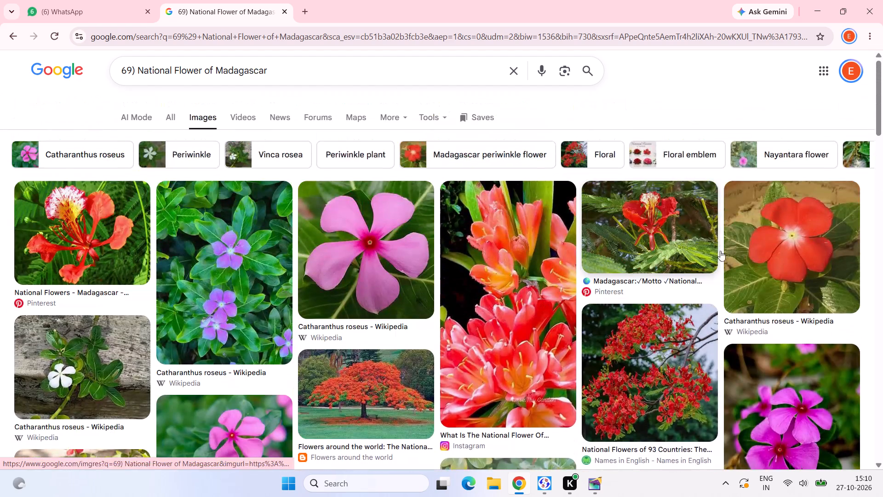
Copy the common name "Poinciana / Royal Poinciana / Flame Tree" from the Madagascar entry in PageMaker.
left_click(605, 484)
left_click_drag(251, 299, 357, 314)
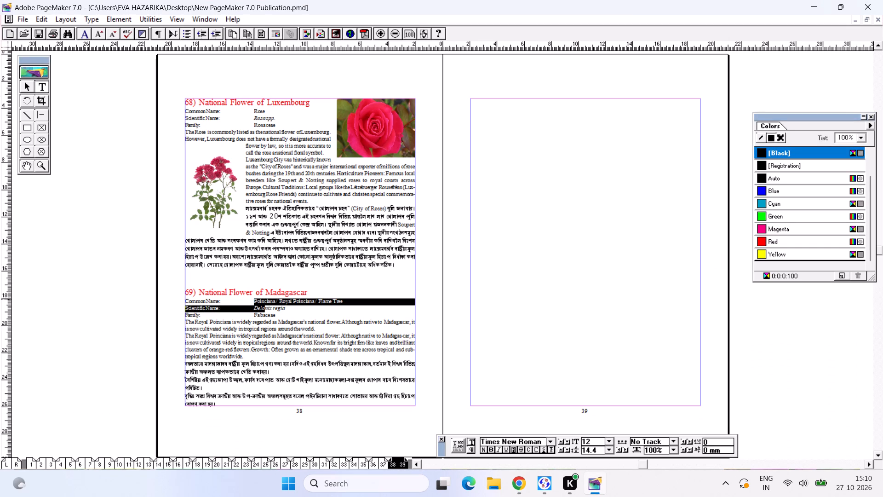
left_click_drag(357, 314, 371, 306)
left_click(245, 299)
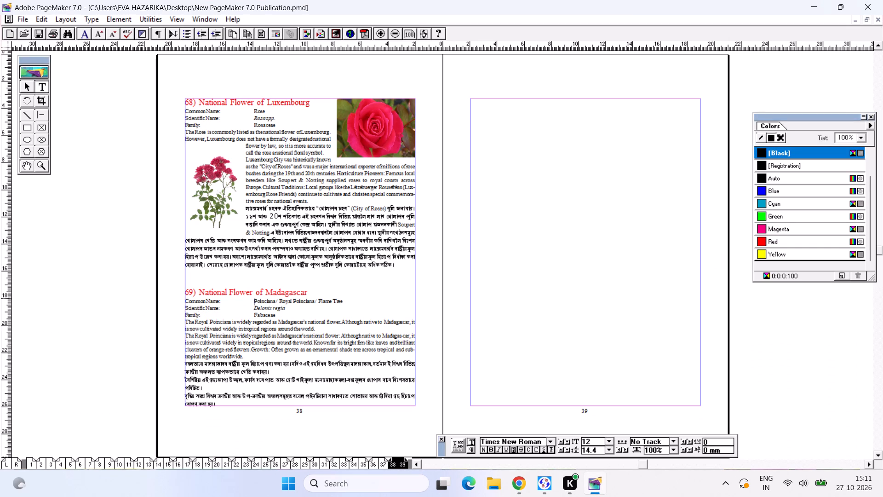
left_click_drag(242, 299, 361, 299)
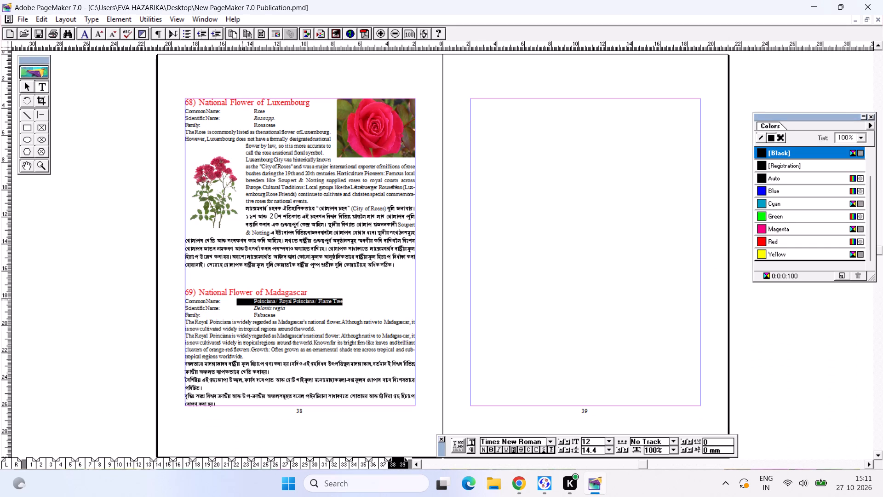
key("ctrl+c")
key("ctrl+c")
key("ctrl+c")
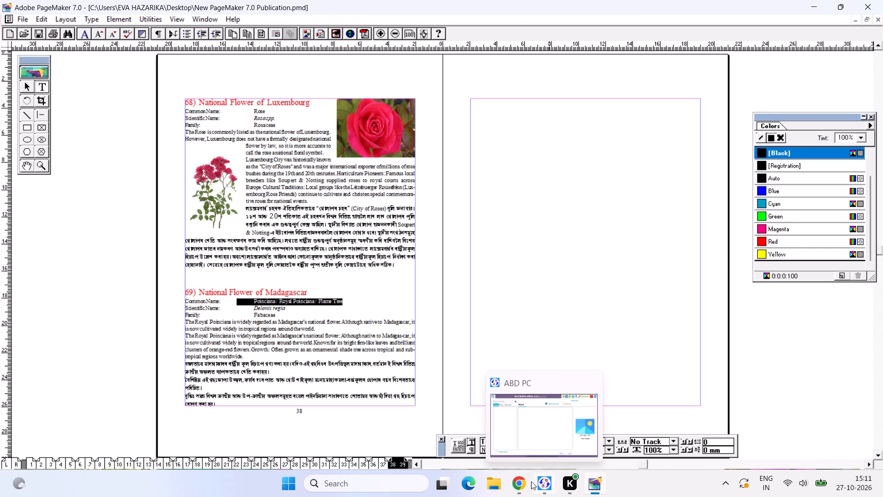
Switch to Chrome and search images for "69) National Flower of Madagascar Poinciana / Royal Poinciana / Flame Tree".
left_click(524, 482)
left_click(287, 90)
key("space")
key("ctrl+v")
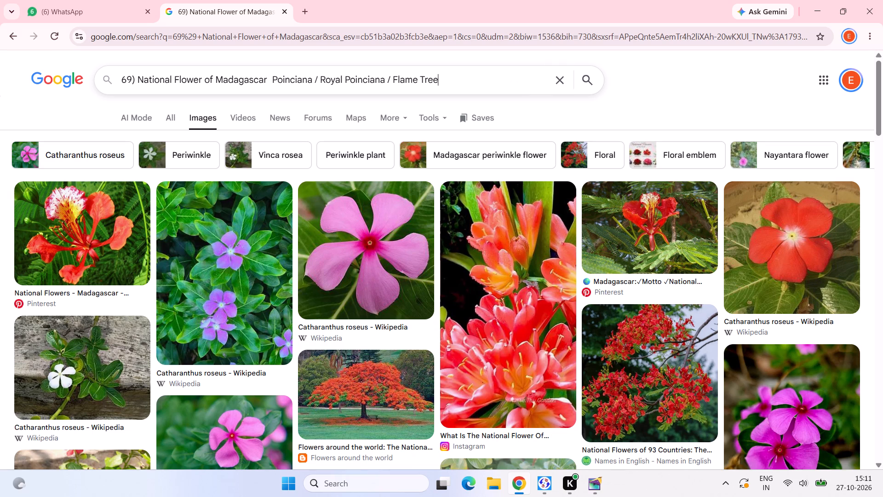
key("Return")
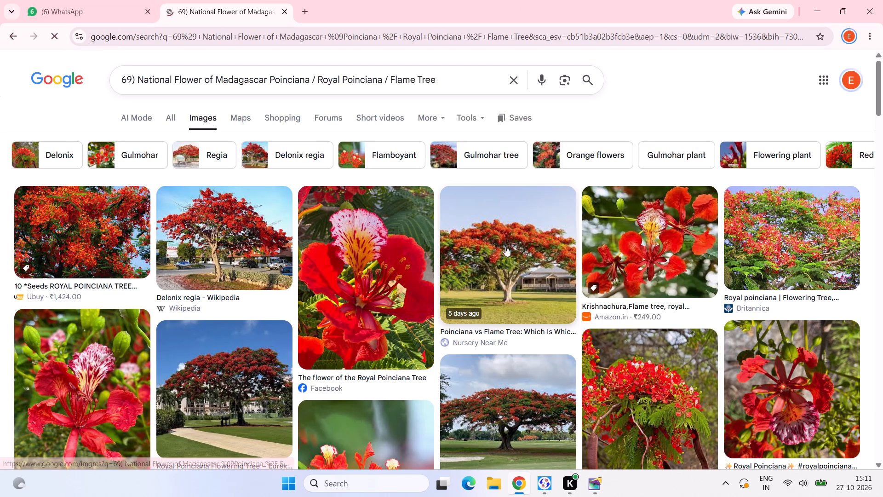
Copy the PlantSnap royal poinciana image showing red blossoms with long hanging seed pods.
scroll(626, 320, "down", 2)
left_click(622, 307)
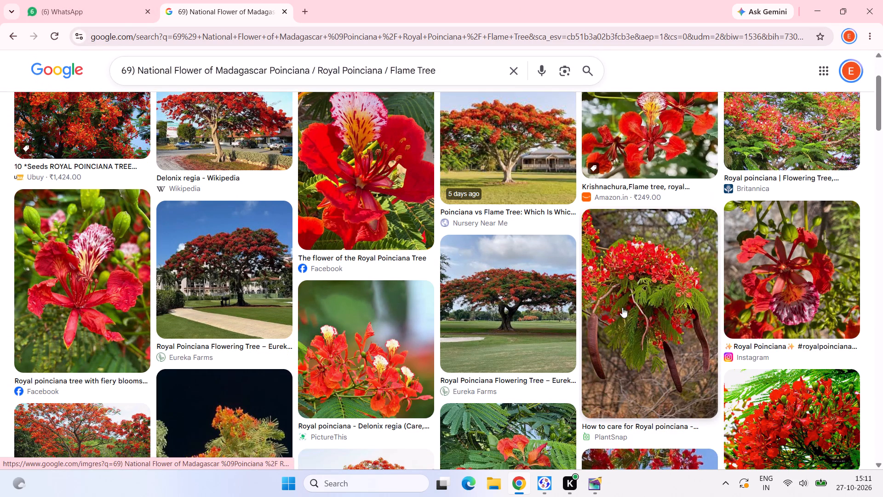
right_click(657, 201)
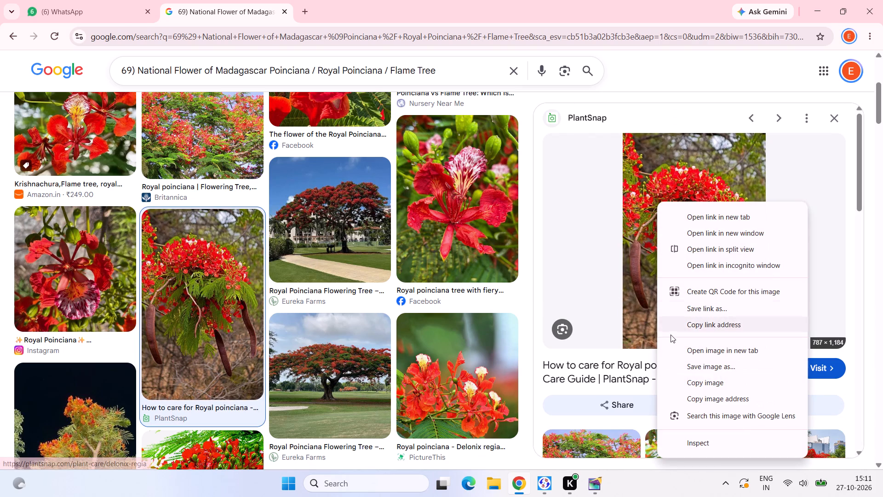
left_click(704, 384)
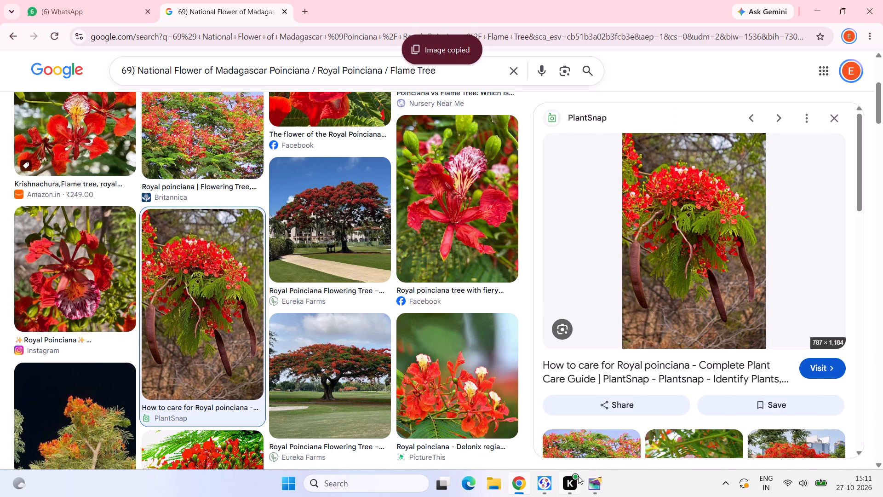
Paste the copied image onto the spread in PageMaker and shrink it to about 55 by 72 mm.
left_click(588, 491)
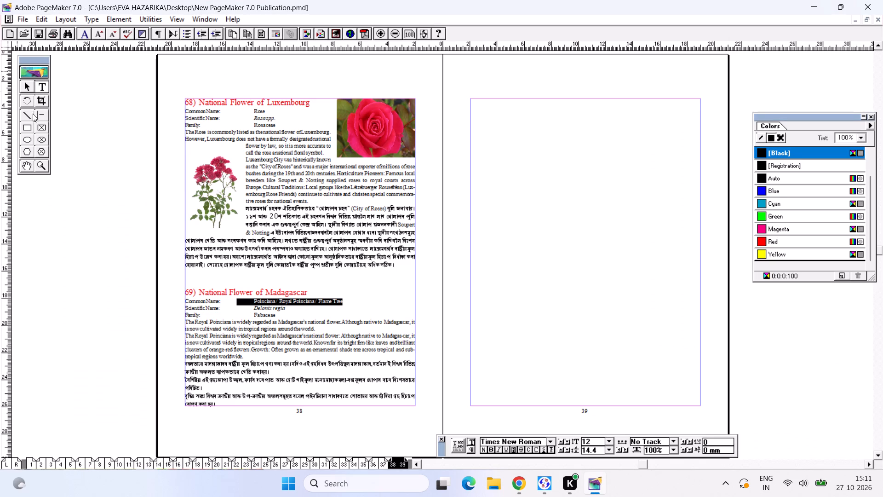
left_click(24, 85)
key("ctrl+v")
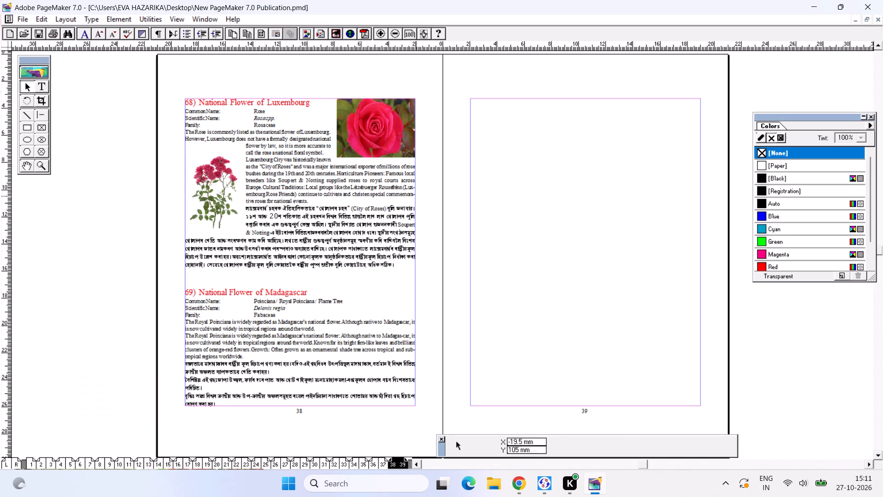
left_click_drag(360, 151, 347, 262)
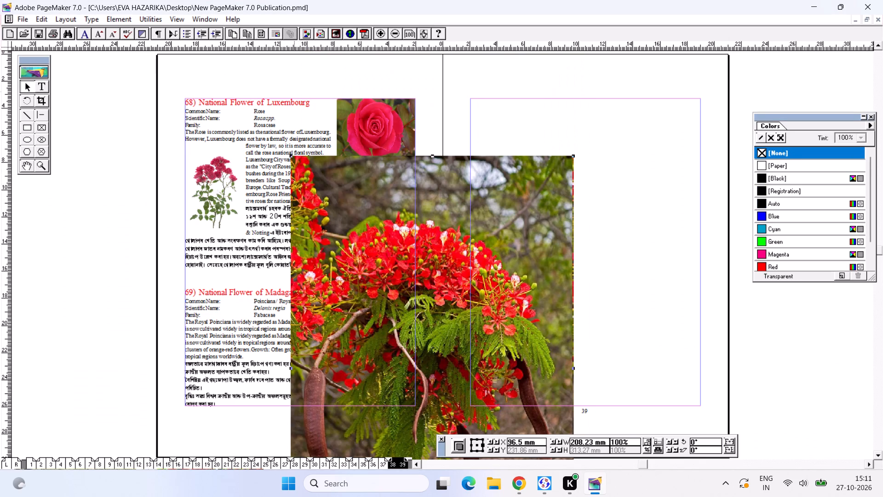
left_click_drag(293, 156, 441, 350)
left_click_drag(510, 366, 449, 144)
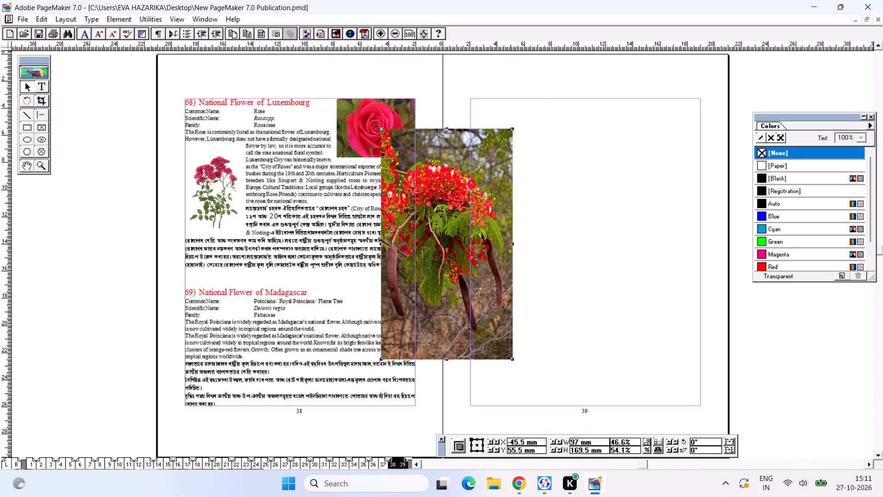
left_click_drag(381, 128, 437, 260)
left_click_drag(481, 282, 481, 283)
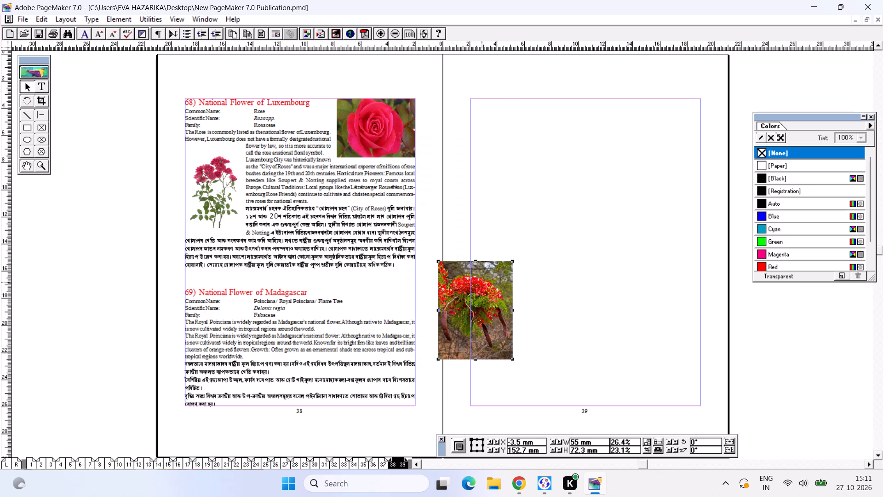
Place the pasted picture against the right margin of the Madagascar entry and resize it to about 44 by 60 mm.
left_click_drag(481, 283, 388, 296)
left_click_drag(374, 296, 385, 296)
left_click(385, 296)
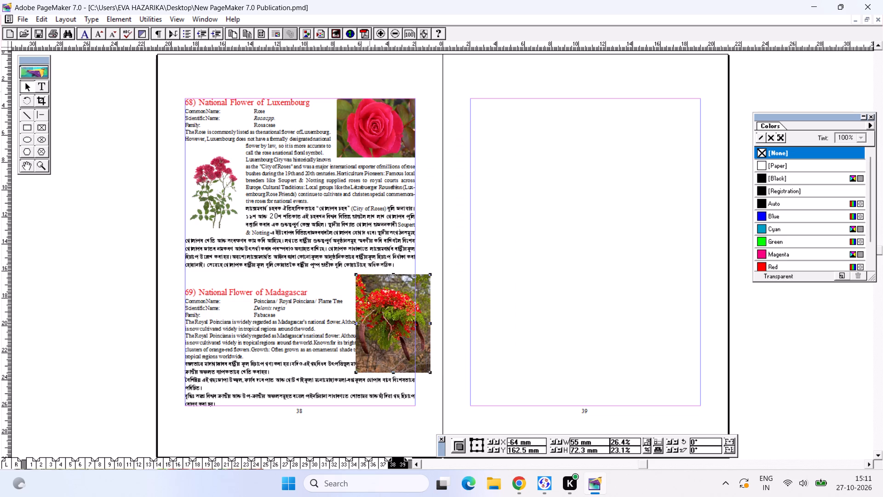
left_click_drag(355, 371, 378, 361)
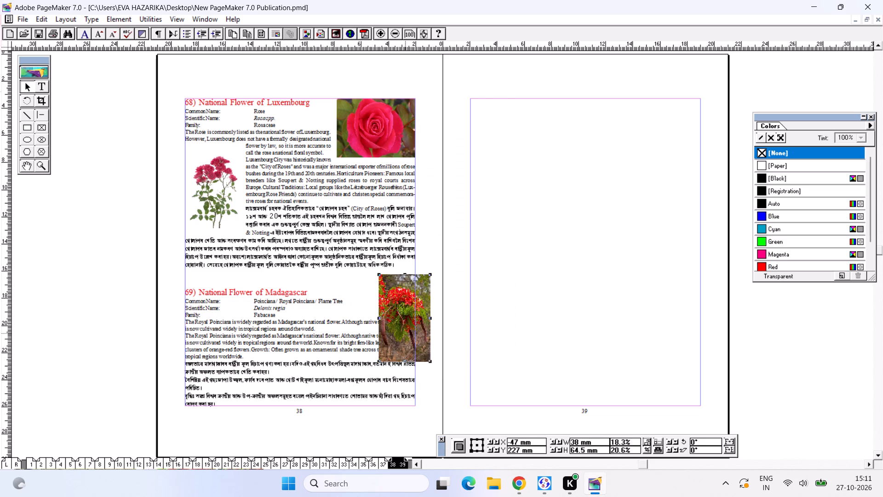
left_click_drag(404, 333, 388, 334)
left_click_drag(365, 321, 364, 320)
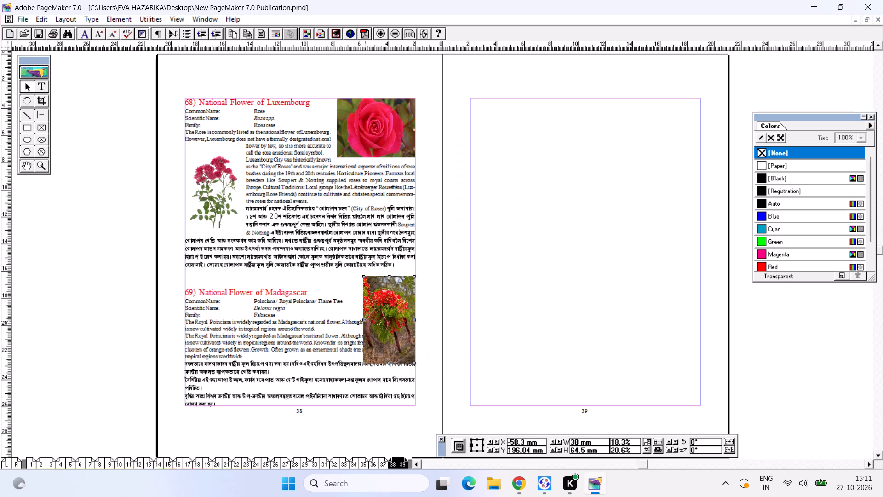
left_click_drag(364, 320, 350, 316)
left_click_drag(353, 364, 354, 358)
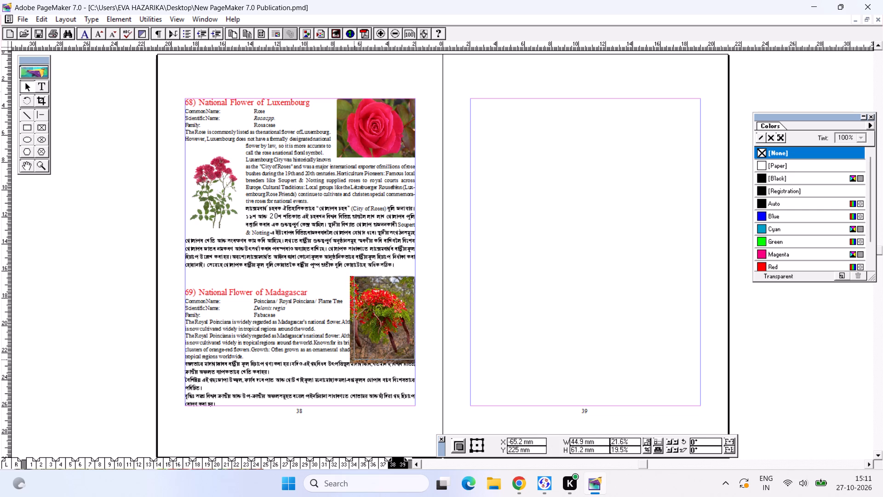
left_click_drag(354, 358, 355, 357)
left_click_drag(367, 330, 367, 337)
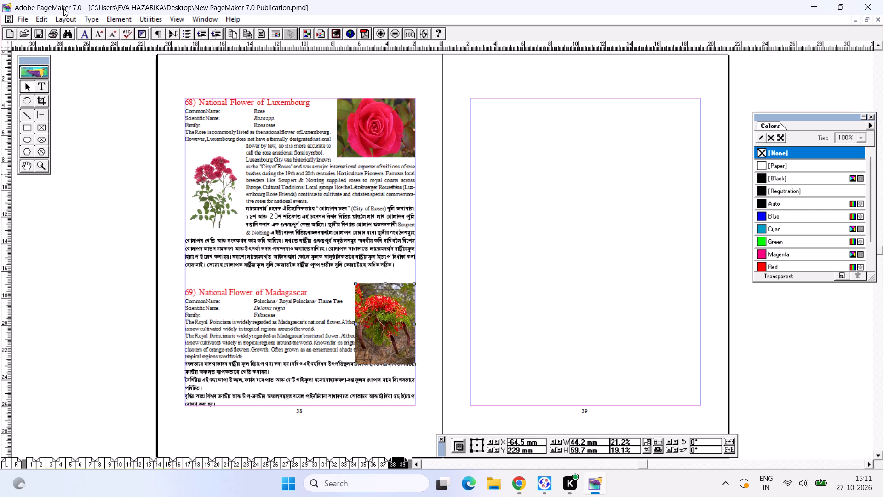
Apply text wrap around the royal poinciana picture so the Madagascar text flows beside it.
left_click(128, 18)
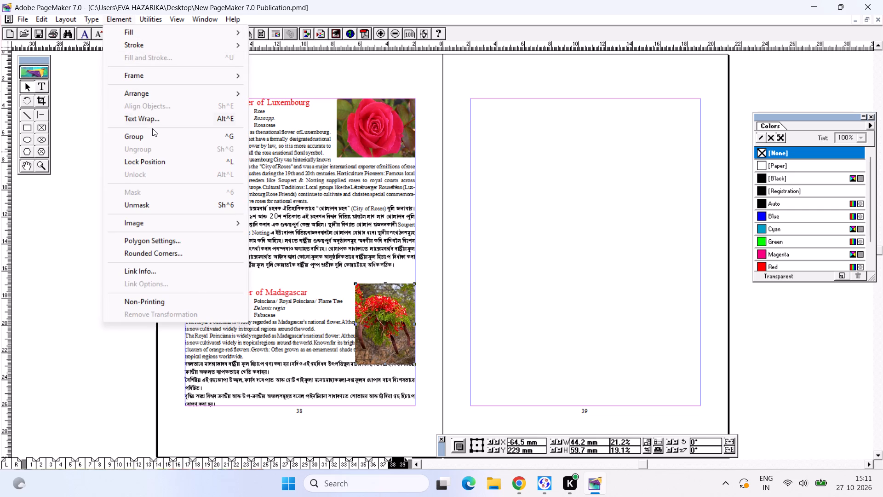
left_click(162, 118)
left_click(413, 169)
left_click(482, 158)
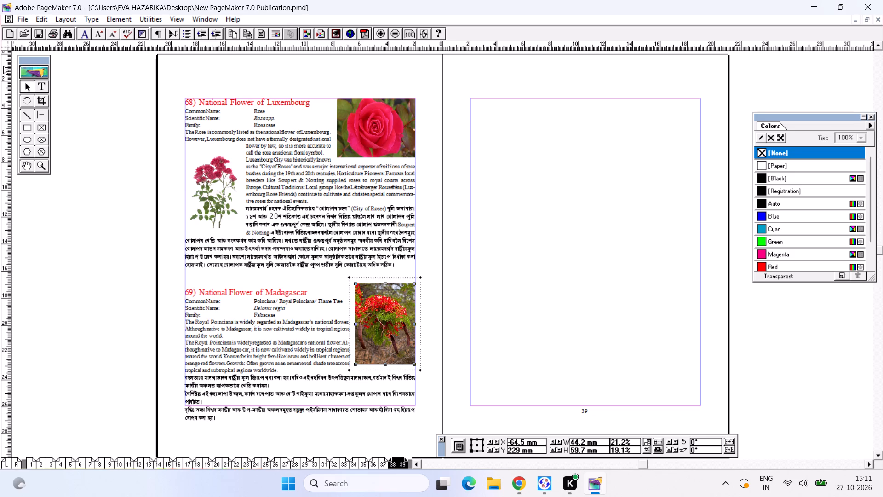
Move the royal poinciana picture up about 4 mm along the right margin and tighten the text-wrap boundary below it.
left_click_drag(379, 312, 367, 305)
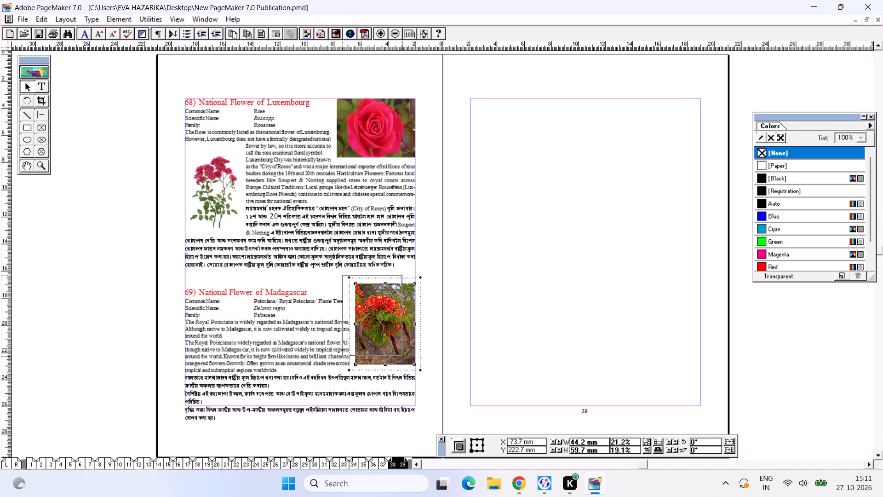
left_click_drag(367, 305, 376, 307)
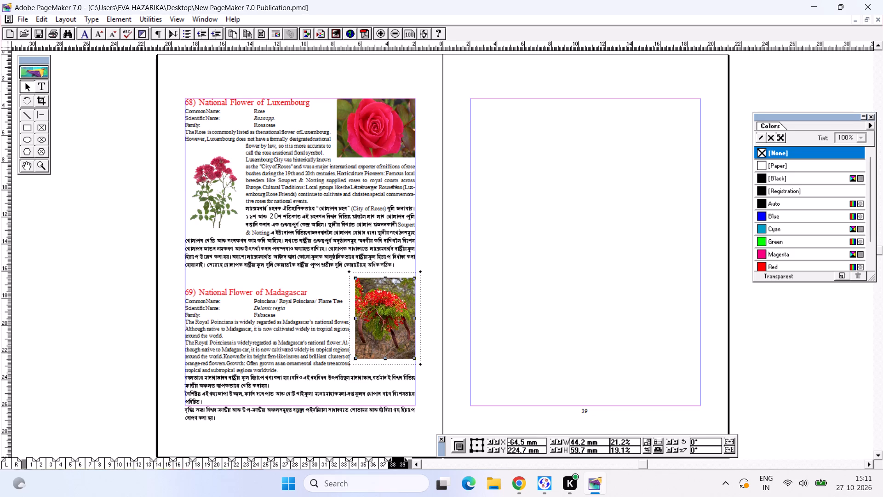
left_click_drag(355, 361, 360, 356)
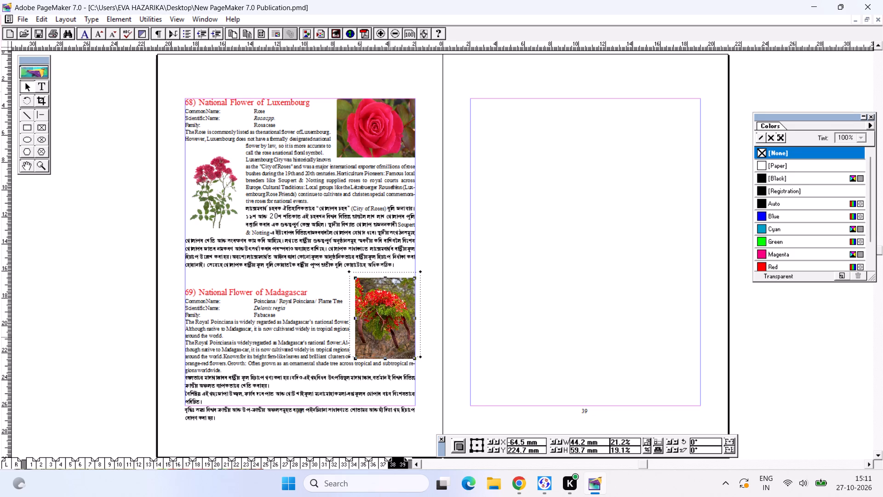
left_click_drag(395, 329, 391, 330)
left_click(393, 329)
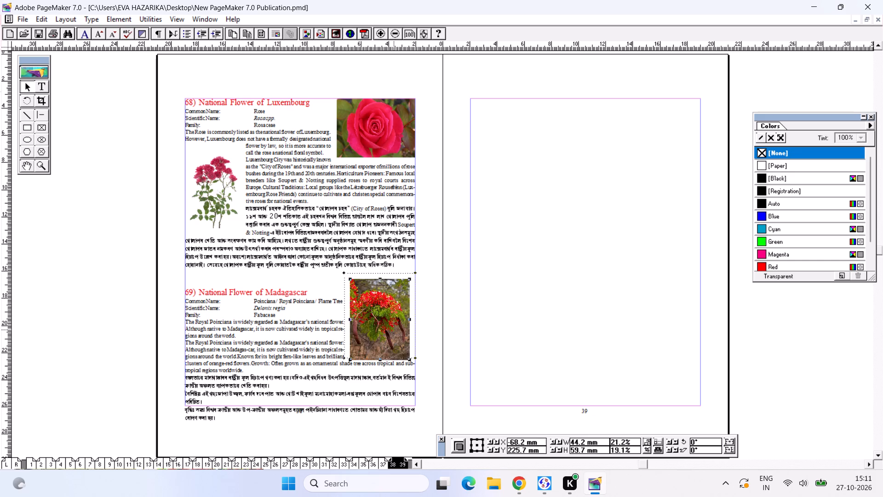
Move the Madagascar text block up about 8 mm, closer to the Luxembourg entry.
left_click(358, 380)
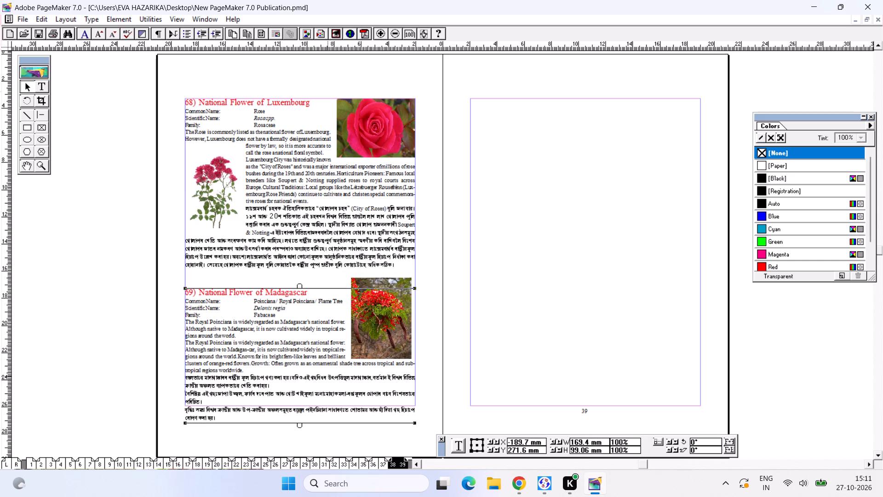
left_click_drag(327, 376, 327, 365)
Shrink the royal poinciana tree picture to about 35 by 51 mm and set it against the right margin beside the Madagascar heading.
left_click(370, 331)
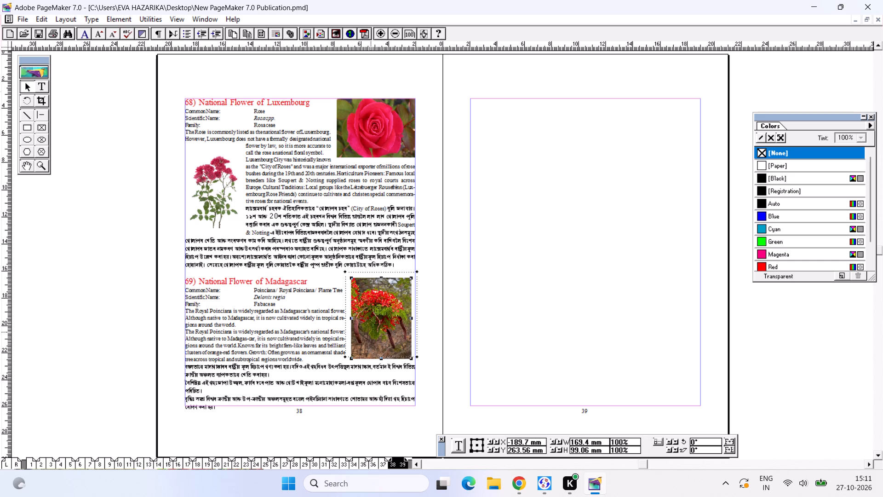
left_click_drag(352, 281, 356, 283)
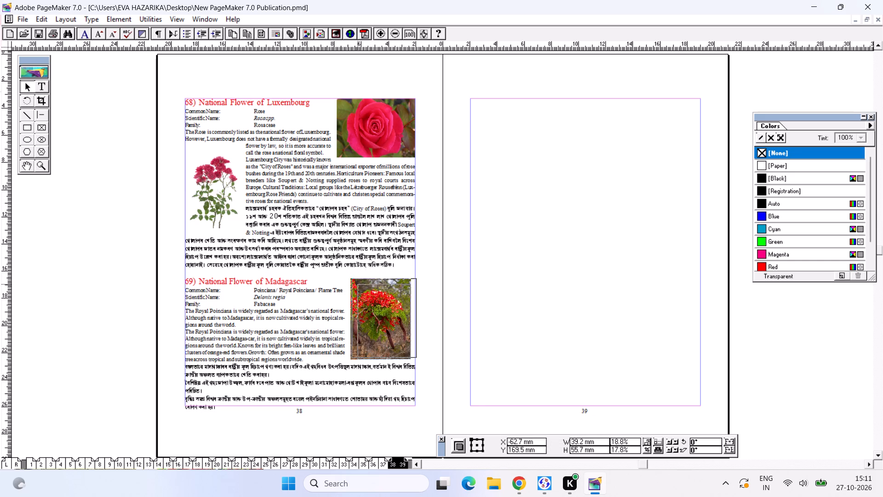
left_click_drag(356, 283, 363, 289)
left_click_drag(368, 320, 371, 310)
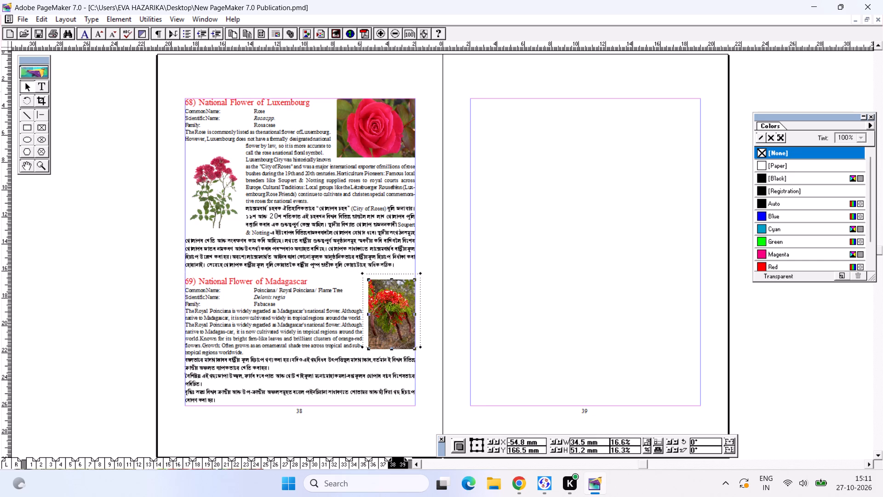
left_click(287, 368)
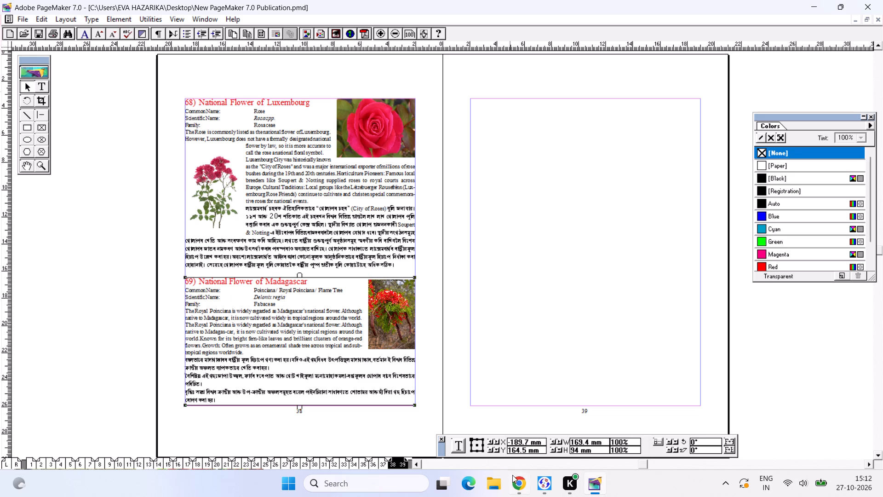
Switch to Chrome and copy the Mounts Botanical Garden close-up of a royal poinciana bloom from the image results.
left_click(512, 475)
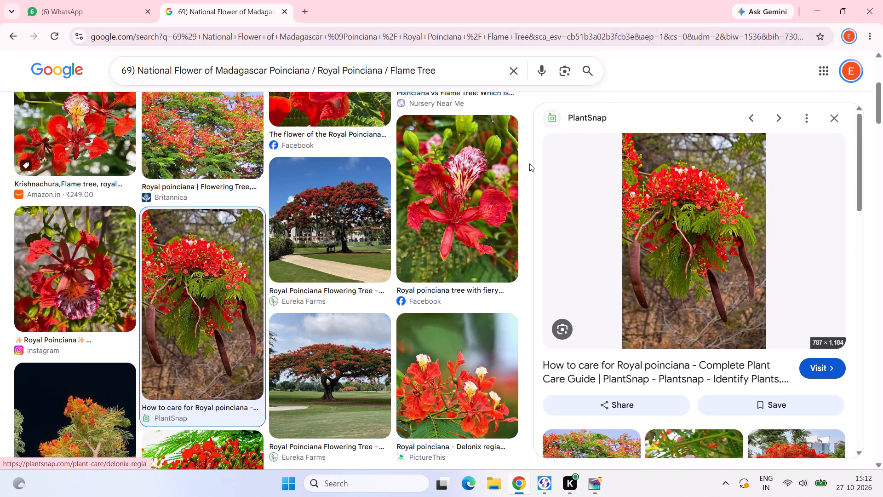
left_click(454, 195)
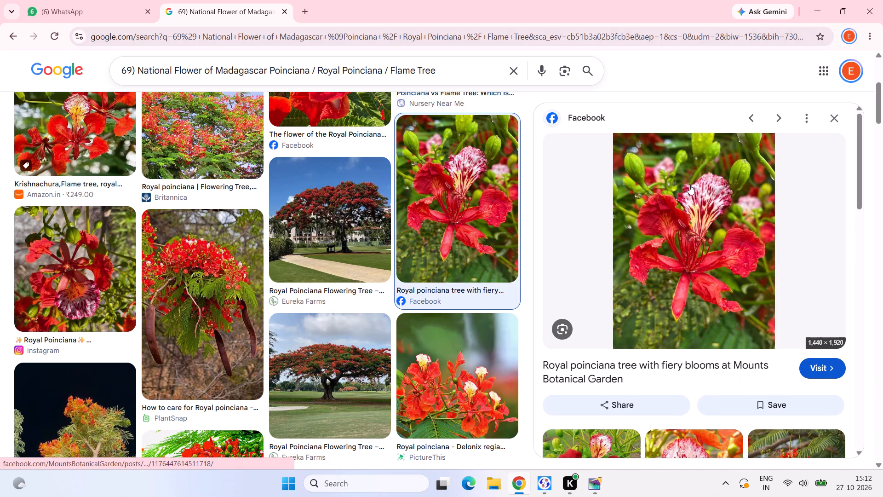
right_click(689, 185)
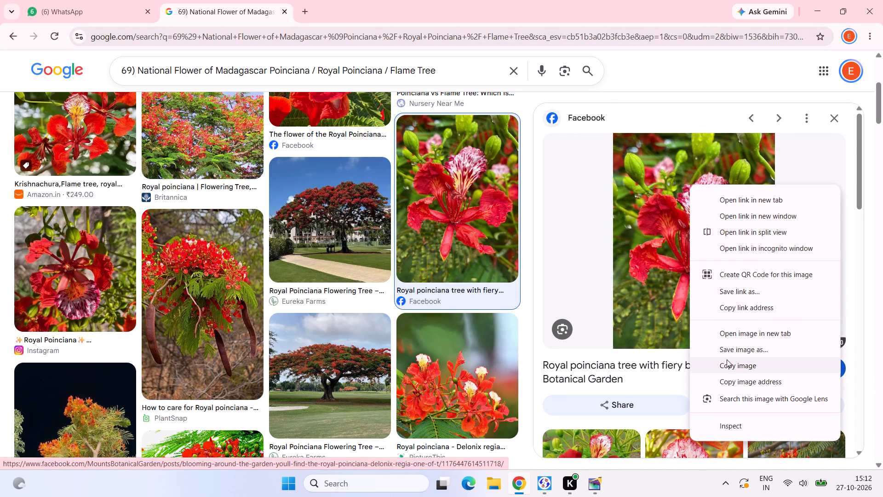
left_click(727, 359)
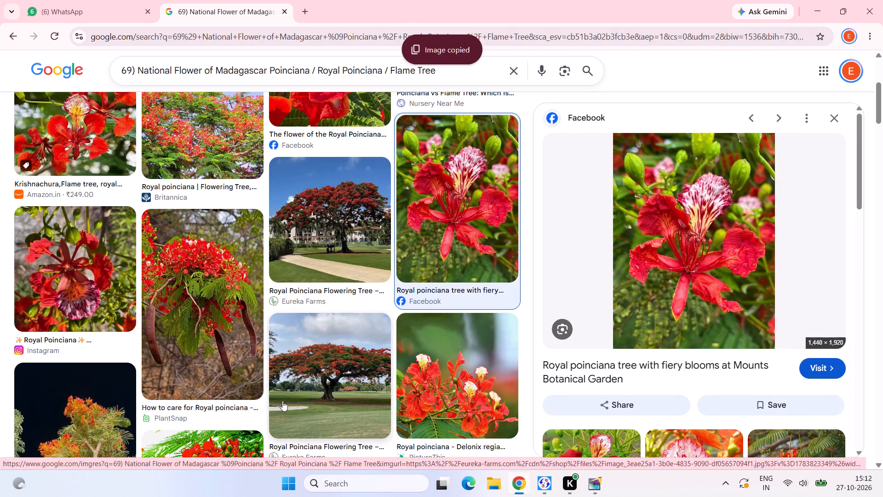
Paste the bloom close-up in PageMaker, shrink it to about 41 by 52 mm, and place it at the Madagascar entry's left margin.
left_click(604, 488)
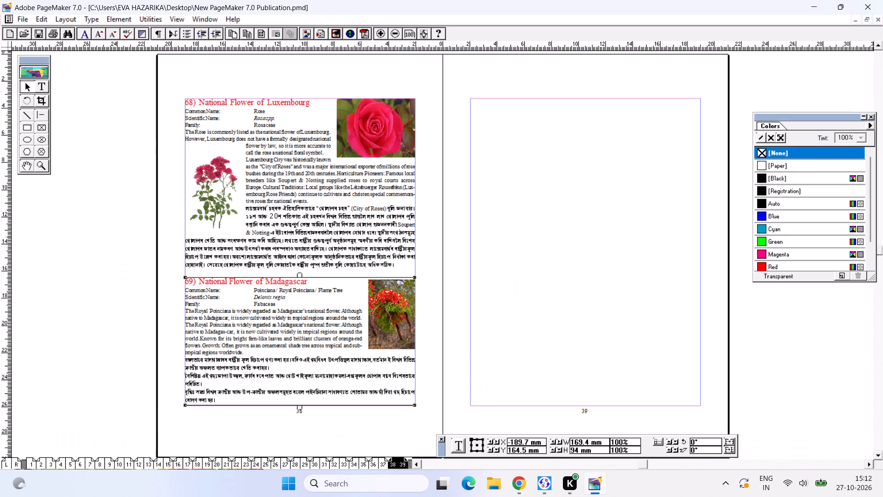
key("ctrl+v")
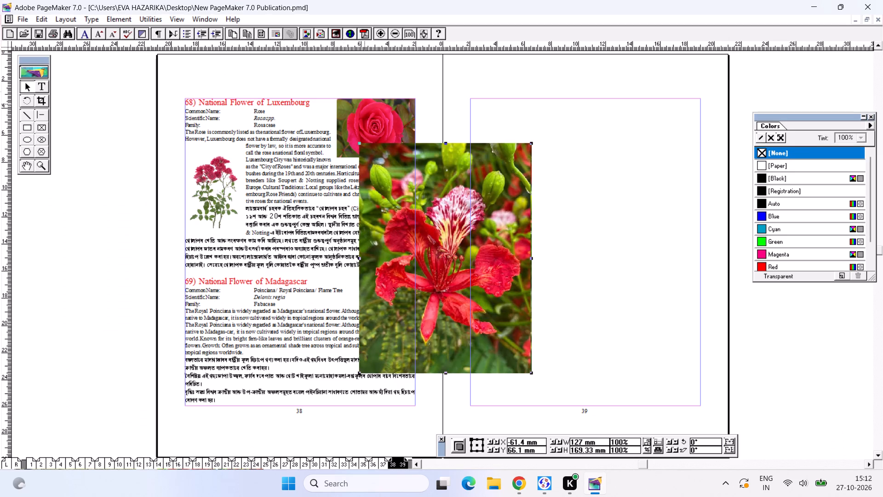
left_click_drag(357, 142, 470, 300)
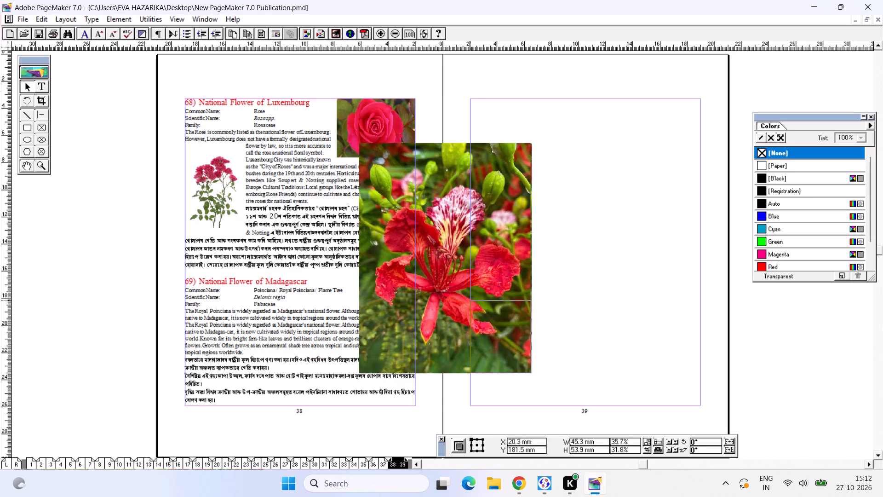
left_click_drag(470, 300, 476, 302)
left_click_drag(497, 320, 205, 324)
Apply wrap-around text wrap to the bloom close-up in the Madagascar entry.
left_click(121, 14)
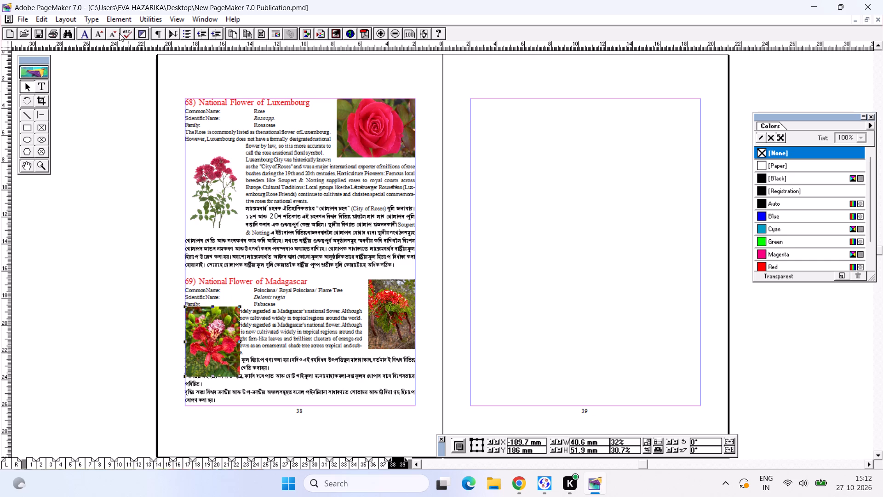
left_click(114, 25)
left_click(114, 18)
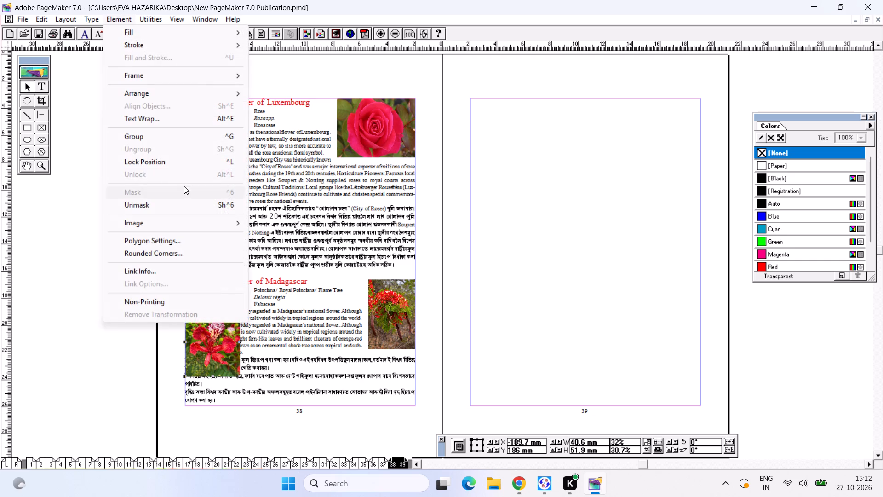
left_click(187, 117)
left_click(414, 178)
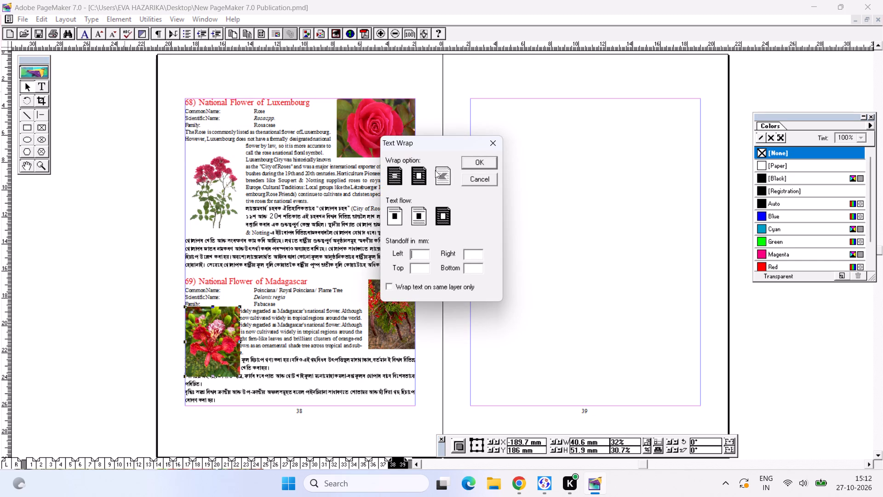
Wrap the Madagascar text around the second royal poinciana picture and move it down to the bottom corner of the entry's left margin.
left_click(466, 161)
left_click_drag(214, 340, 216, 353)
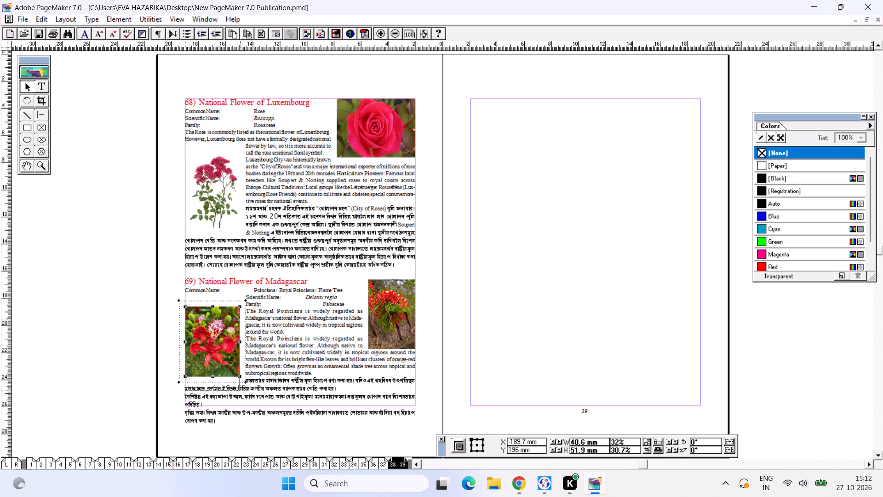
left_click_drag(216, 353, 216, 354)
left_click_drag(216, 354, 218, 374)
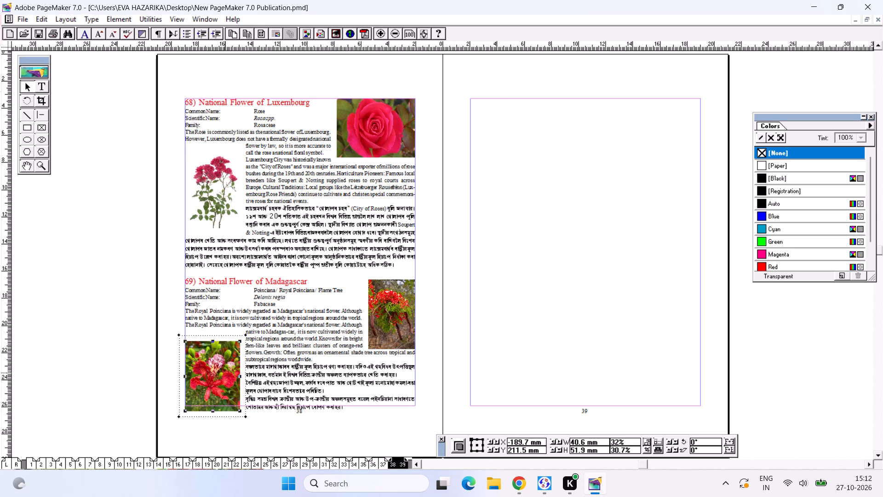
left_click_drag(224, 372, 223, 364)
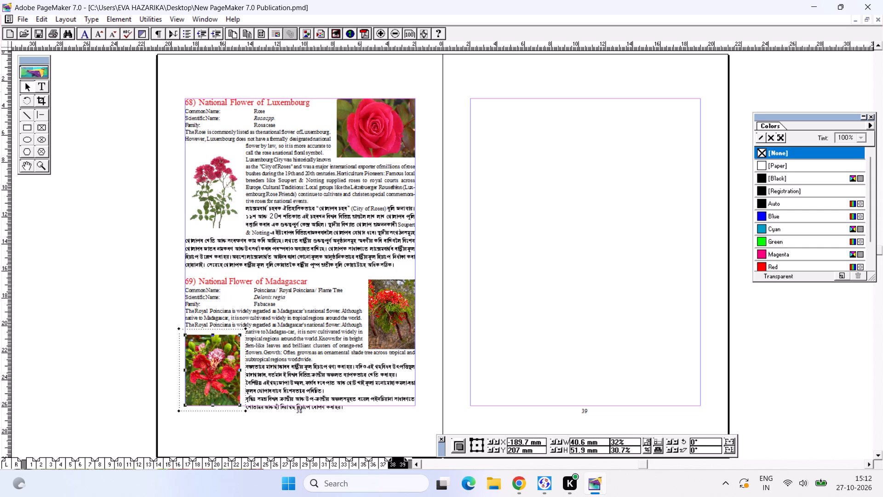
left_click(303, 381)
left_click(303, 381)
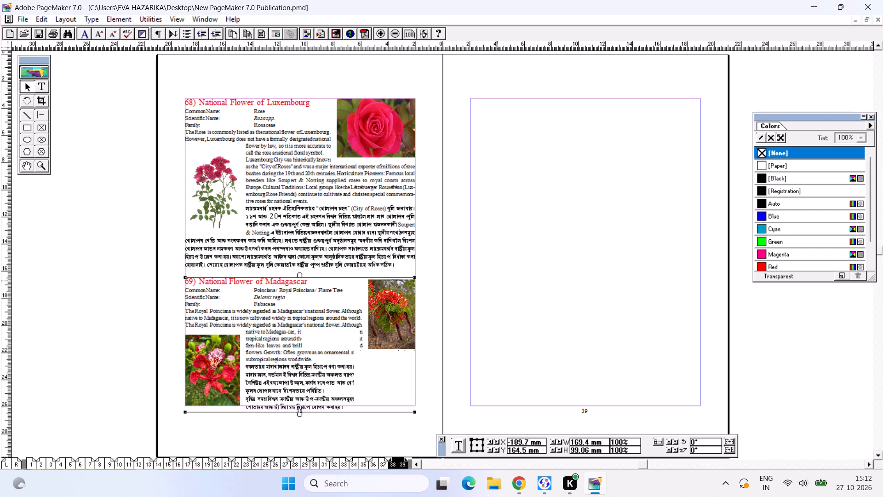
left_click(500, 279)
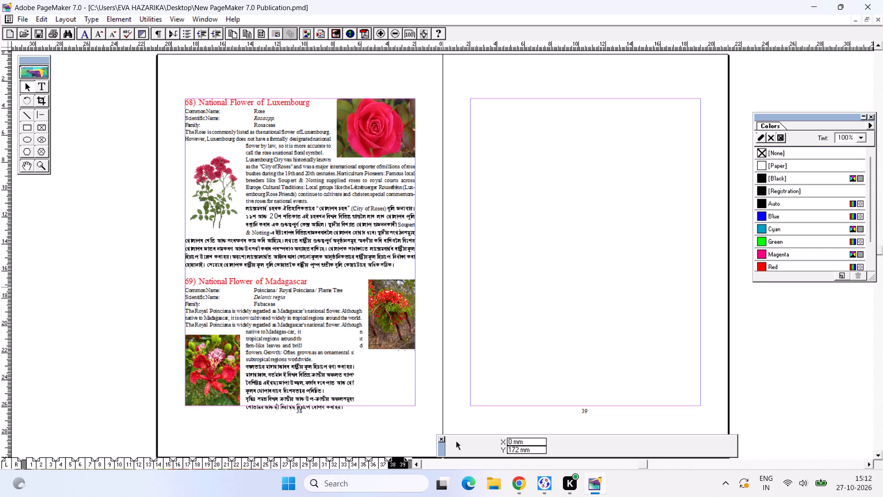
left_click_drag(230, 376, 229, 383)
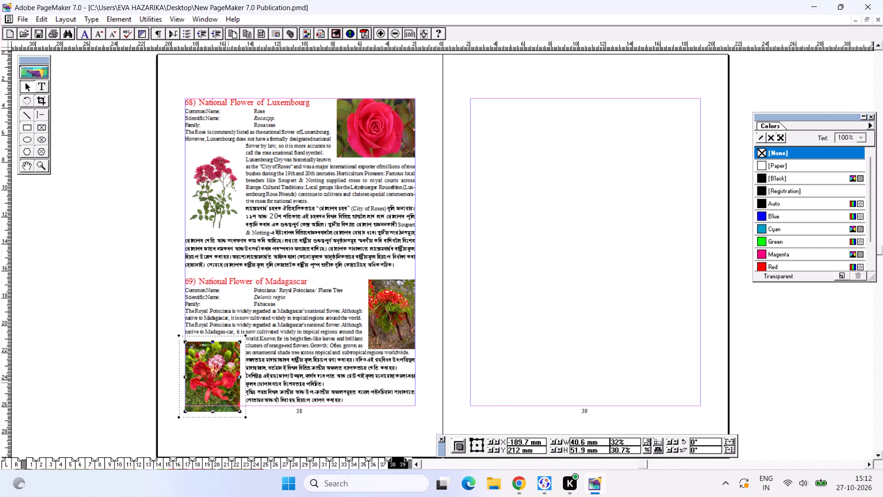
left_click(228, 382)
left_click(227, 380)
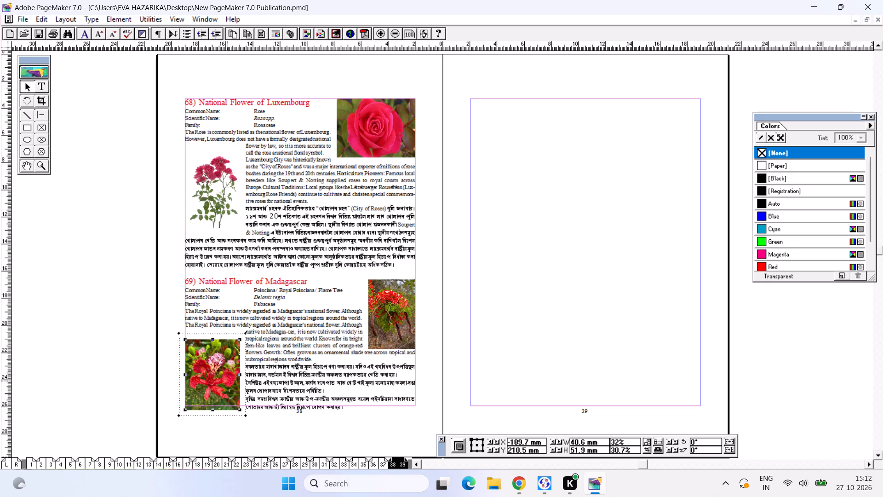
left_click(284, 388)
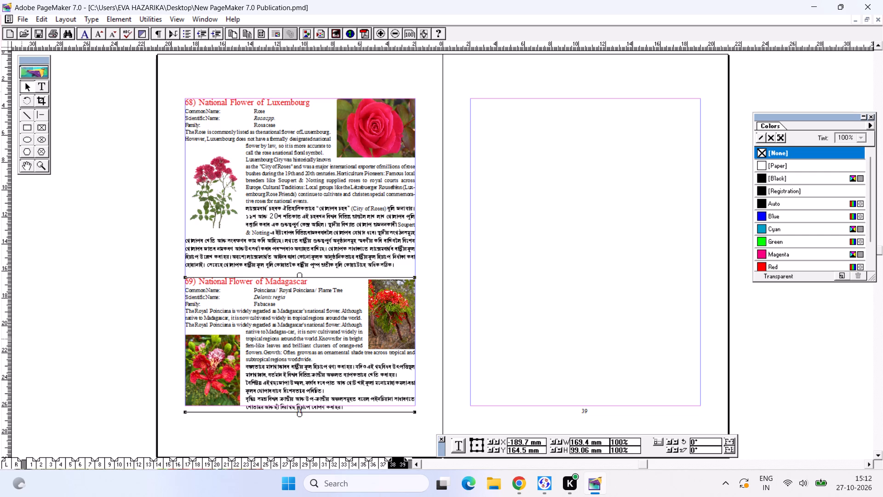
Shrink the rose plant picture in the Luxembourg entry to about 36 by 48 mm and shift it slightly up.
left_click(224, 187)
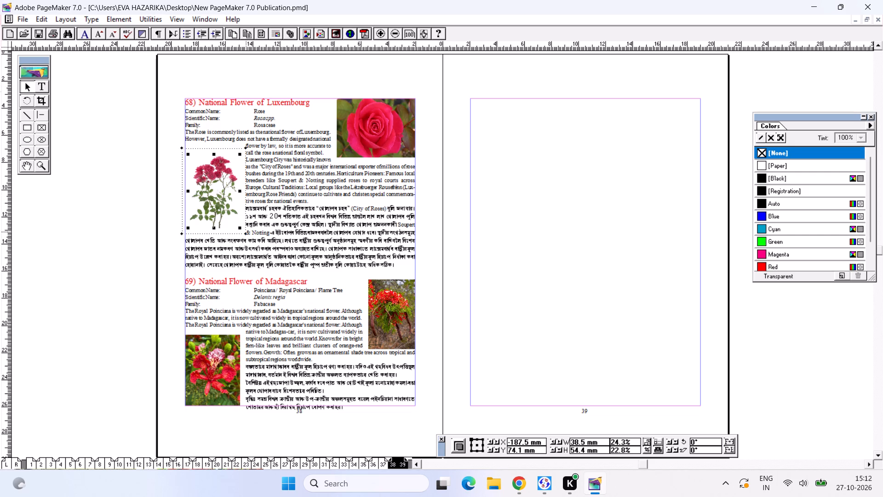
left_click_drag(238, 228, 237, 219)
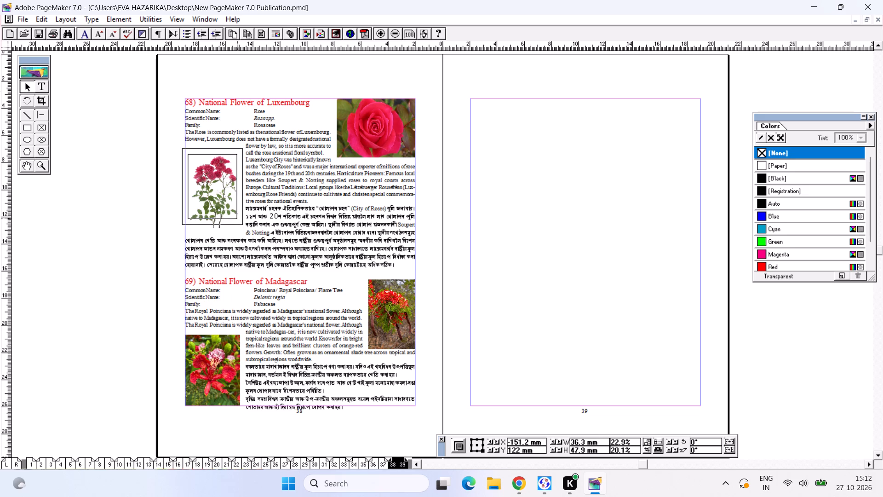
left_click_drag(228, 196, 228, 191)
left_click(281, 229)
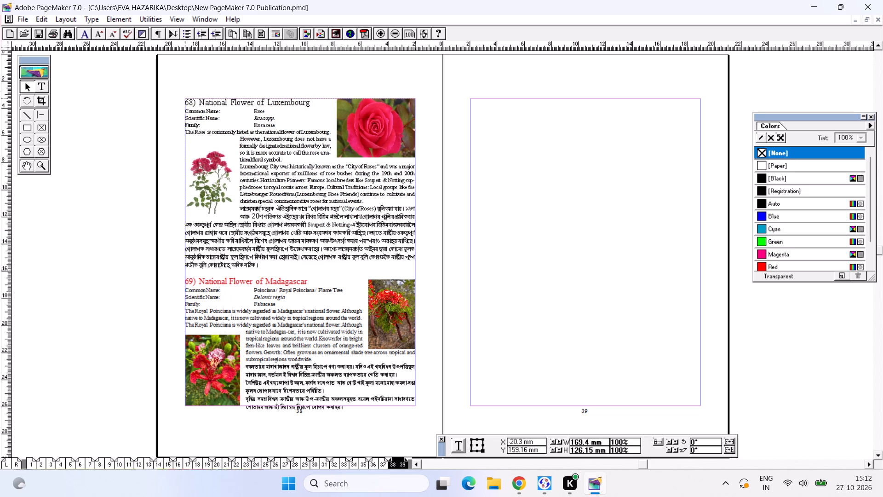
left_click(235, 295)
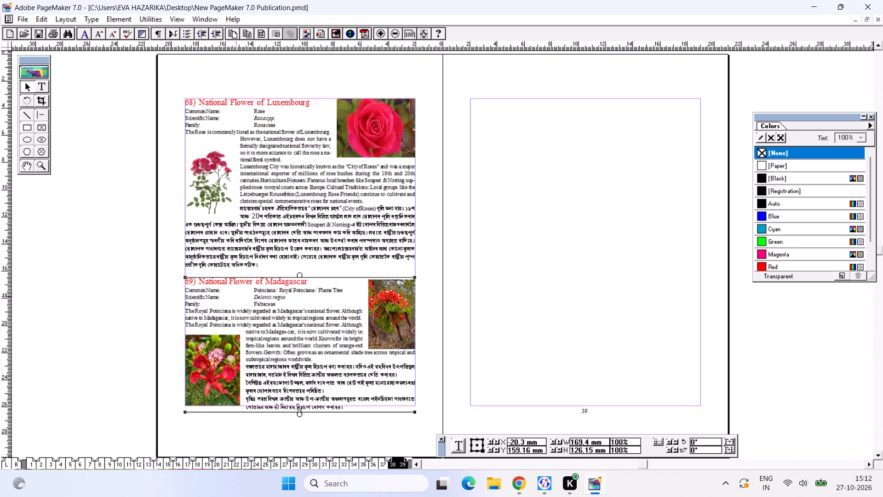
Draw two horizontal lines about 169 mm long, margin to margin, about 3 mm apart between the Luxembourg and Madagascar entries.
left_click(39, 111)
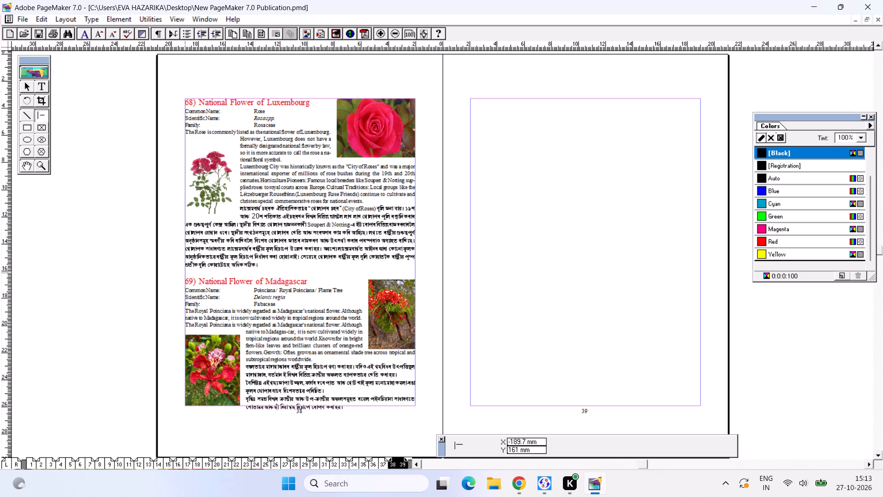
left_click_drag(184, 267, 298, 279)
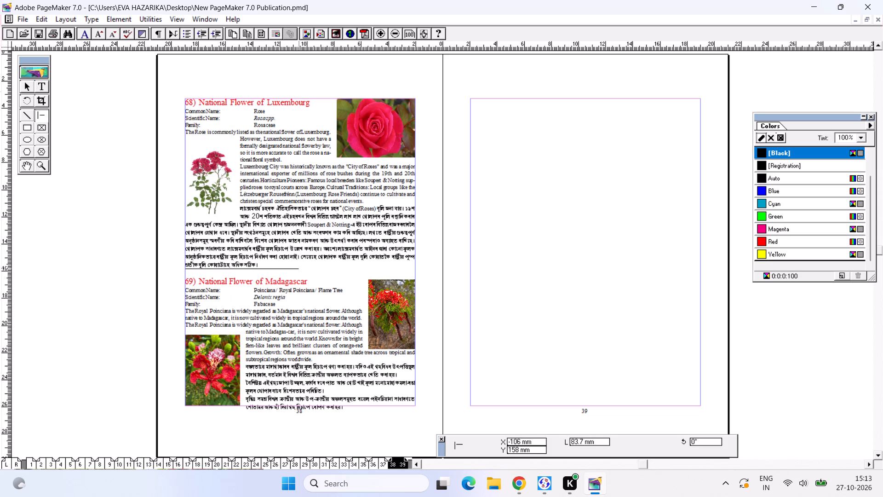
left_click_drag(298, 279, 414, 282)
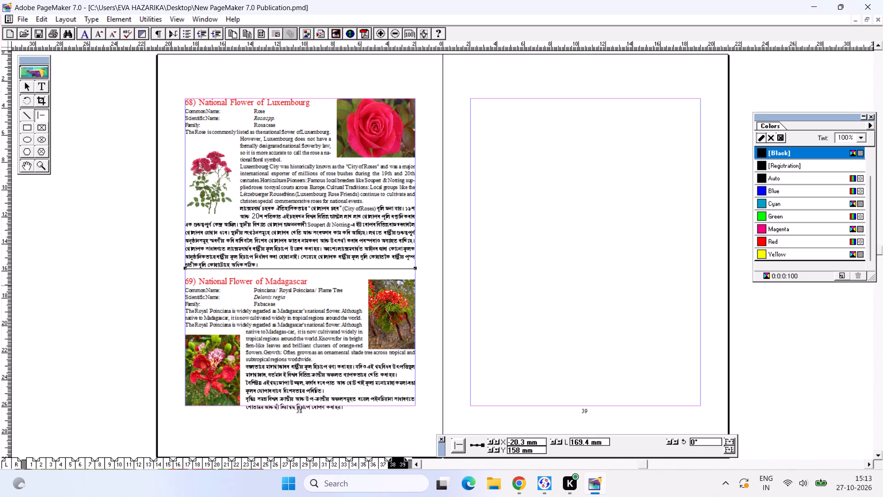
left_click_drag(184, 272, 374, 277)
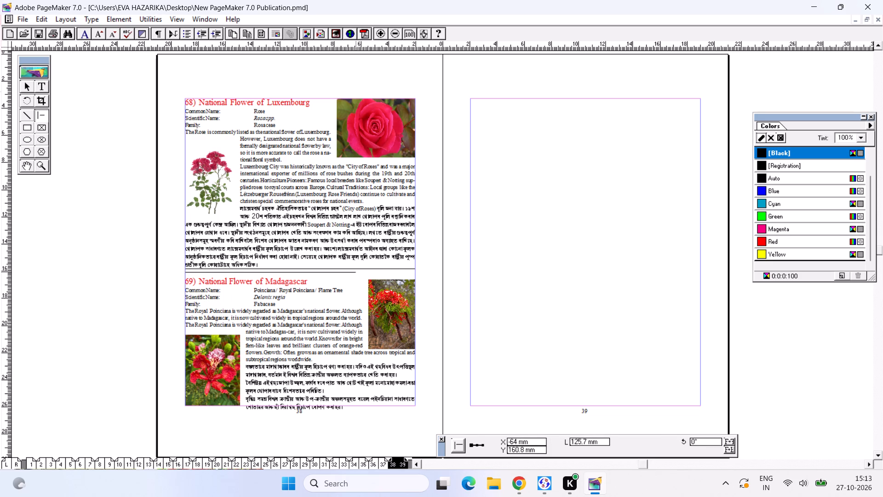
left_click_drag(374, 277, 414, 289)
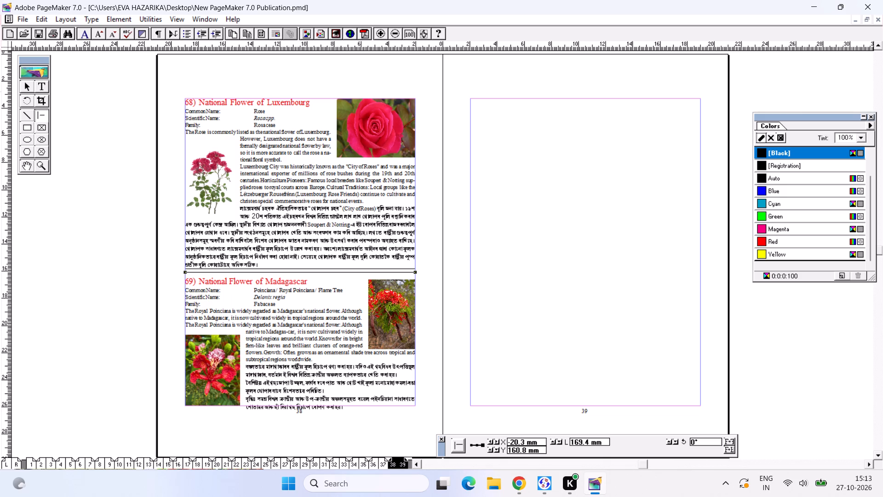
Draw a third horizontal line between the two divider lines and extend its end to the right margin of page 38.
key("ctrl+2")
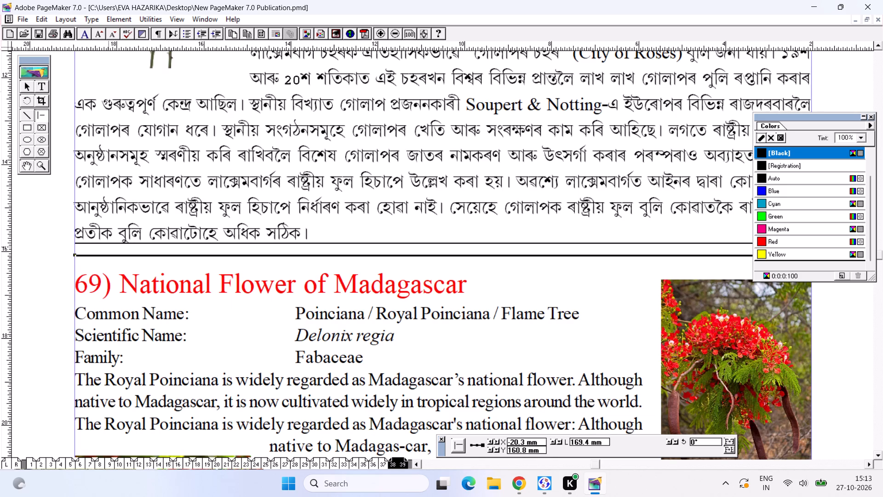
left_click_drag(74, 249, 224, 253)
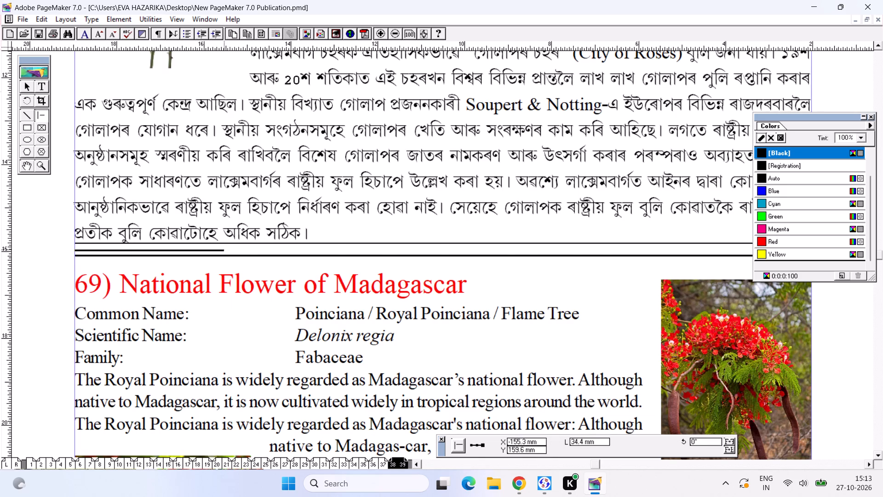
left_click_drag(224, 253, 762, 256)
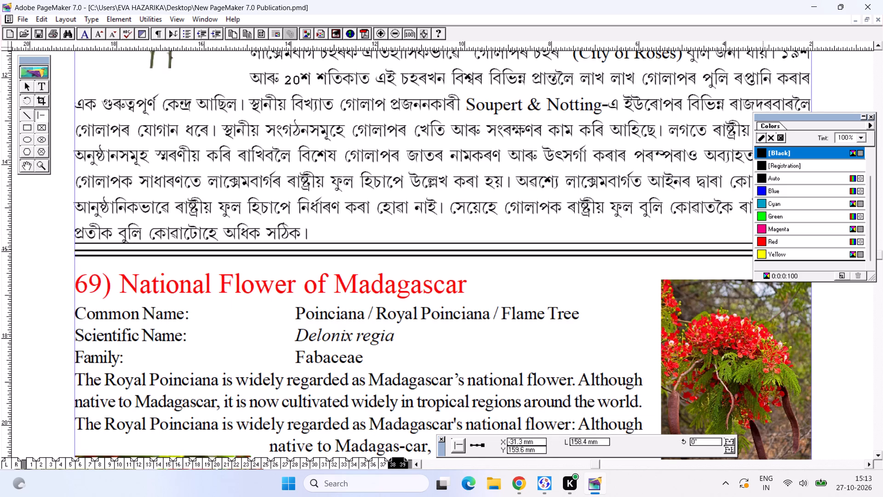
left_click_drag(762, 256, 767, 256)
left_click_drag(510, 279, 252, 318, "alt")
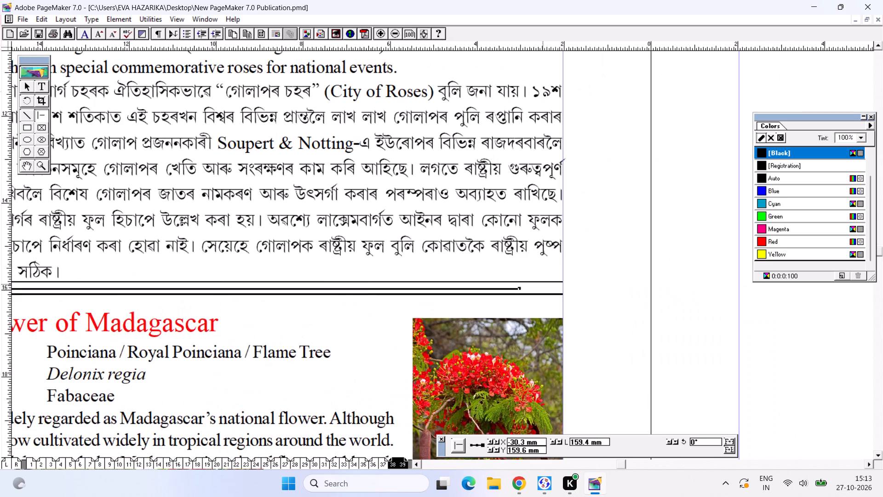
left_click_drag(516, 292, 225, 223)
left_click(30, 90)
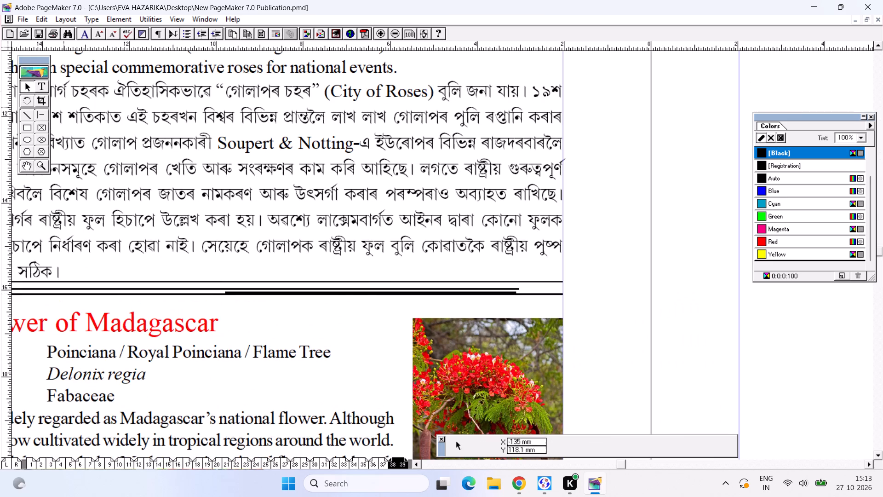
left_click(492, 289)
left_click(501, 288)
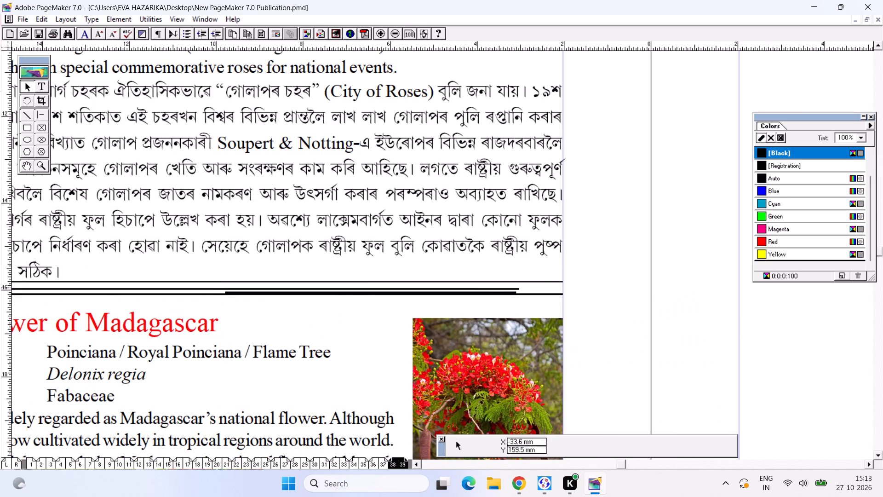
left_click(510, 288)
left_click_drag(518, 287, 519, 287, "shift")
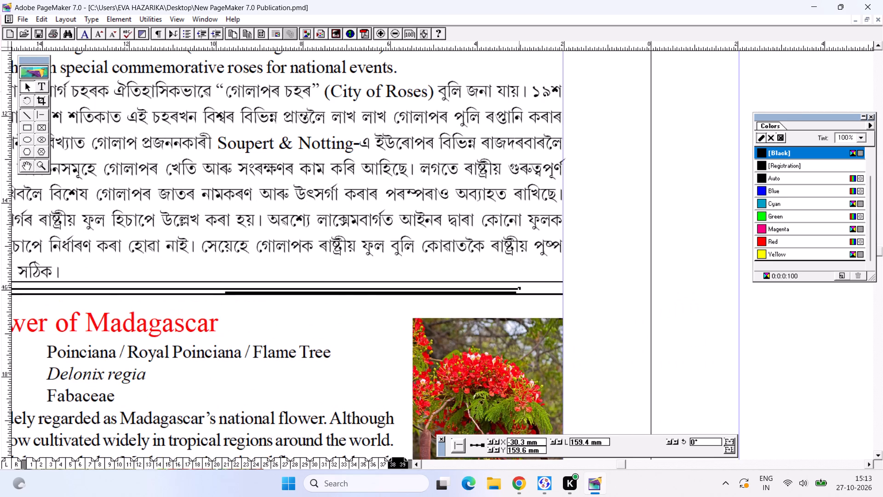
left_click_drag(519, 287, 562, 282, "shift")
Delete the stray line about 67 mm long lying on the lower divider line.
left_click_drag(506, 292, 507, 298)
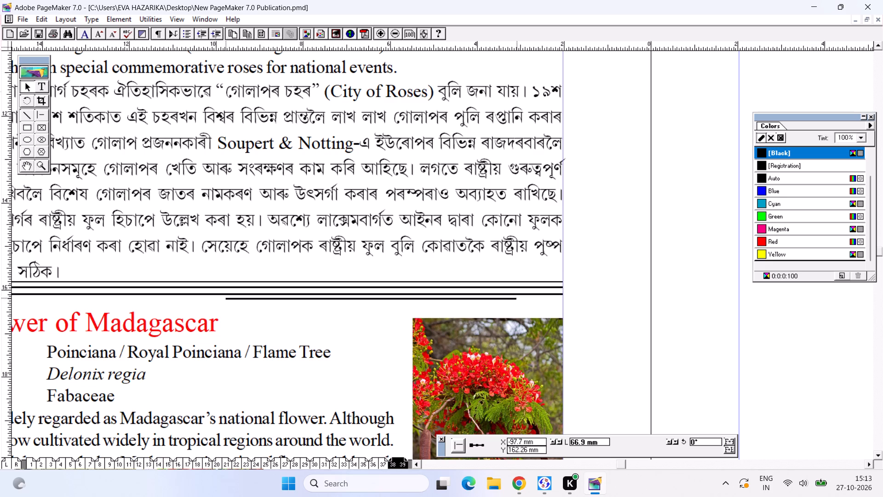
left_click_drag(507, 298, 508, 304)
key("BackSpace")
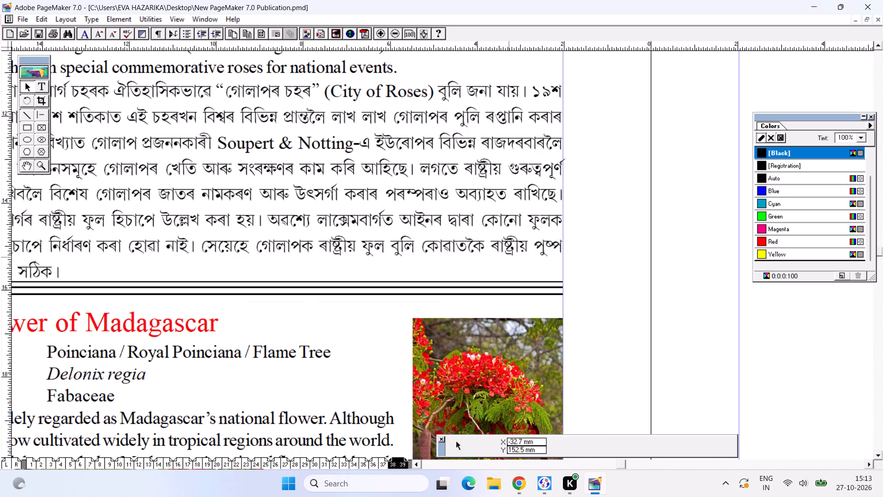
Save the publication.
key("ctrl+0")
key("ctrl+s")
key("ctrl+s")
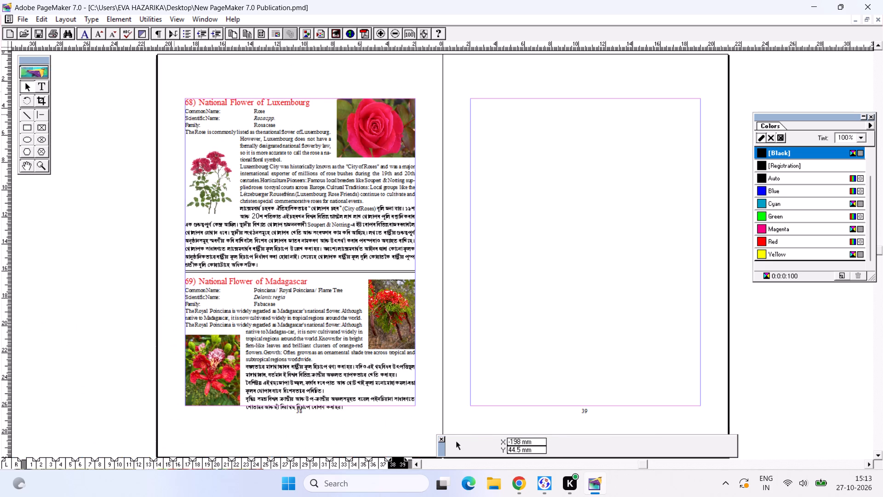
In the national flowers (2) document, copy the full text of entry 70, National flower of Malaysia, on page 84.
key("ctrl+Tab")
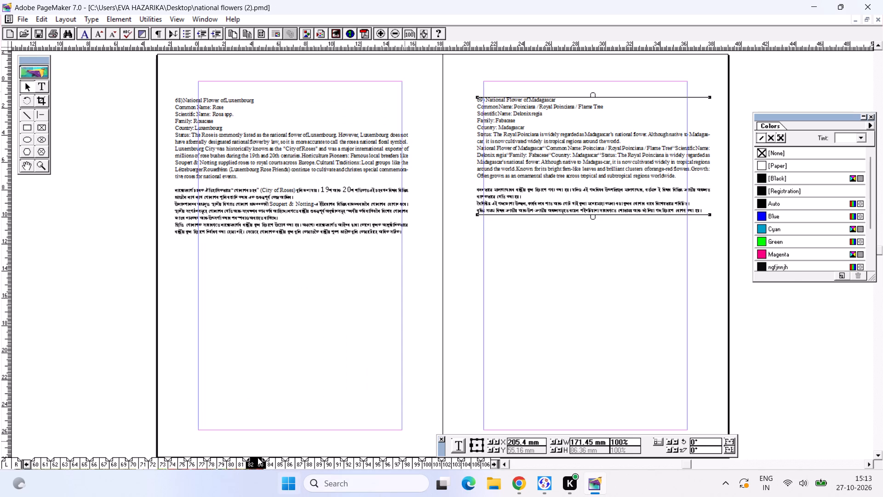
left_click(265, 458)
left_click(224, 214)
key("ctrl+a")
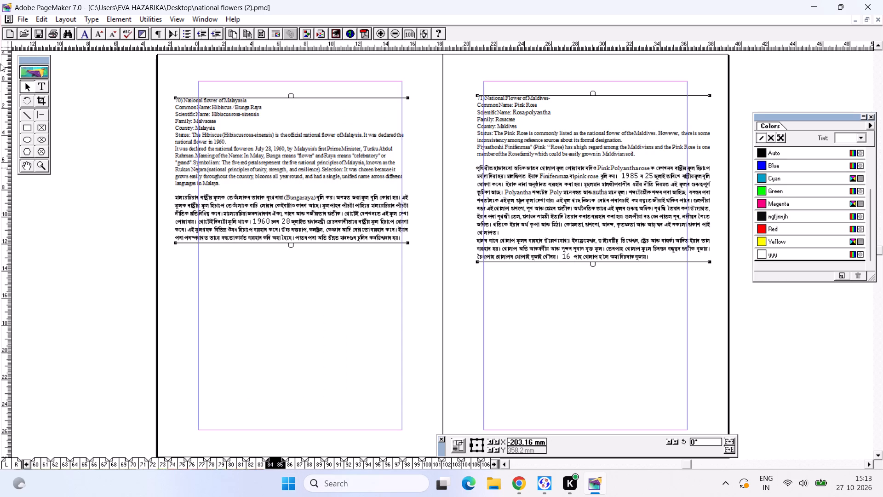
left_click(43, 84)
left_click(309, 134)
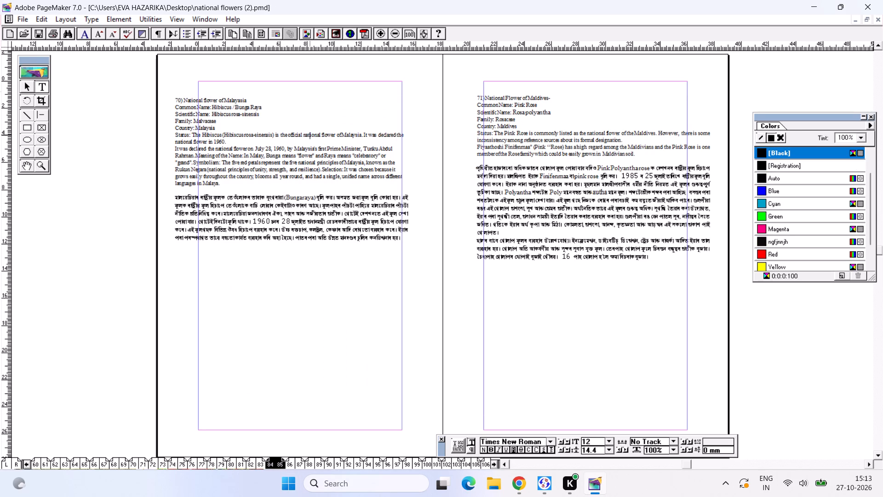
key("ctrl+a")
key("ctrl+c")
key("ctrl+c")
key("Tab")
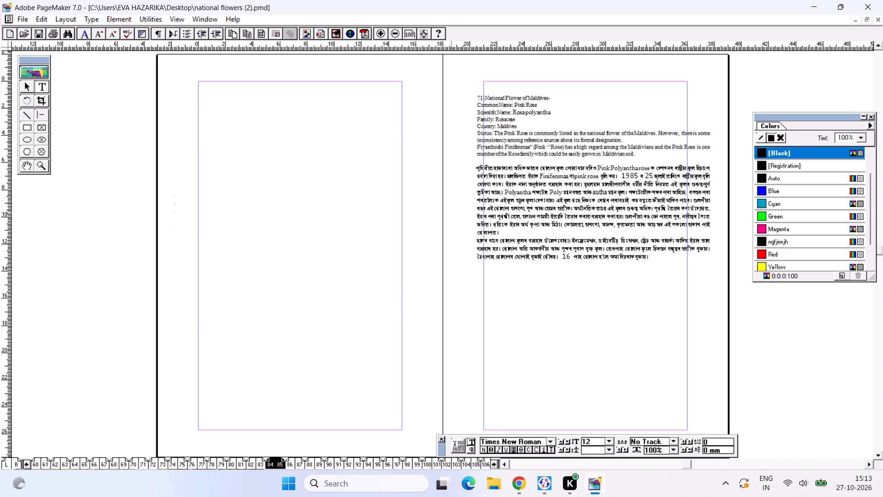
key("ctrl+z")
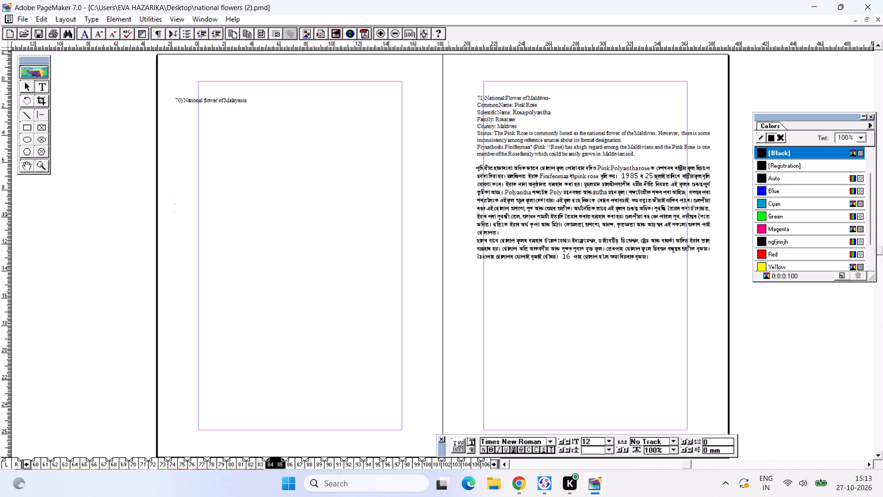
key("ctrl+c")
Paste the Malaysia entry into the New PageMaker 7.0 Publication and position it between the margins at the top of page 39.
key("ctrl+Tab")
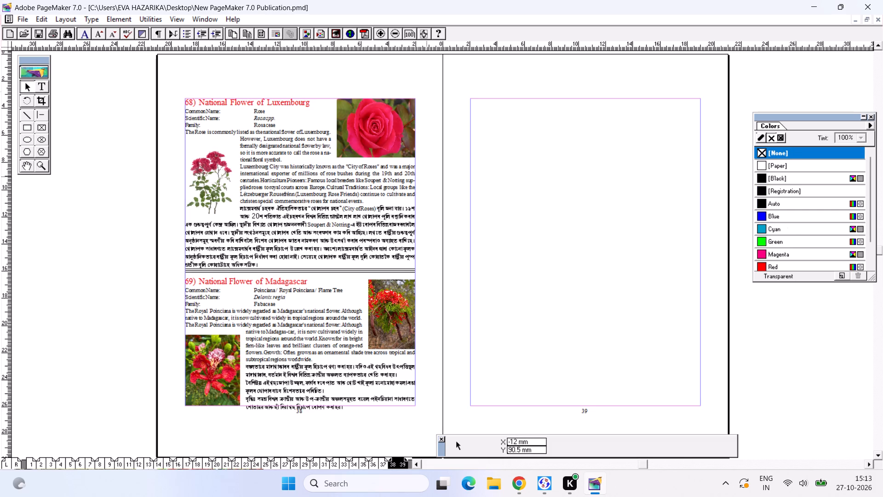
key("ctrl+v")
left_click_drag(482, 176, 618, 175)
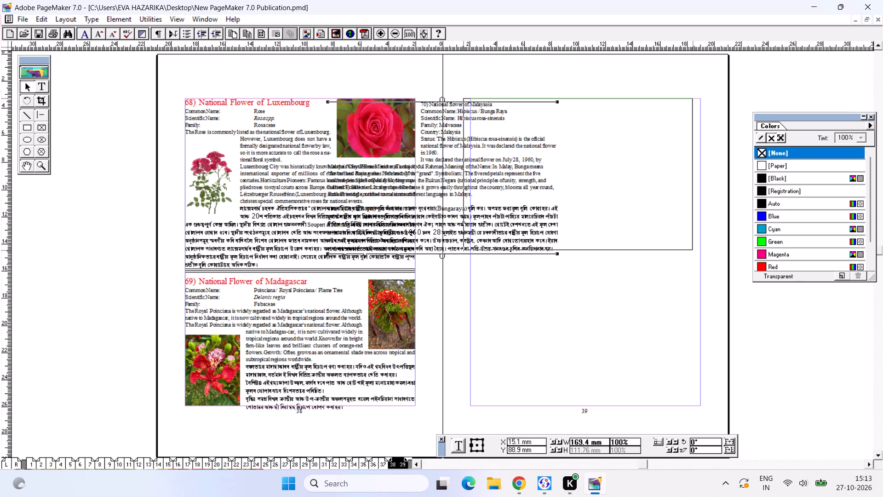
left_click_drag(618, 175, 623, 170)
key("ctrl+2")
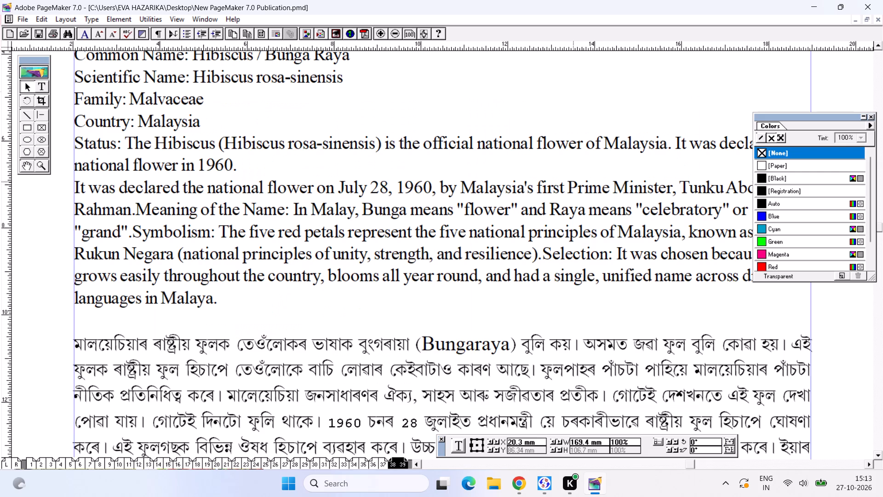
Format the heading "70) National flower of Malayasia" at 18 points in red.
left_click_drag(430, 160, 397, 287, "alt")
left_click_drag(411, 213, 432, 276, "alt")
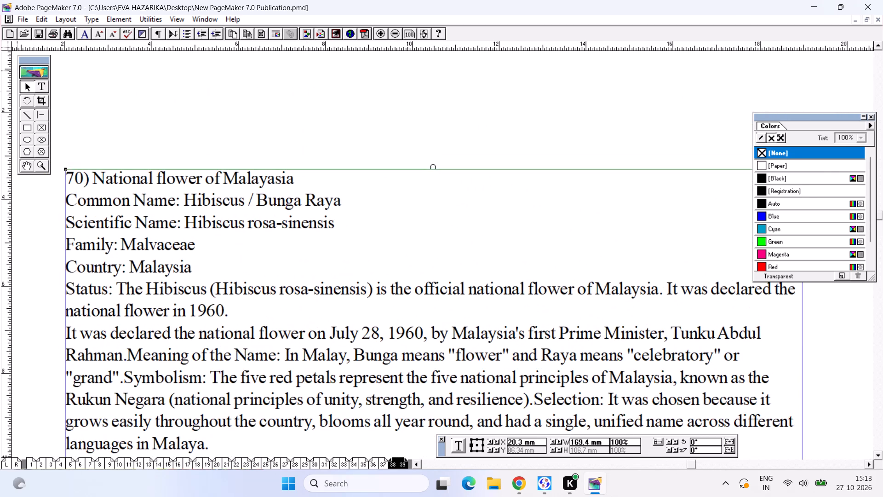
left_click(39, 82)
left_click_drag(339, 185, 51, 177)
key("ctrl+shift+period")
key("ctrl+shift+period")
key("ctrl+shift+period")
key("ctrl+shift+period")
key("ctrl+shift+period")
key("ctrl+shift+period")
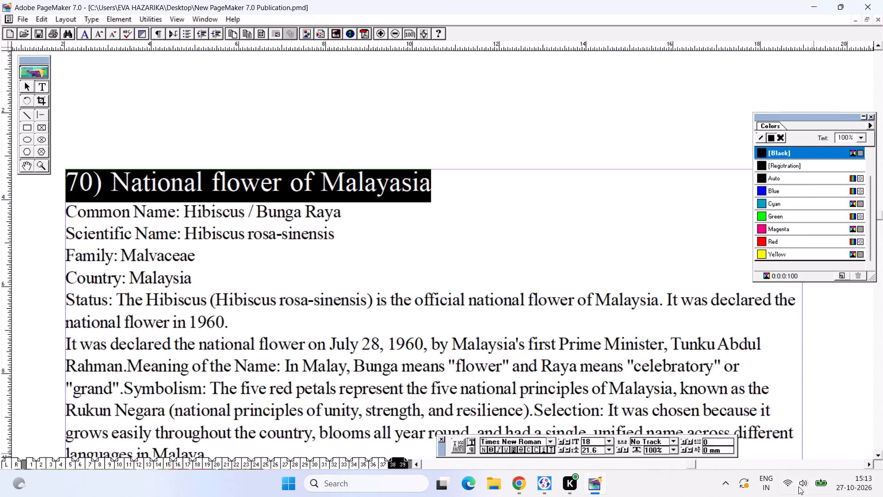
left_click(775, 242)
left_click(185, 266)
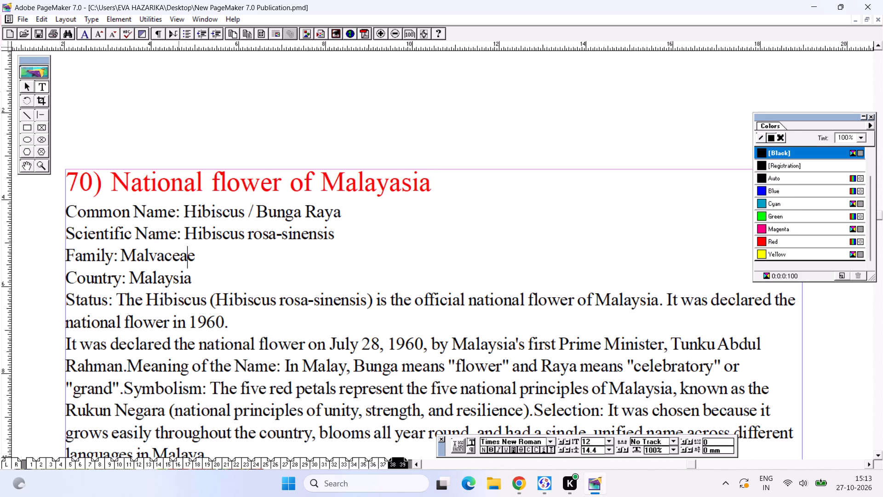
Insert two tabs before the Common Name and Scientific Name values so they line up in one column.
left_click(187, 216)
key("Tab")
key("Tab")
left_click(186, 237)
key("Tab")
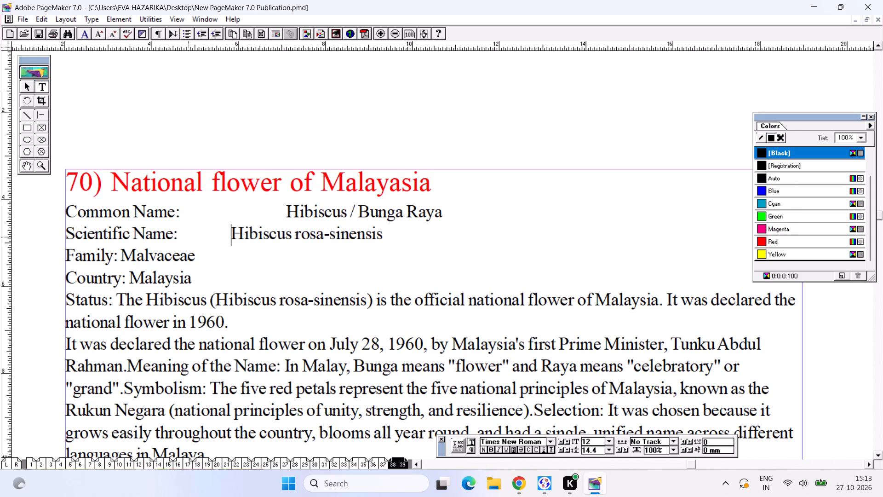
key("Tab")
Italicise the scientific name "Hibiscus rosa-sinensis" in its labelled line and save the publication.
left_click_drag(269, 233, 498, 240)
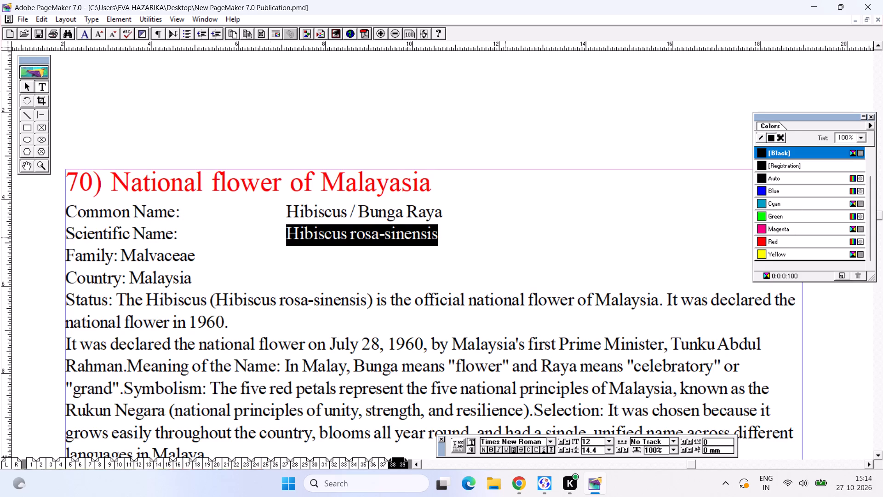
key("ctrl+shift+i")
key("ctrl+s")
key("ctrl+s")
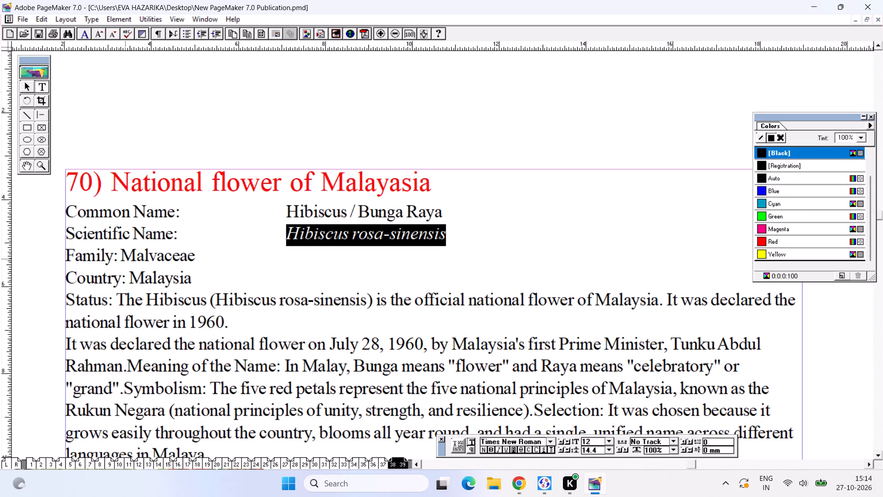
Insert four tabs before "Malvaceae" in the Family line to align it with the values above.
left_click(126, 258)
key("Tab")
key("Tab")
key("Tab")
key("Tab")
Delete the whole "Country: Malaysia" line from the entry.
left_click_drag(229, 280, 75, 282)
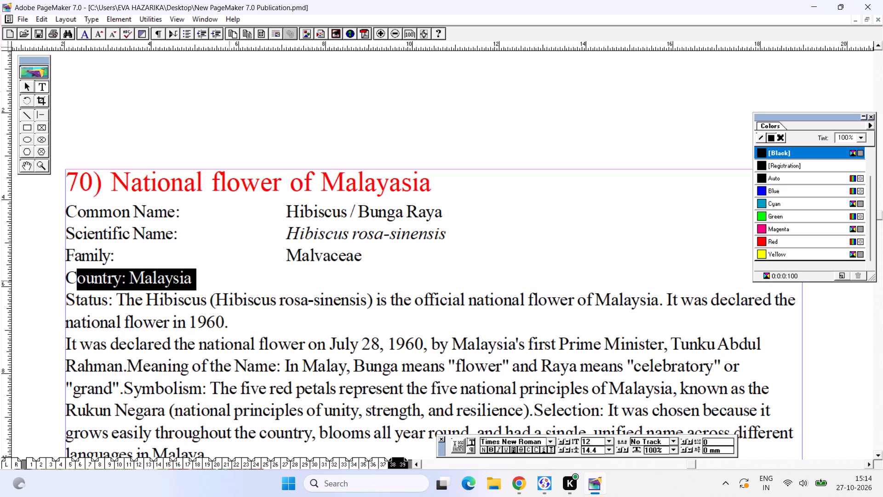
left_click_drag(75, 282, 25, 282)
key("BackSpace")
key("BackSpace")
Delete the "Status:" label so the description starts with "The Hibiscus".
left_click_drag(112, 283, 58, 286)
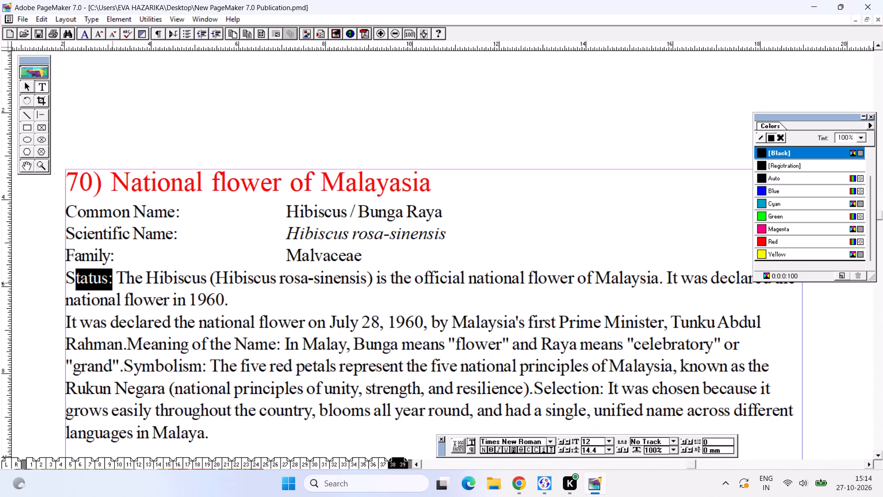
left_click_drag(58, 286, 55, 286)
key("BackSpace")
left_click_drag(73, 280, 55, 281)
key("BackSpace")
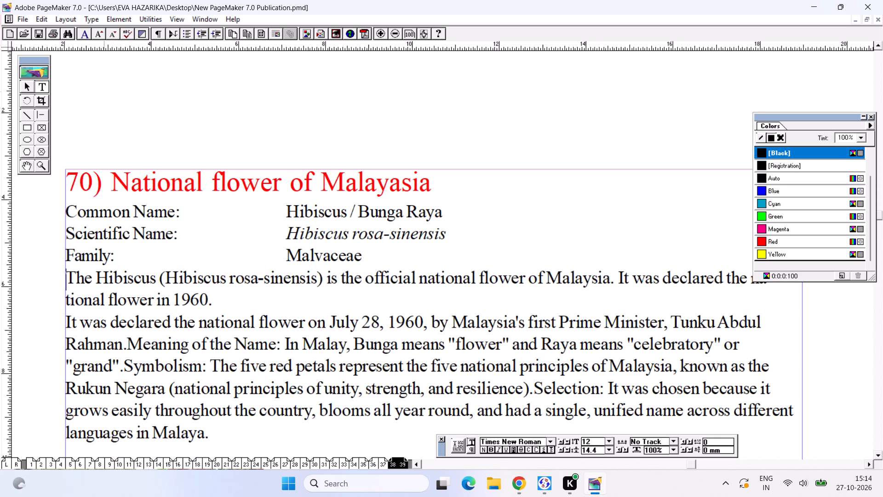
Join the paragraph starting "It was declared" to the preceding one with a space, and save.
left_click(67, 323)
key("BackSpace")
key("space")
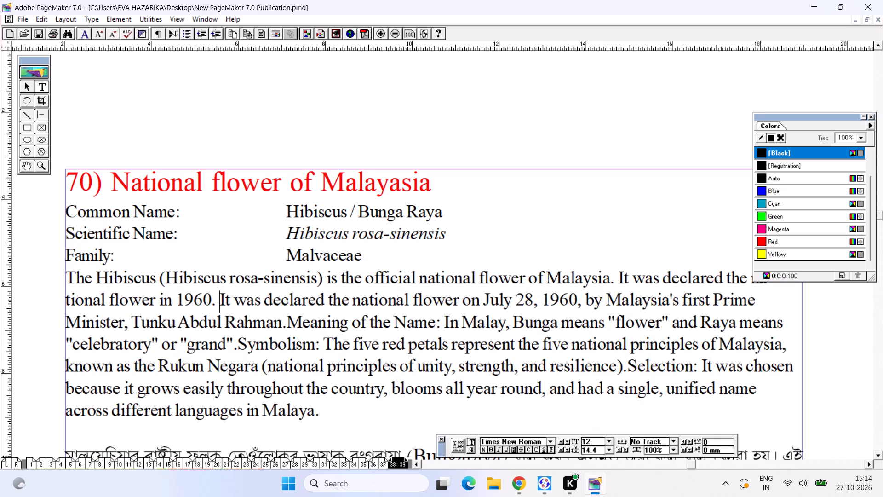
key("ctrl+s")
Justify all the text of the Malaysia entry and save the publication.
left_click(317, 363)
key("ctrl+a")
key("ctrl+shift+j")
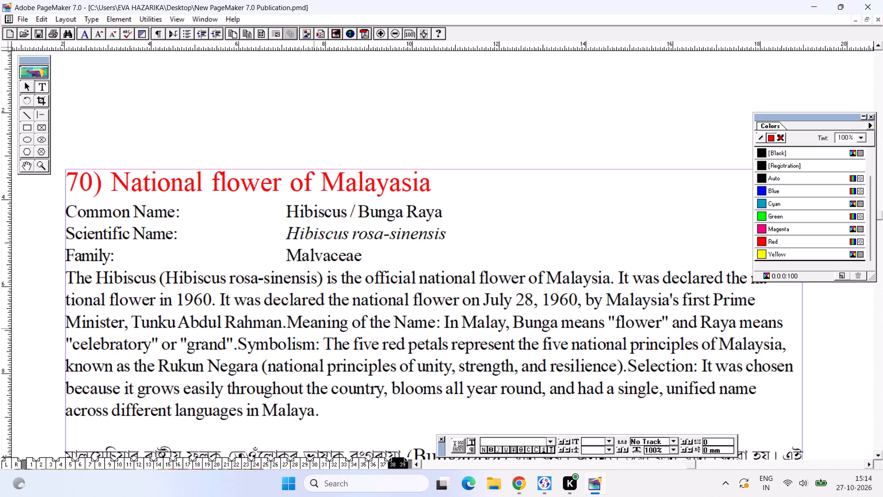
key("ctrl+s")
key("ctrl+s")
Replace the "Meaning of the Name:" label before "In Malay" with a space, and save.
left_click(308, 317)
left_click_drag(408, 325, 355, 316, "alt")
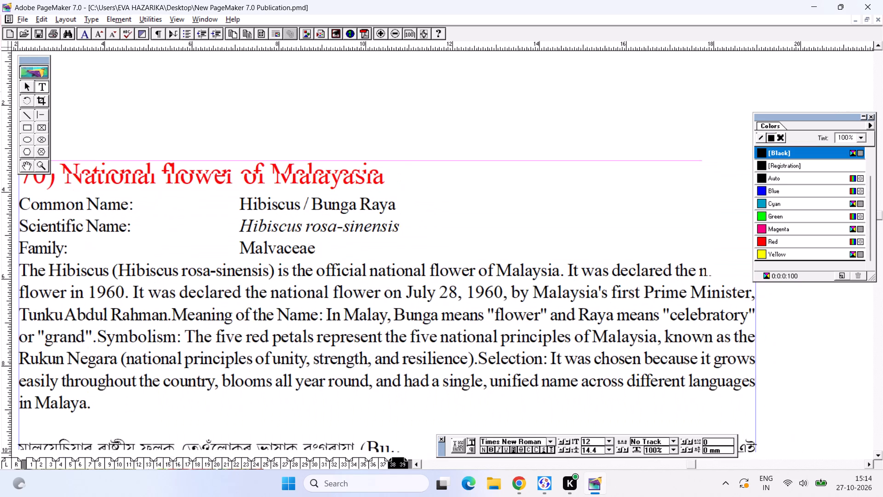
left_click_drag(277, 320, 308, 317, "alt")
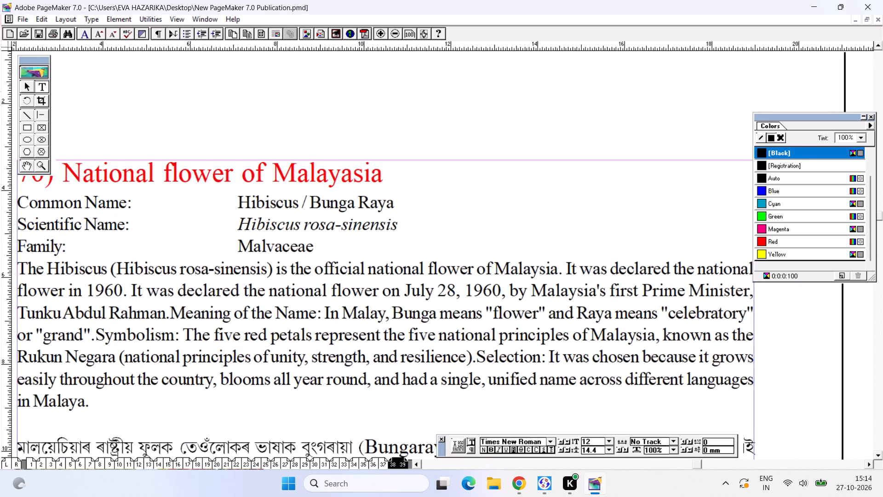
left_click_drag(200, 308, 359, 308)
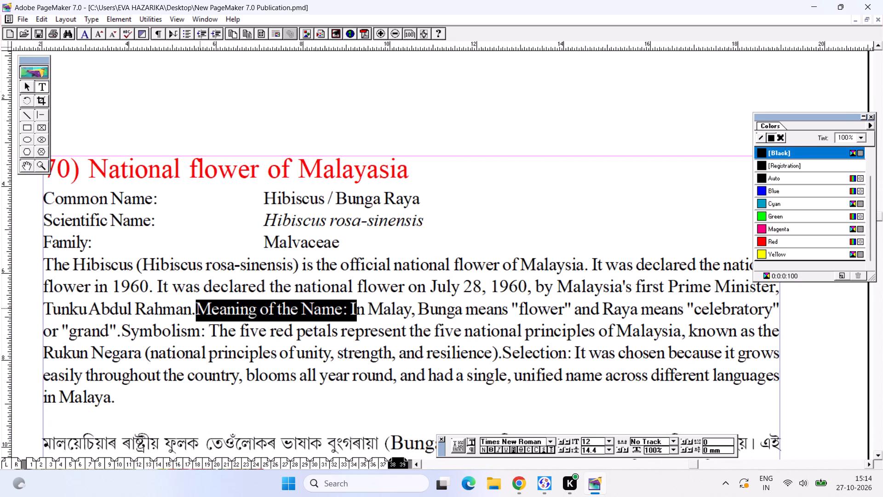
left_click_drag(359, 308, 346, 310)
key("BackSpace")
key("space")
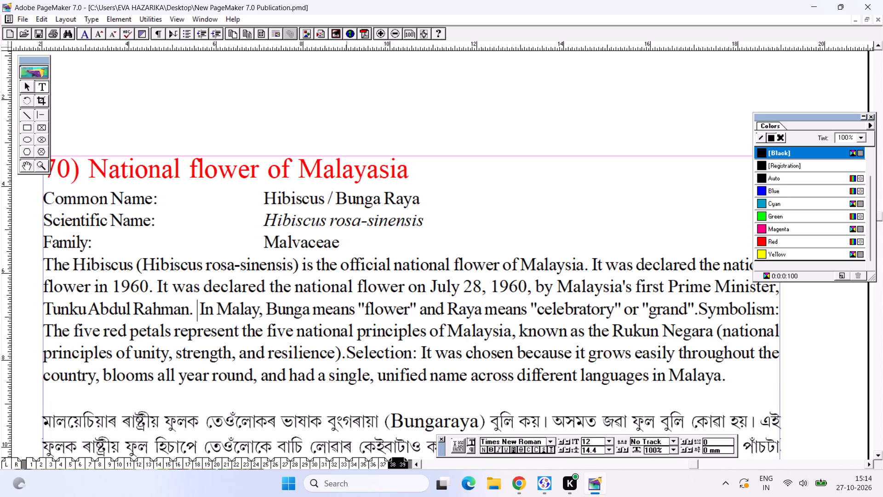
key("ctrl+s")
Remove the blank line between the English description and the Assamese paragraph.
left_click_drag(205, 374, 193, 265, "alt")
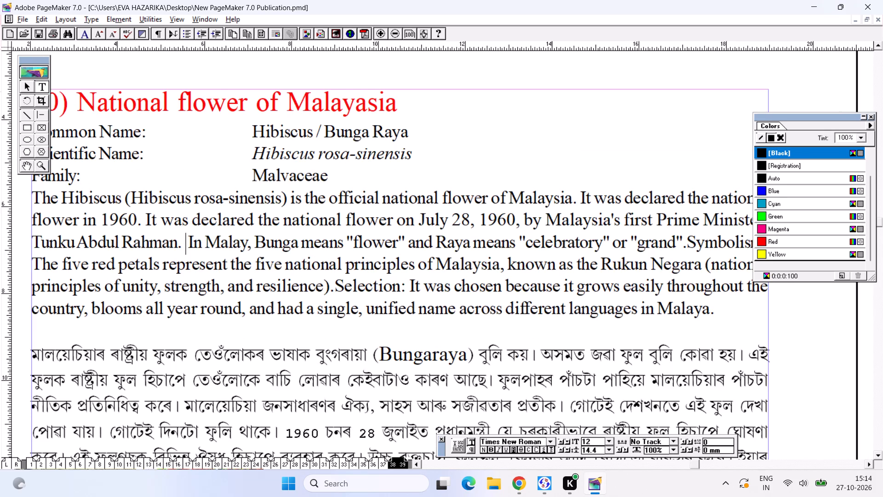
left_click_drag(212, 350, 243, 253, "alt")
left_click(204, 307)
left_click_drag(206, 334, 211, 314, "alt")
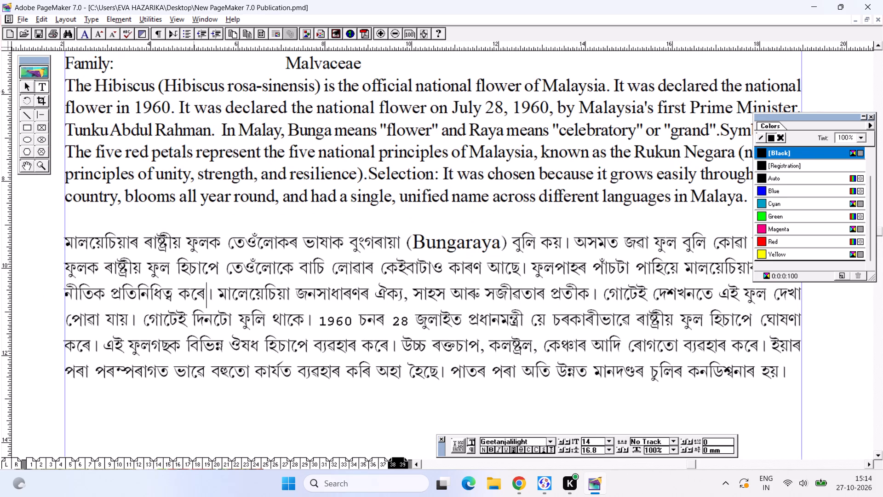
left_click_drag(204, 210, 202, 218)
key("BackSpace")
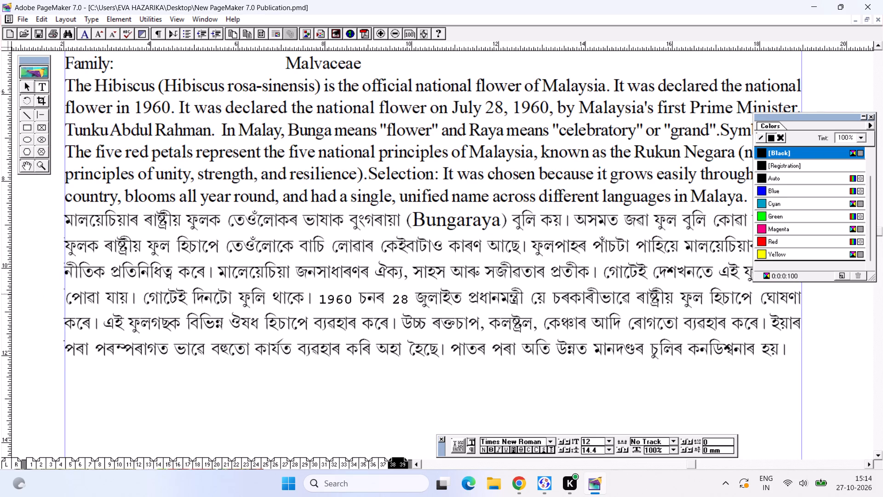
Change the font of "1960" in the Assamese paragraph to Geetanjalip and save the publication.
left_click_drag(321, 296, 348, 300)
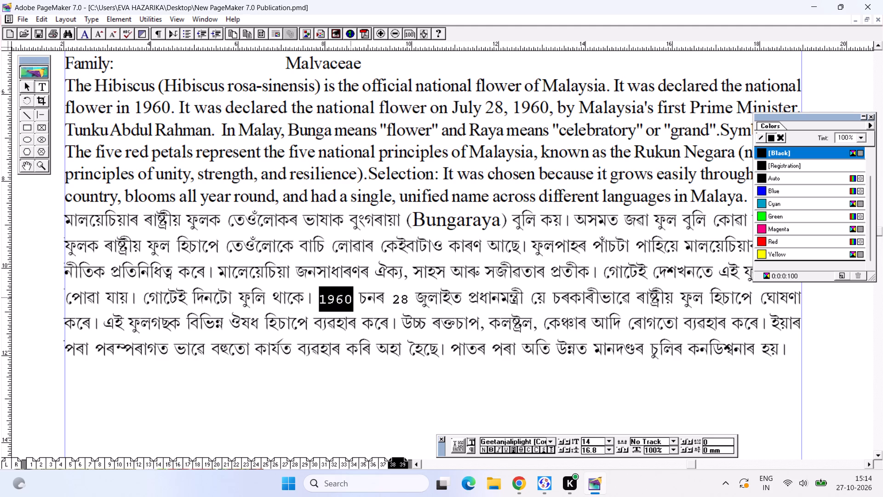
key("ctrl+t")
key("ctrl+Up")
key("ctrl+Up")
key("ctrl+Return")
key("ctrl+s")
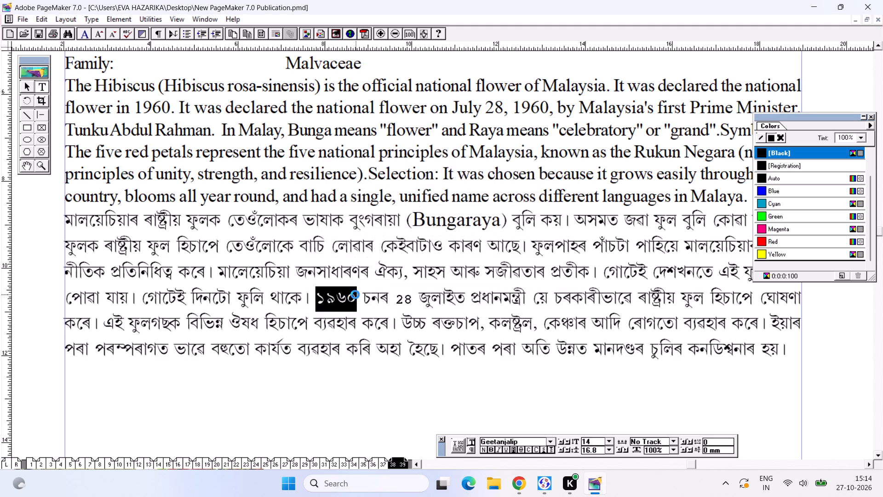
key("ctrl+s")
Change the font of "28" in the Assamese paragraph to Geetanjalip and save the publication.
left_click(400, 302)
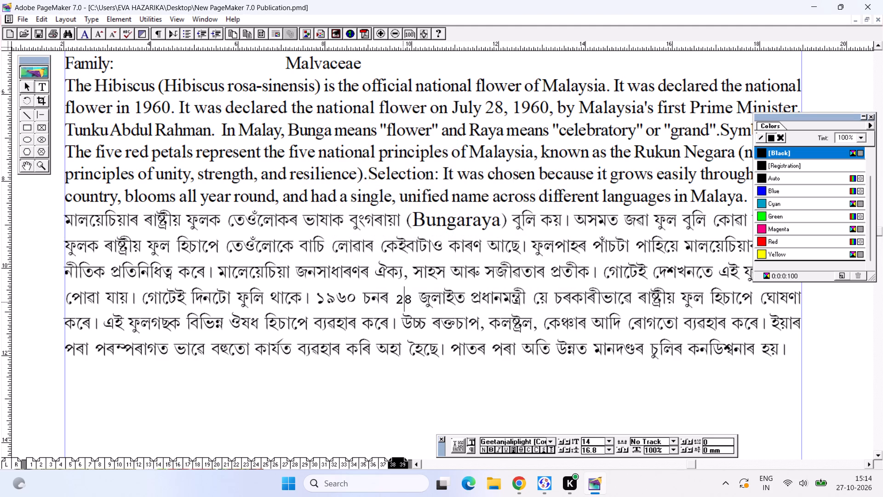
left_click_drag(400, 301, 415, 301)
left_click_drag(398, 301, 413, 300)
key("ctrl+t")
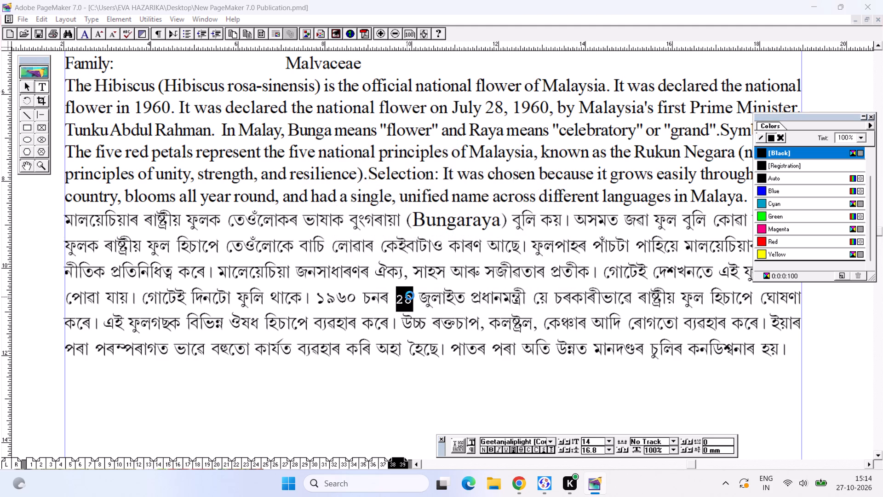
key("ctrl+Left")
key("ctrl+Left")
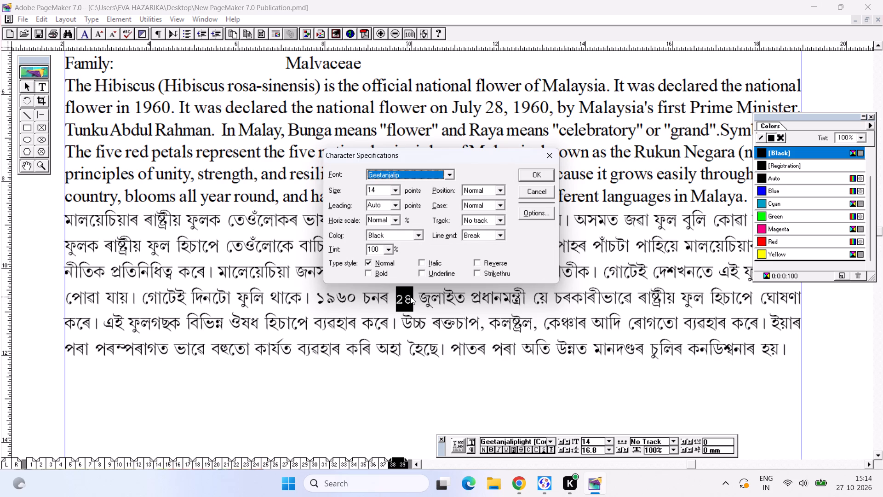
key("ctrl+Return")
key("ctrl+s")
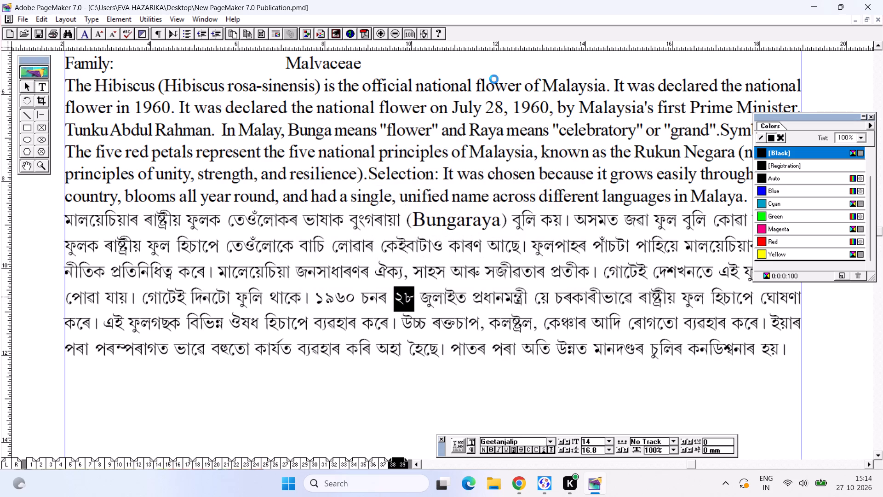
left_click(525, 216)
key("ctrl+0")
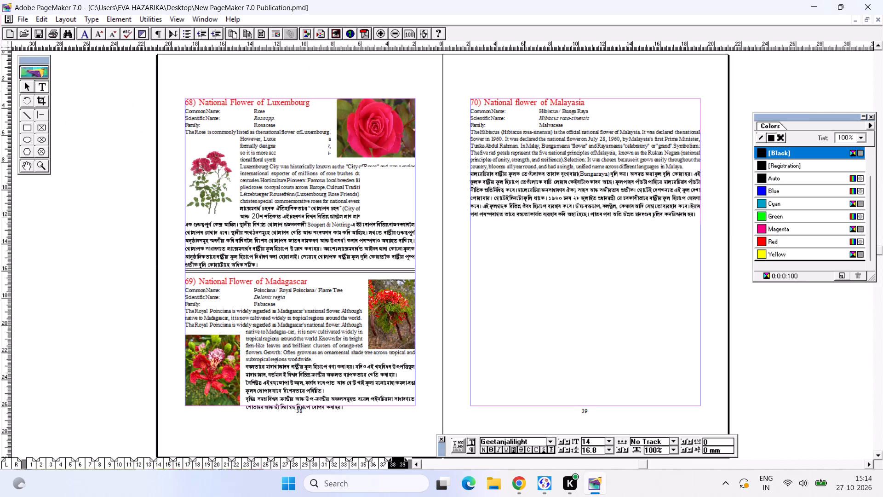
key("ctrl+s")
Copy "National flower of Malayasia" from the heading and search Google Images for it in Chrome.
left_click_drag(481, 102, 608, 100)
key("ctrl+c")
key("ctrl+c")
key("ctrl+c")
key("ctrl+c")
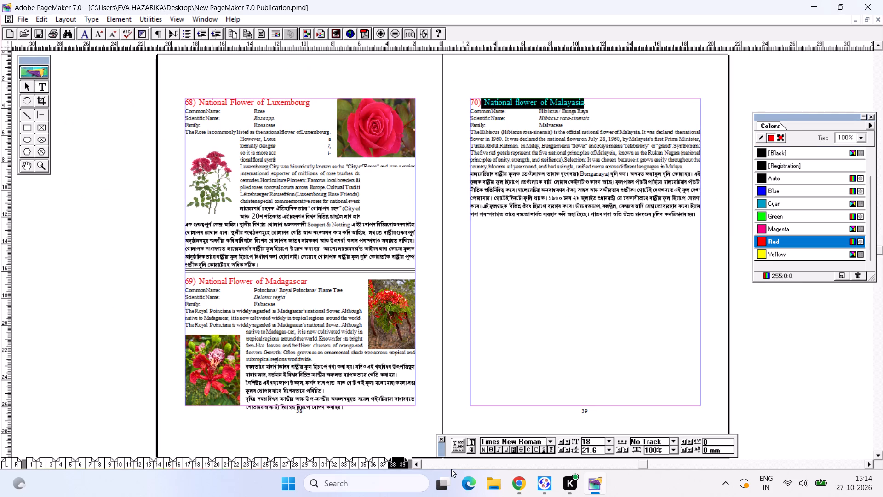
left_click(518, 485)
left_click_drag(463, 75, 436, 78)
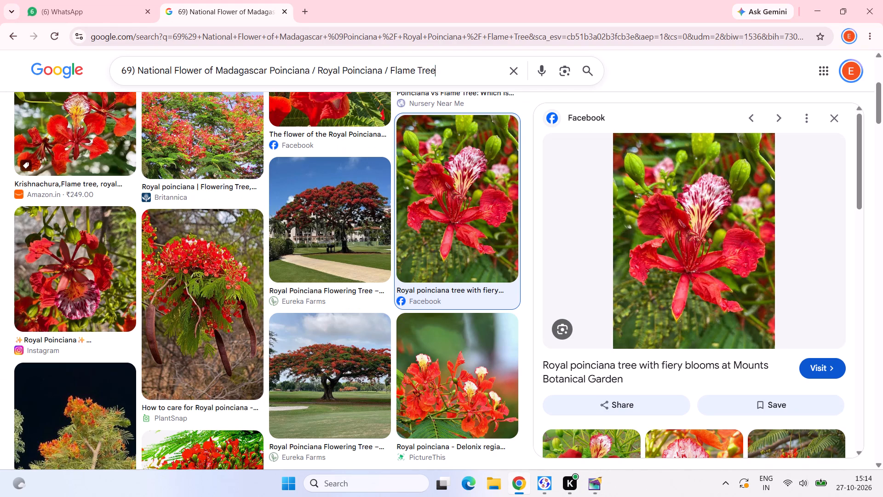
left_click_drag(436, 78, 0, 103)
key("ctrl+v")
key("Return")
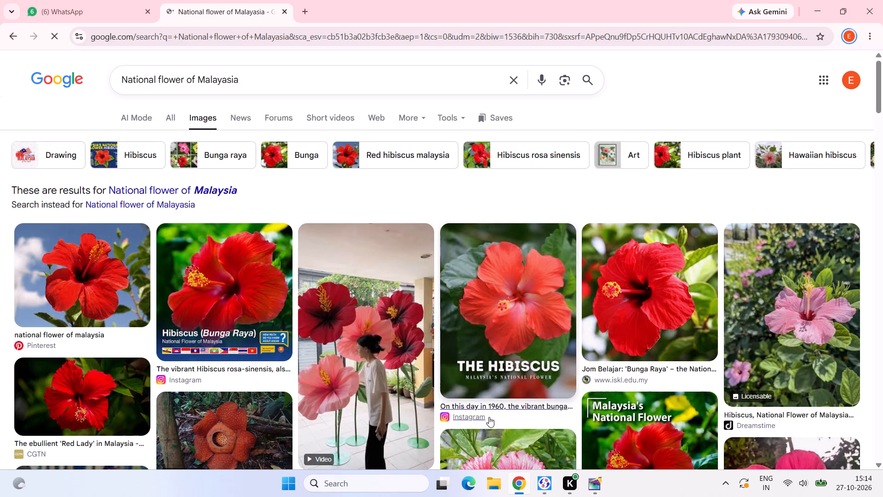
Copy the common name "Hibiscus / Bunga Raya" from the PageMaker entry, append it to the Google Images query in Chrome, and search again.
left_click(600, 488)
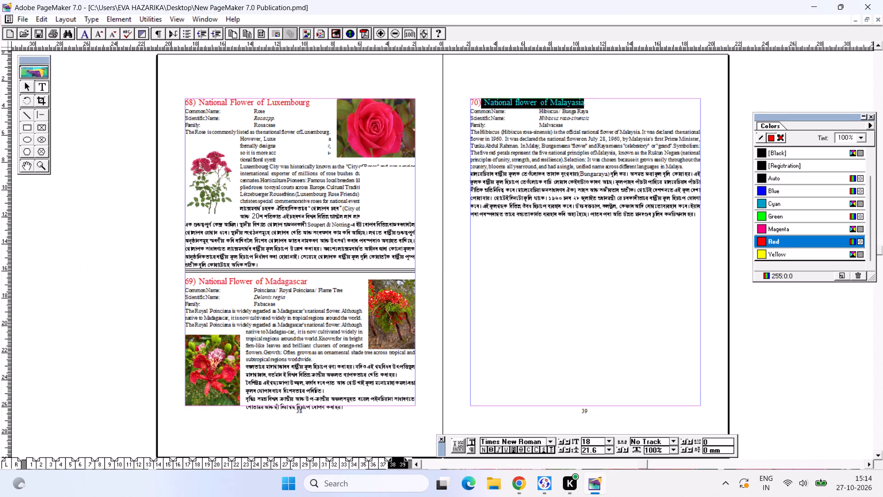
left_click(530, 198)
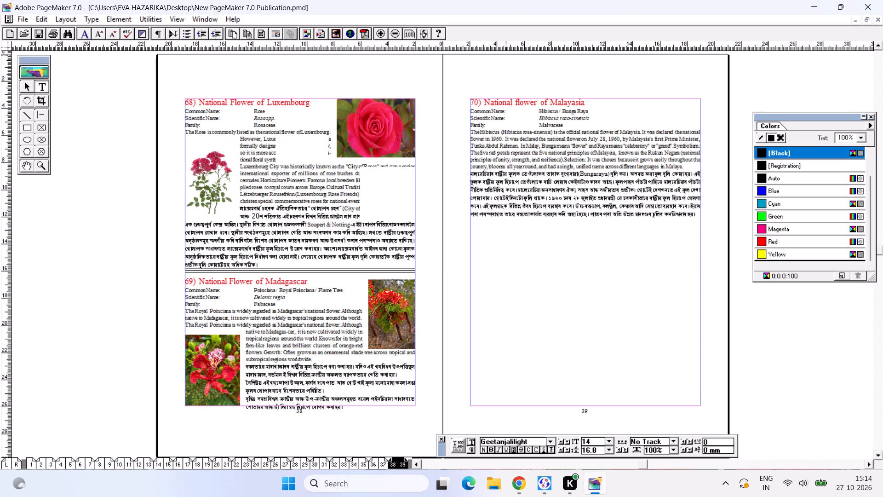
left_click_drag(539, 110, 584, 107)
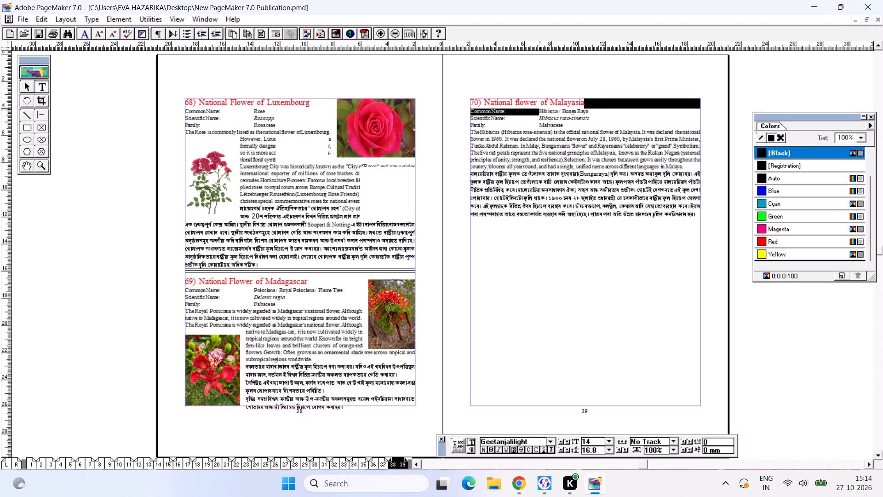
left_click_drag(584, 107, 587, 111)
key("ctrl+c")
key("ctrl+c")
key("ctrl+c")
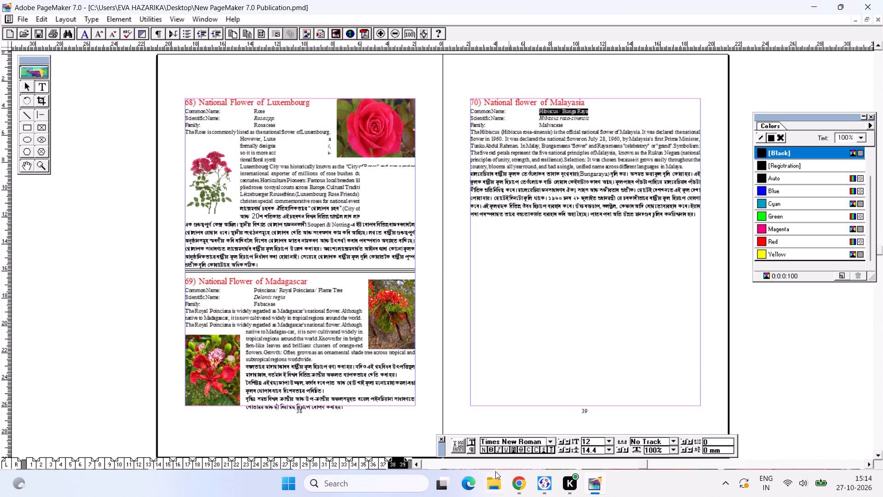
key("ctrl+c")
left_click(516, 479)
left_click(276, 87)
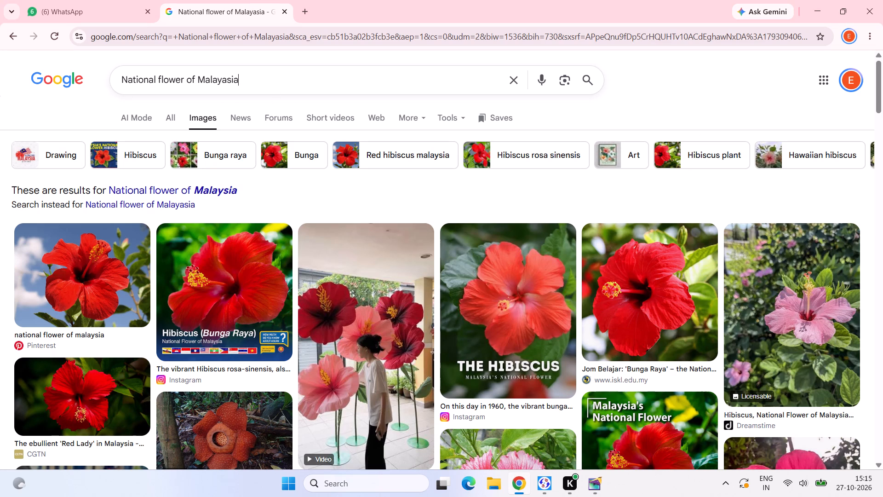
key("space")
key("ctrl+v")
key("Return")
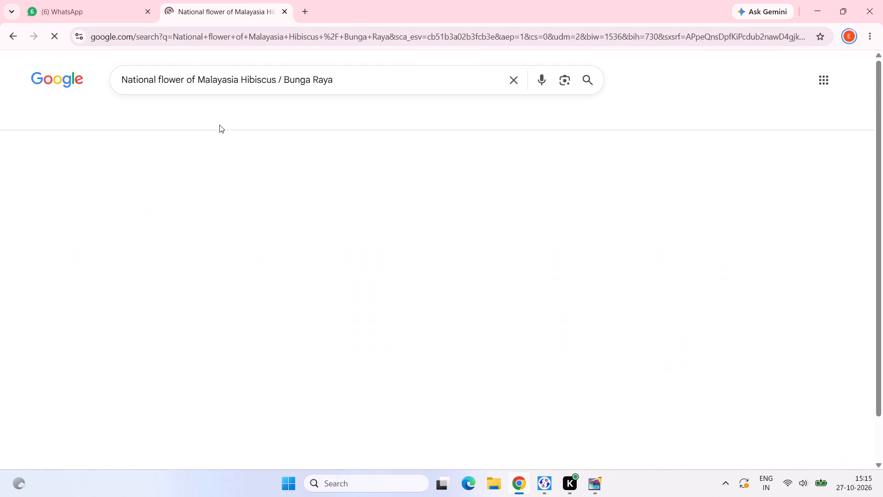
left_click(256, 191)
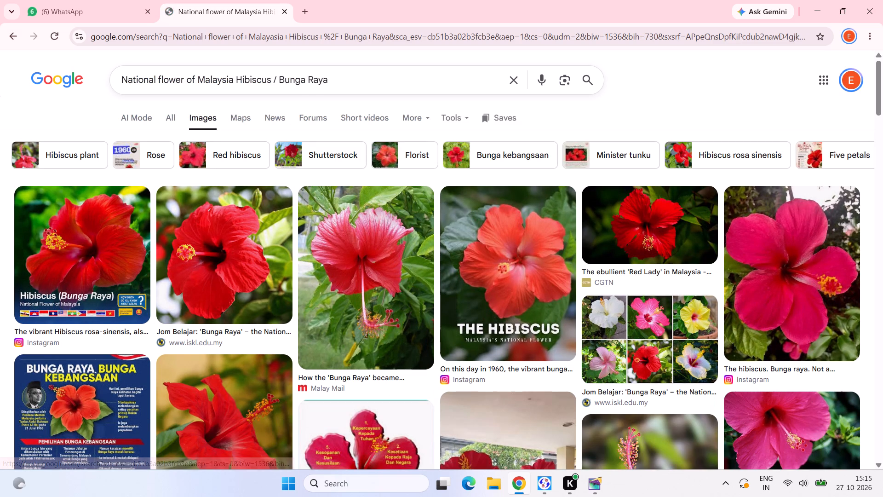
left_click_drag(202, 81, 143, 80)
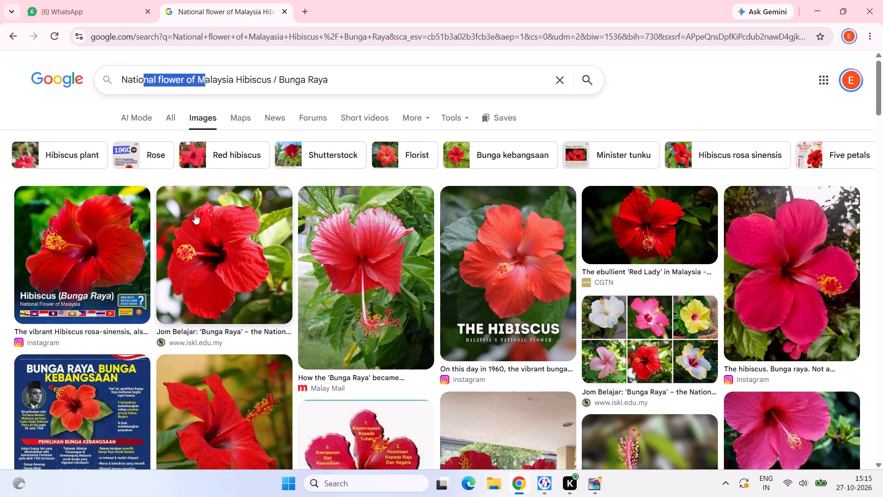
left_click(220, 231)
right_click(641, 262)
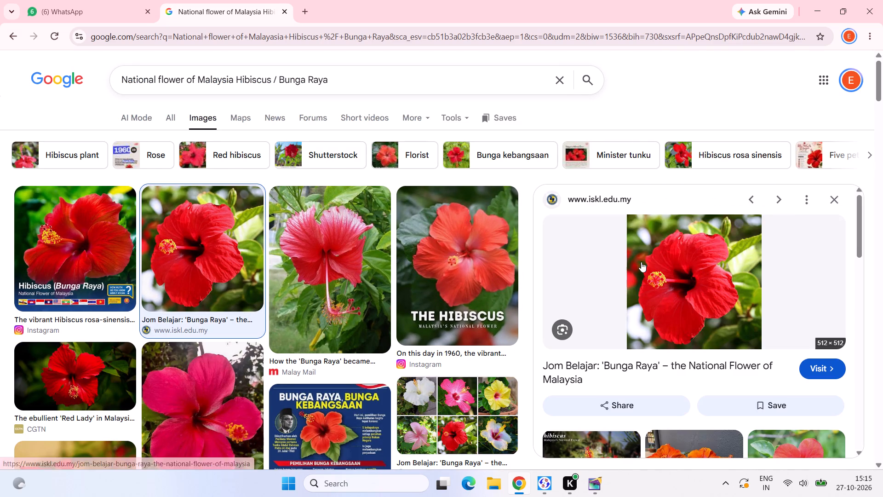
left_click(679, 187)
left_click(599, 487)
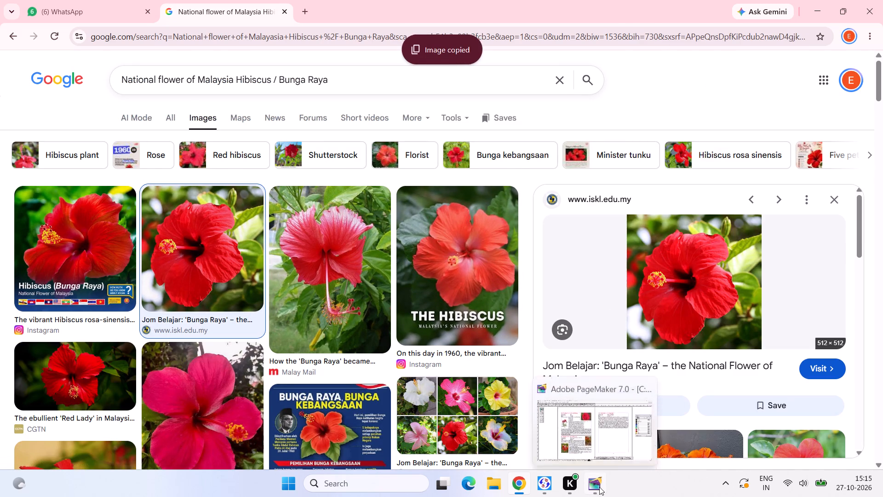
Paste the hibiscus picture, shrink it to about 44.7 by 39.5 mm, and place it in the Malaysia entry's top right corner.
key("ctrl+2")
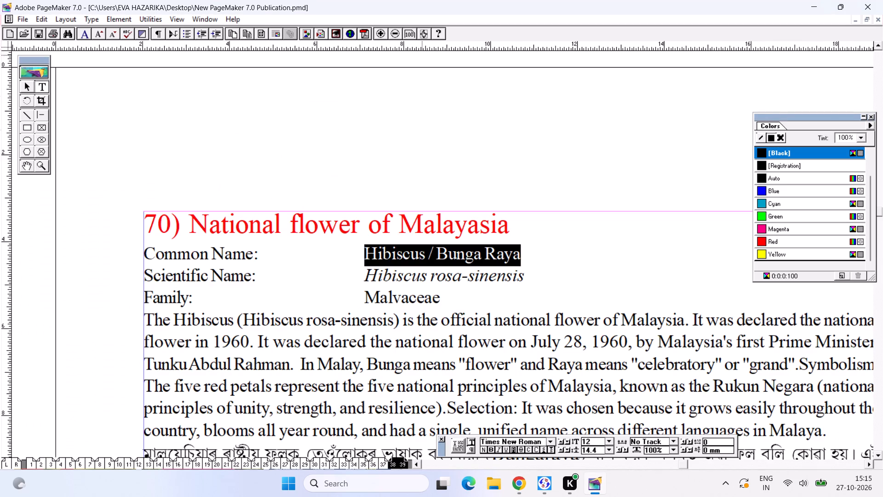
left_click_drag(389, 260, 222, 0, "alt")
key("ctrl+0")
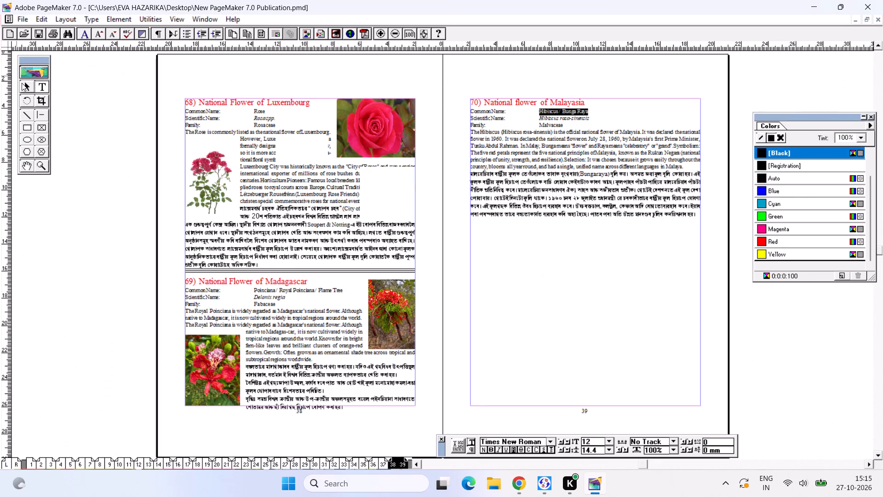
left_click(22, 83)
key("ctrl+v")
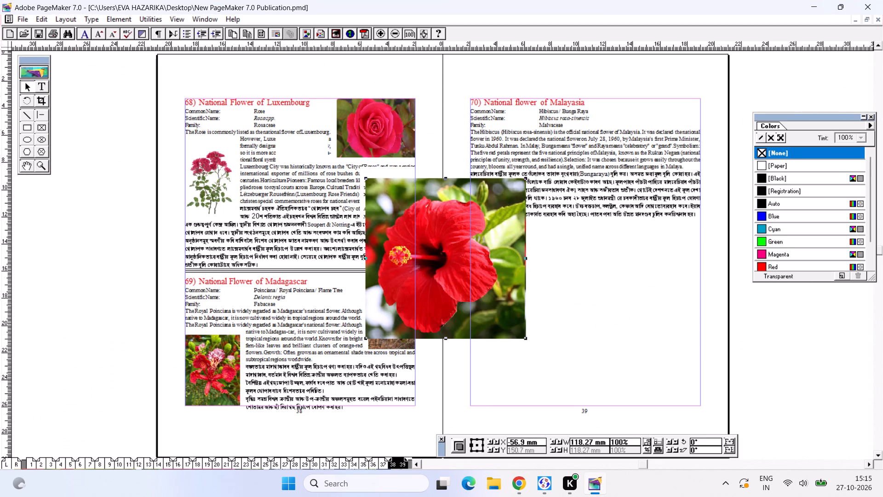
left_click_drag(418, 202, 507, 170)
left_click_drag(451, 142, 507, 215)
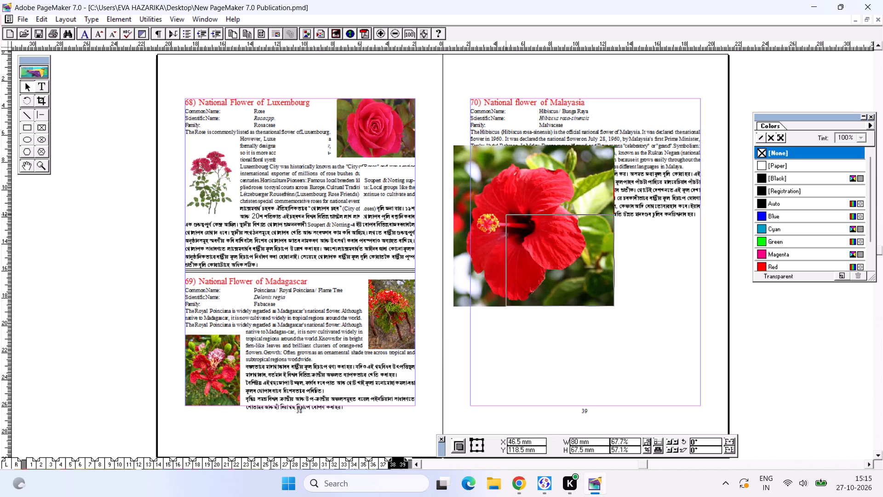
left_click_drag(507, 215, 553, 252)
left_click_drag(568, 260, 608, 171)
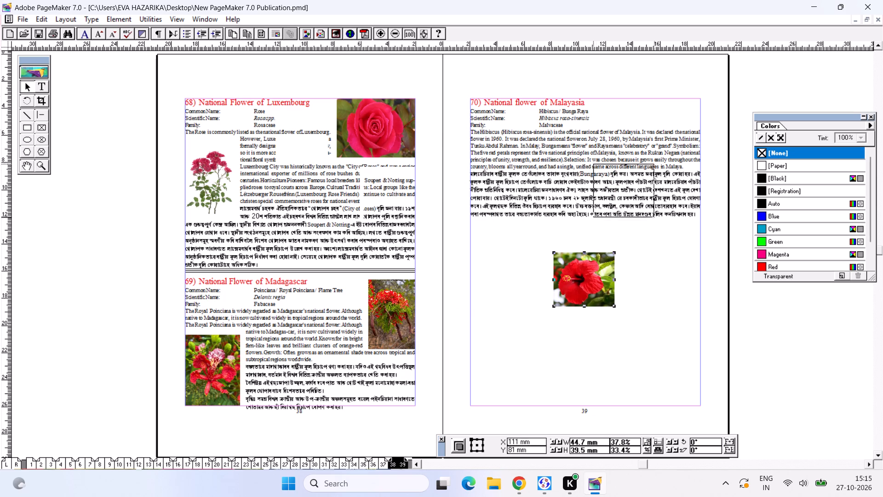
left_click_drag(608, 171, 655, 105)
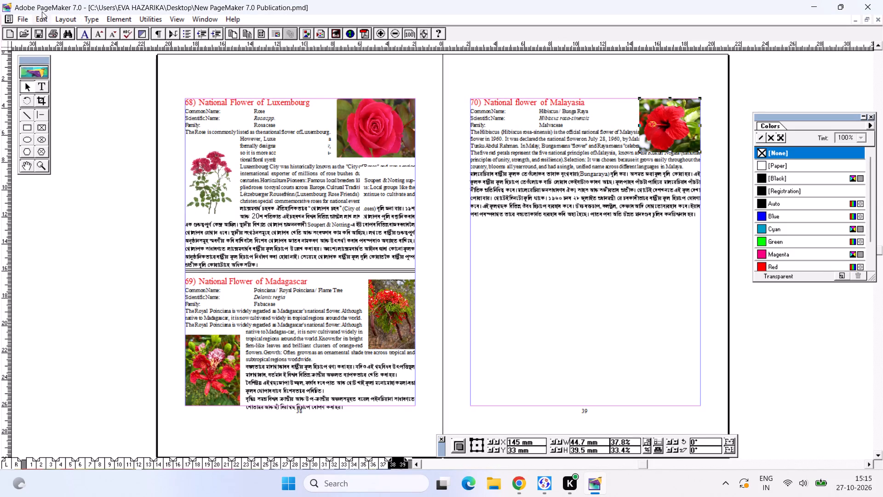
Apply rectangular text wrap to the corner hibiscus picture and adjust the lower edge of its wrap boundary slightly.
left_click(123, 20)
left_click(150, 93)
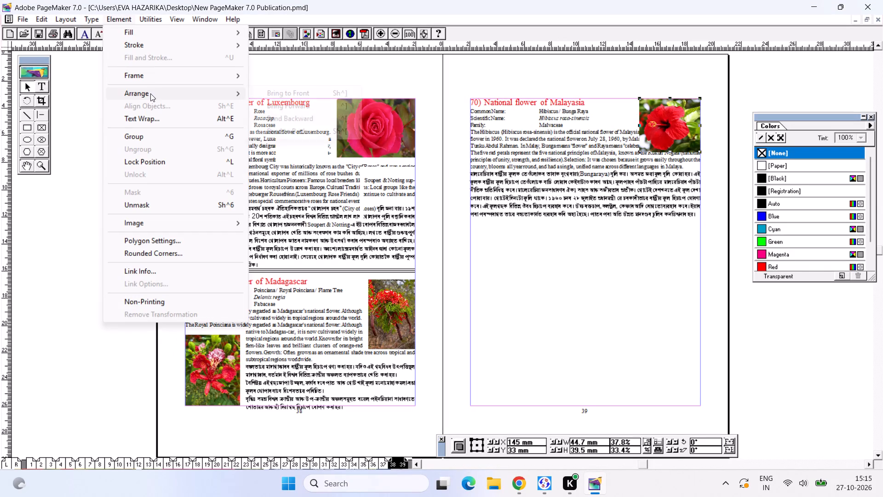
left_click(157, 117)
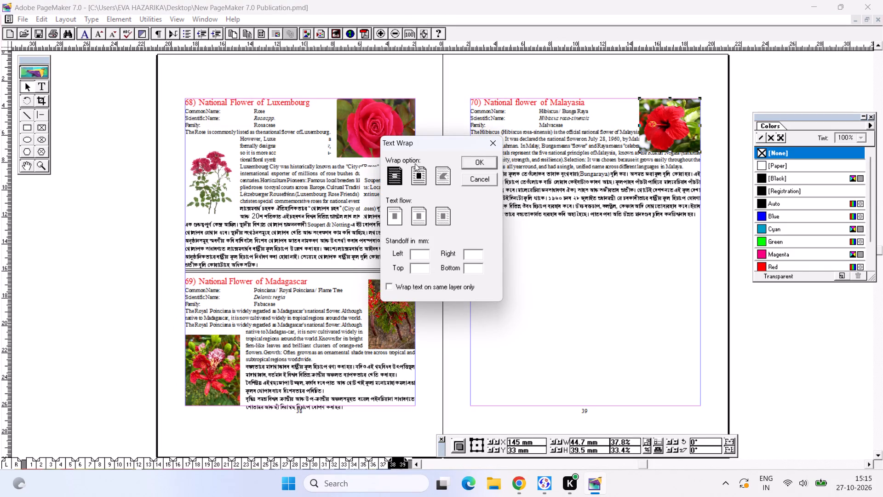
left_click(417, 172)
left_click(491, 158)
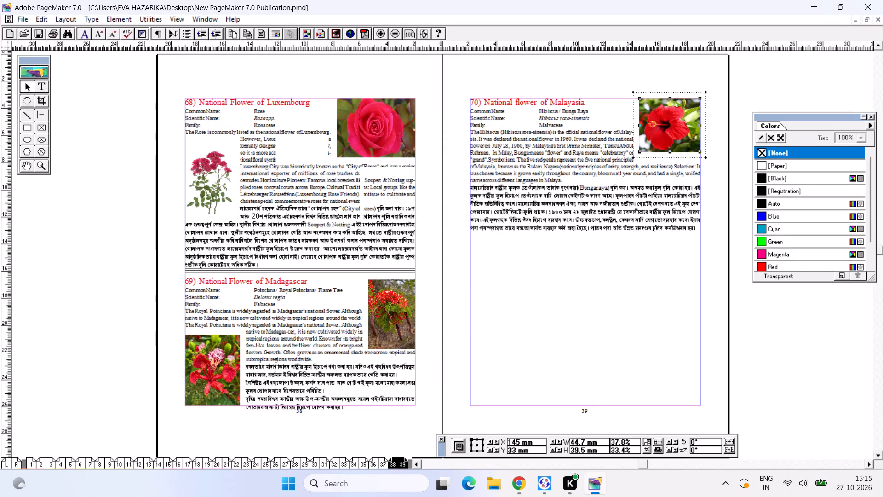
left_click(652, 136)
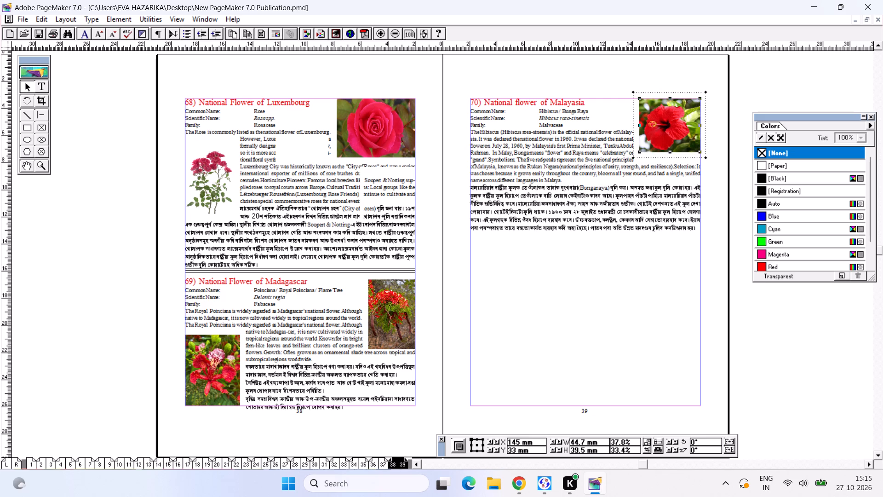
left_click(638, 155)
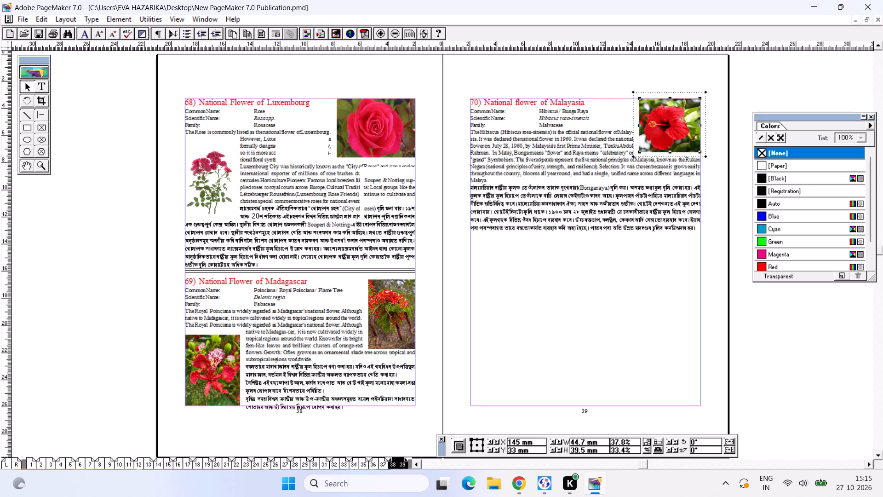
left_click(665, 137)
left_click(592, 172)
Find the Pinterest "Bunga Kebangsaan Malaysia" hibiscus picture in Chrome's image results, copy it, and return to PageMaker.
left_click(522, 486)
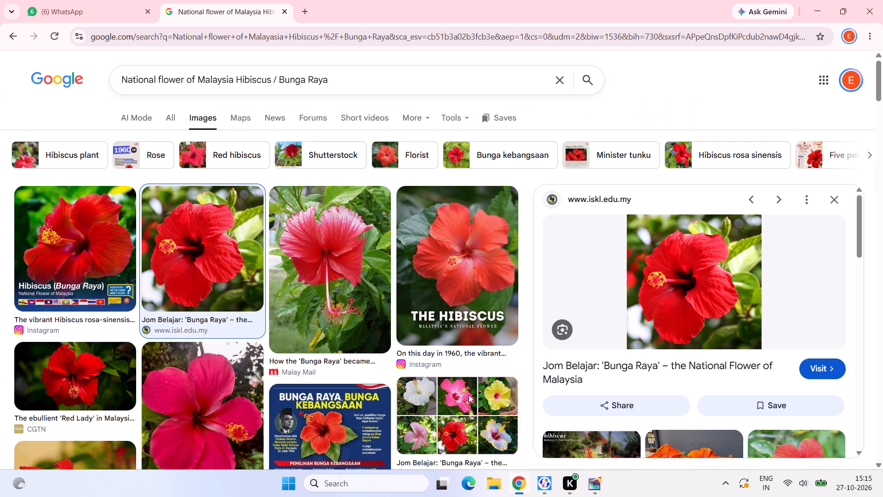
left_click_drag(838, 210, 822, 199)
left_click(834, 201)
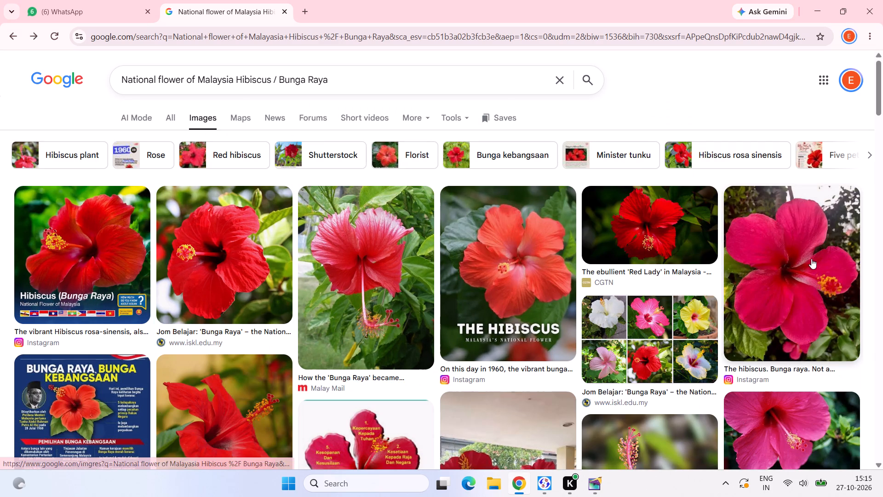
scroll(797, 267, "down", 1)
scroll(588, 410, "down", 5)
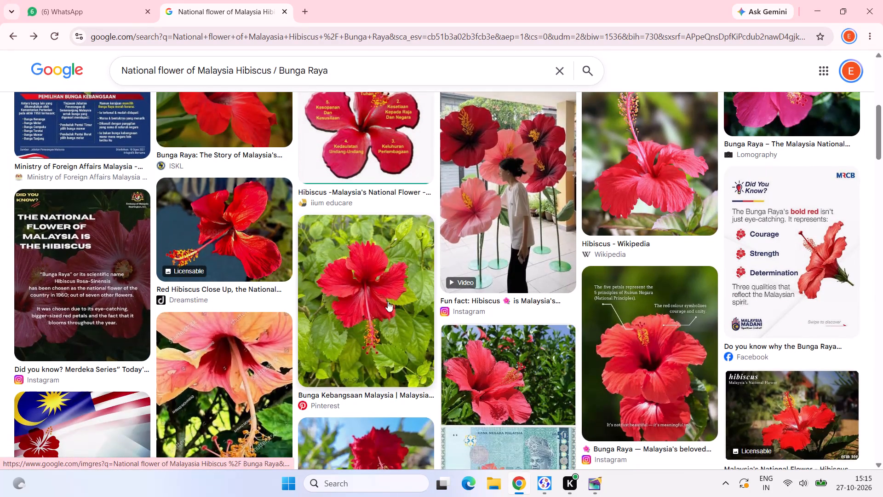
left_click(367, 276)
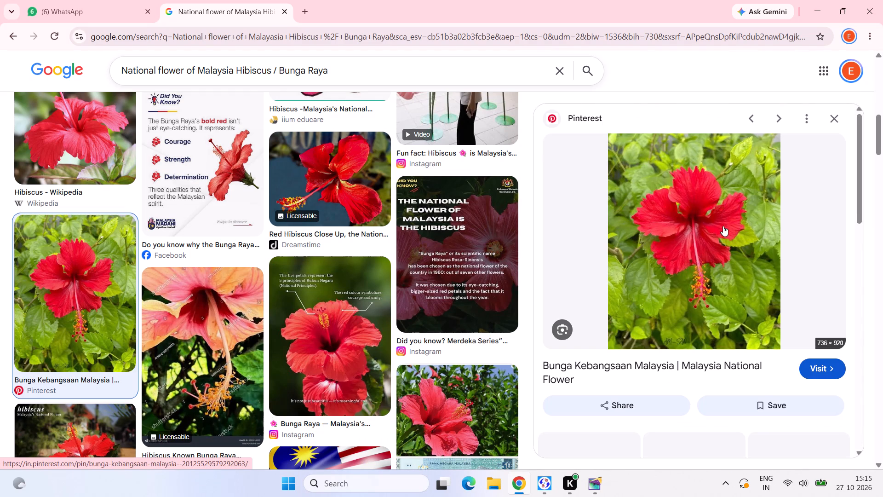
right_click(700, 195)
left_click(770, 379)
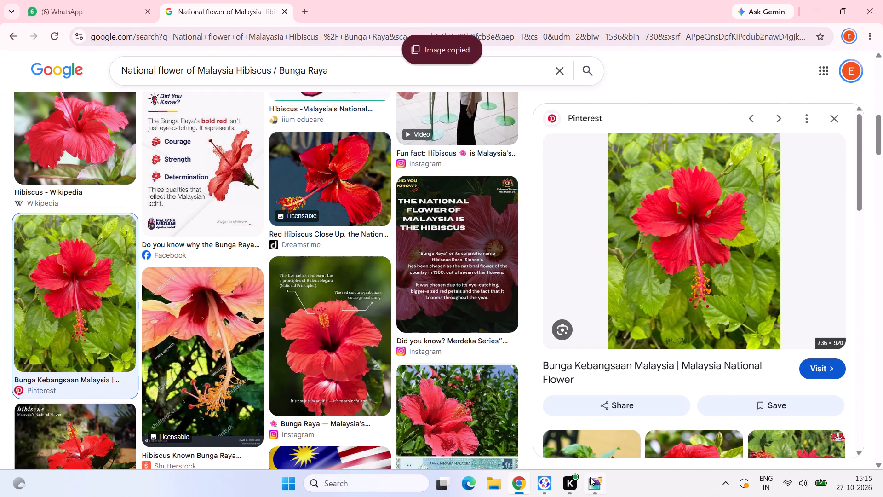
left_click(588, 486)
Paste the second hibiscus picture, shrink it to about 58.8 by 43.5 mm, and place it at the Malaysia entry's left margin.
key("ctrl+v")
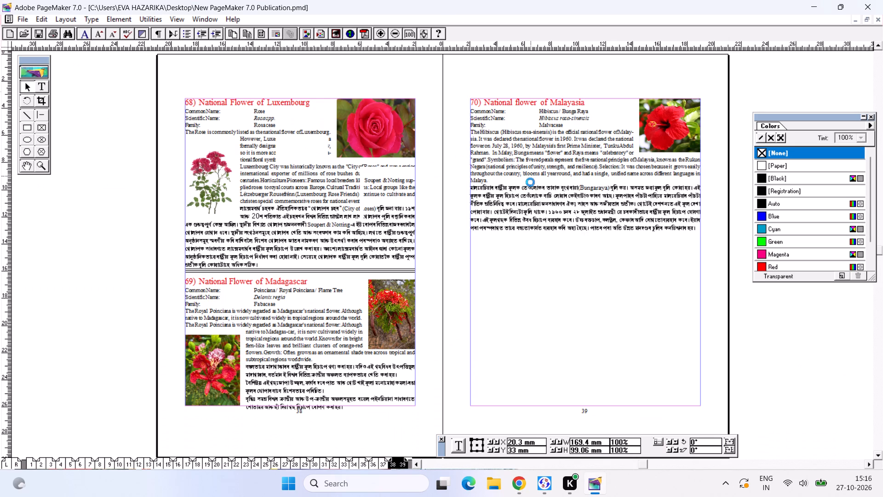
left_click_drag(436, 187, 532, 230)
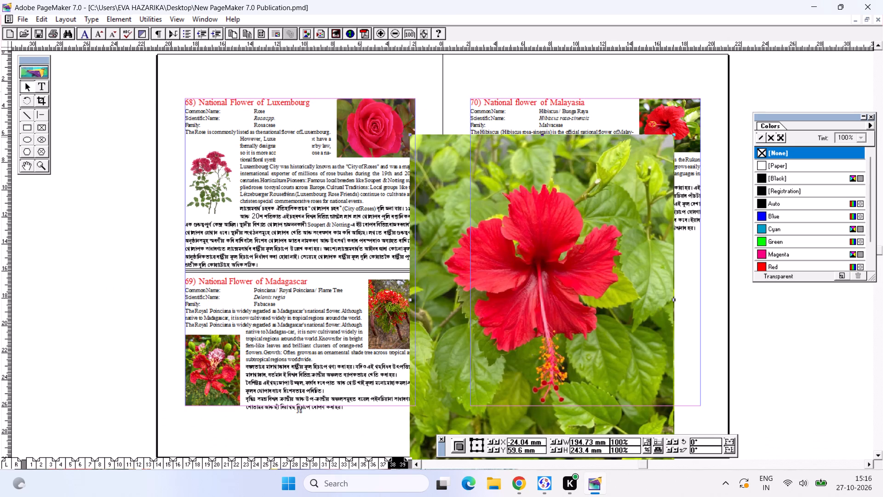
left_click_drag(410, 137, 590, 387)
left_click_drag(645, 403, 538, 152)
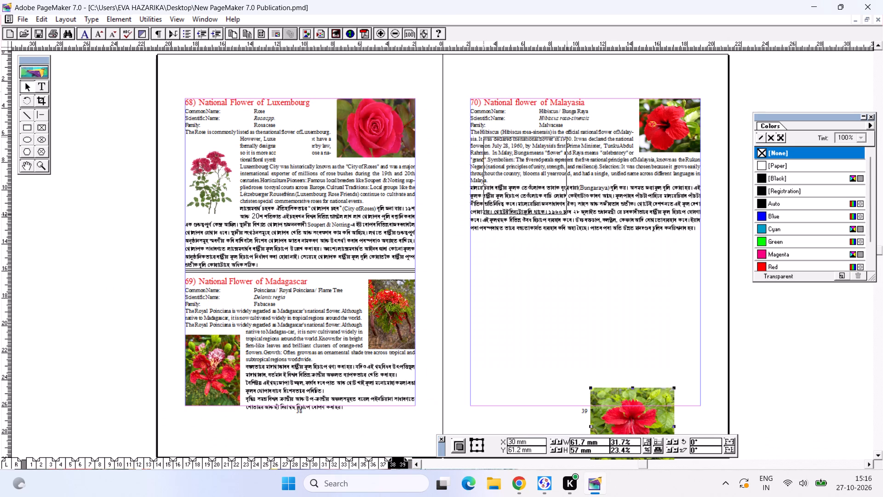
left_click_drag(538, 152, 530, 154)
left_click_drag(558, 215, 547, 201)
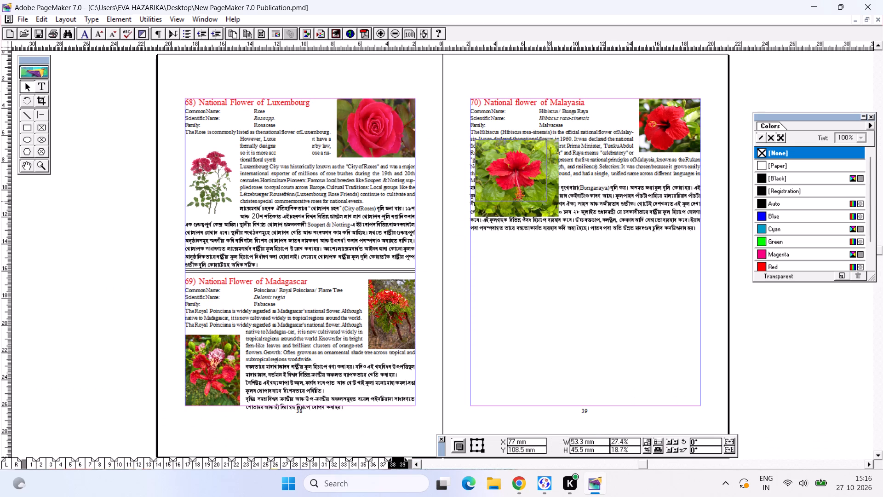
left_click_drag(547, 201, 554, 197)
left_click_drag(535, 179, 529, 180)
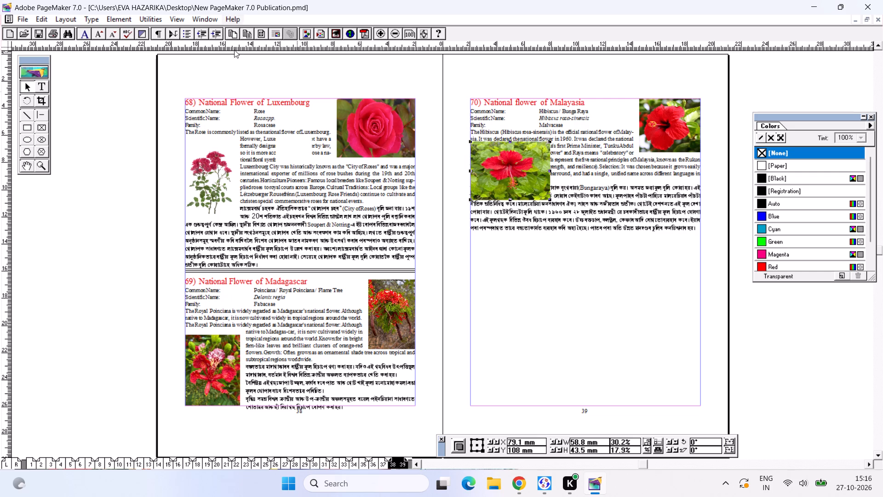
Apply rectangular text wrap to the second hibiscus picture.
left_click(120, 18)
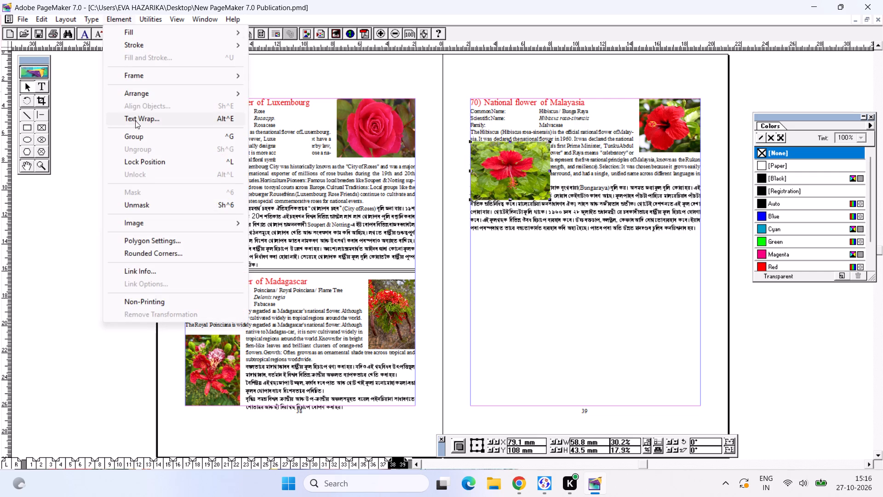
left_click(135, 121)
left_click(416, 169)
left_click(479, 167)
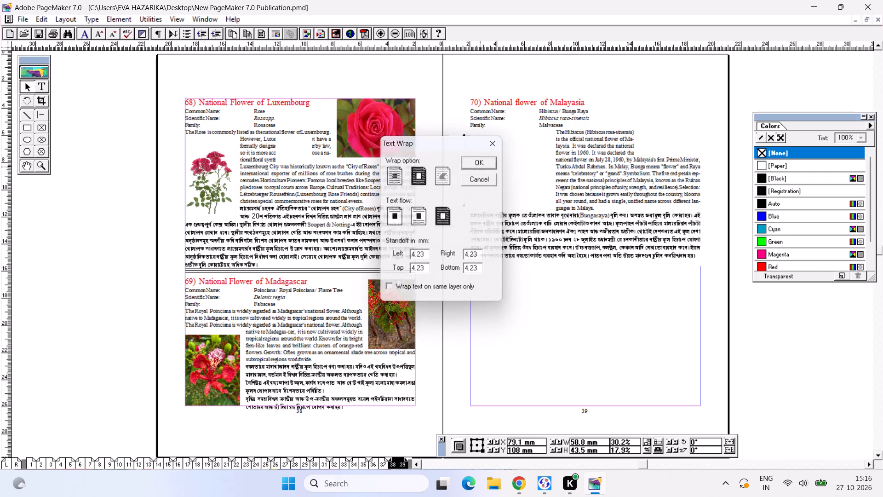
Resize the second hibiscus picture to about 54.7 by 38.5 mm and move it lower along the left margin of the text.
left_click_drag(505, 171, 507, 178)
left_click(507, 178)
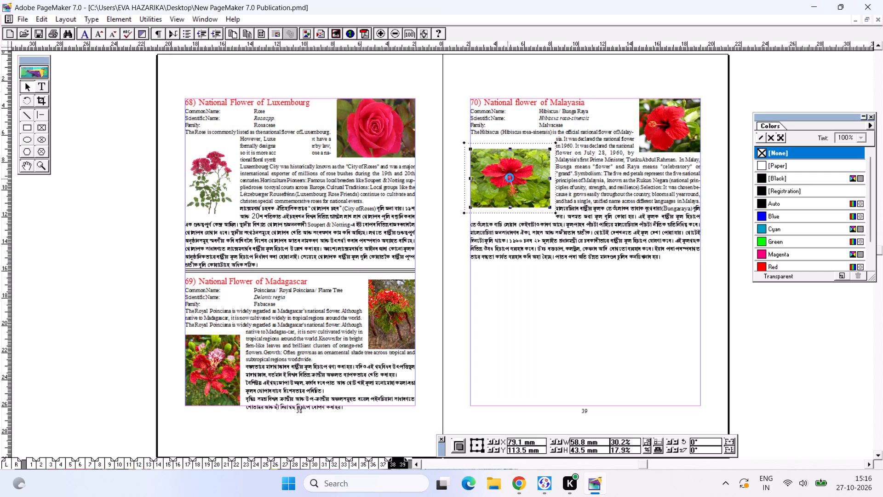
left_click_drag(549, 207, 544, 202)
left_click_drag(518, 190, 521, 200)
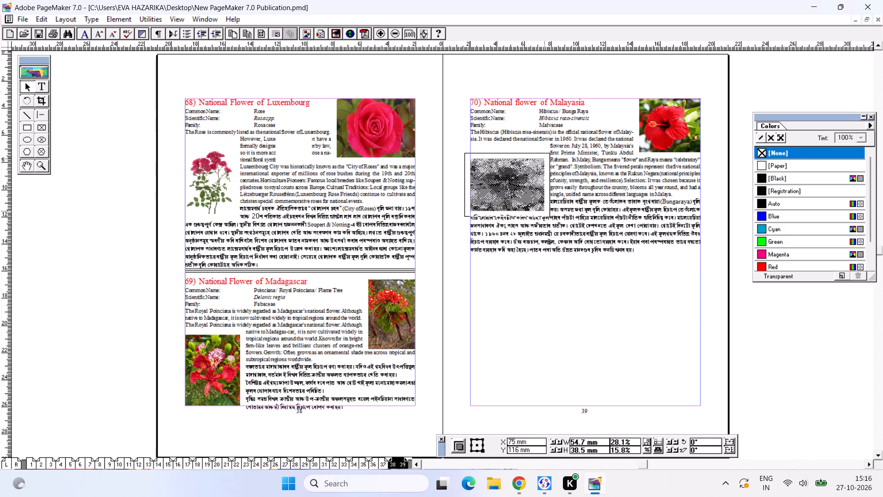
left_click_drag(521, 200, 525, 211)
left_click_drag(525, 211, 520, 206)
left_click(636, 206)
left_click(583, 281)
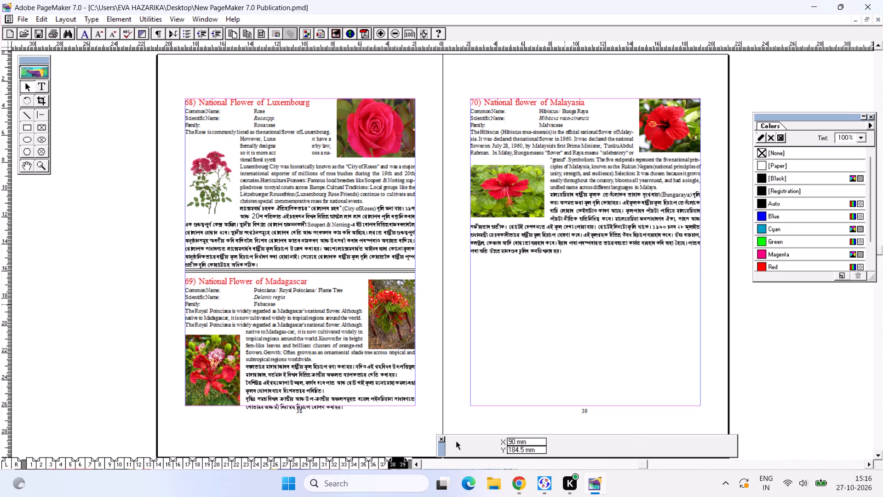
Copy the "71) National Flower of Maldives" text from national flowers (2).pmd and place it below the Malaysia entry on page 39.
key("ctrl+Tab")
left_click(534, 183, "ctrl")
key("ctrl+a")
key("ctrl+c")
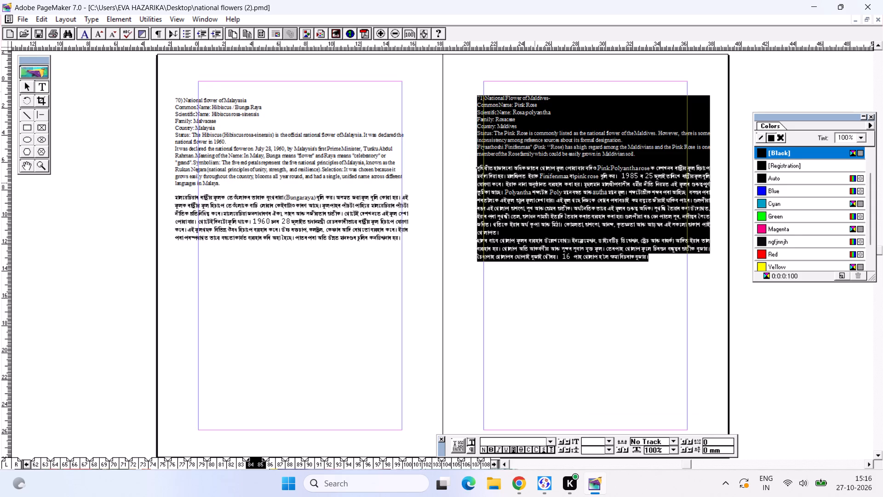
key("ctrl+Tab")
key("ctrl+v")
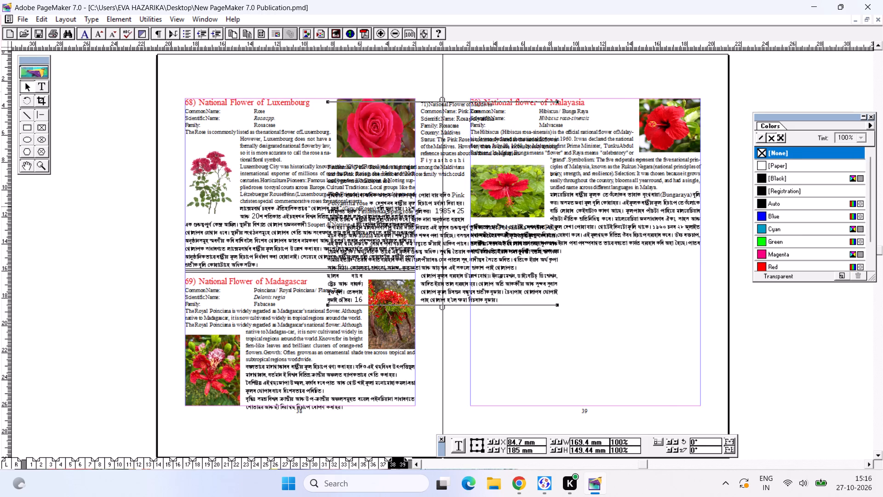
left_click_drag(492, 208, 608, 393)
left_click_drag(619, 368, 590, 149)
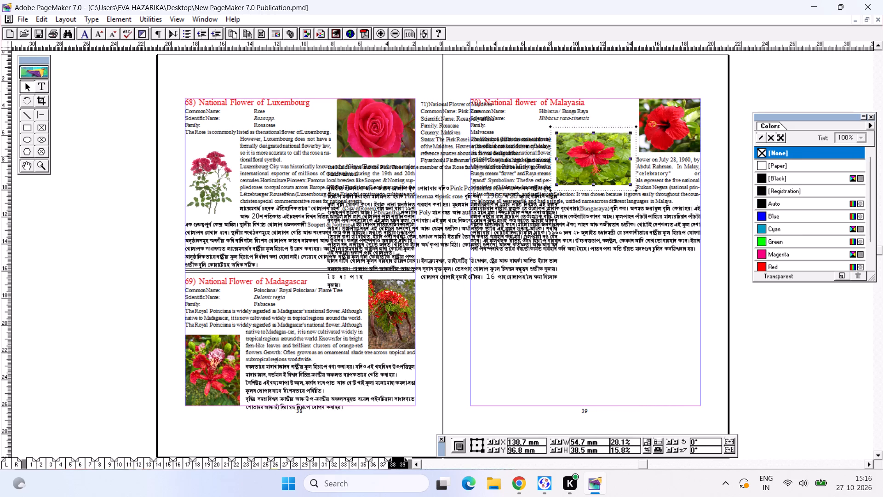
left_click_drag(475, 162, 624, 378)
Shrink Malaysia's second hibiscus picture to about 49 by 36 mm and place it against the left margin of the entry.
left_click_drag(589, 173, 582, 173)
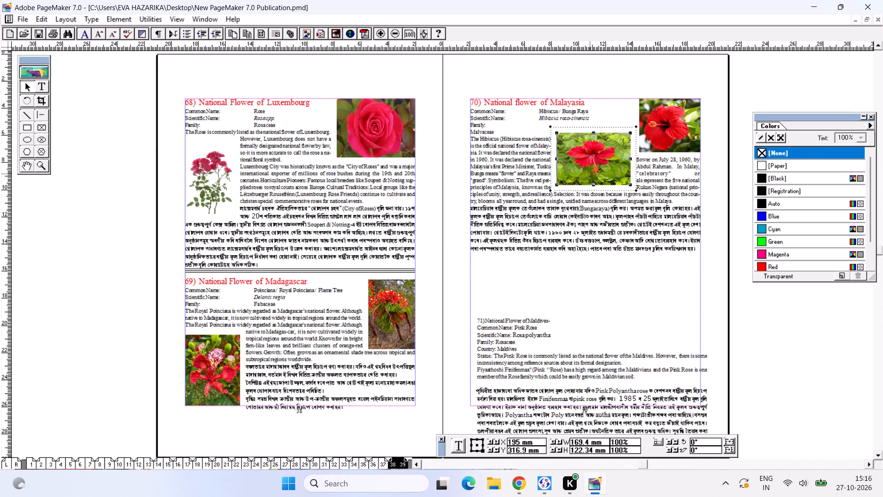
left_click_drag(582, 173, 661, 196)
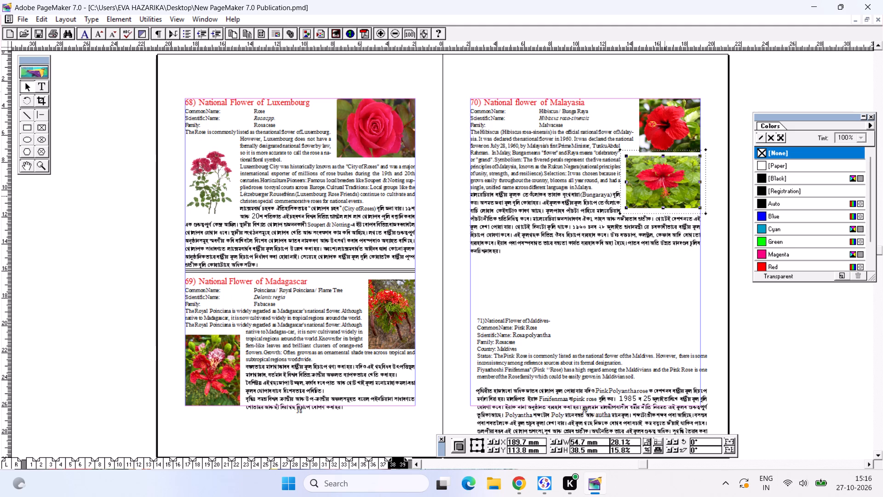
left_click_drag(664, 196, 659, 197)
left_click_drag(621, 208, 626, 207)
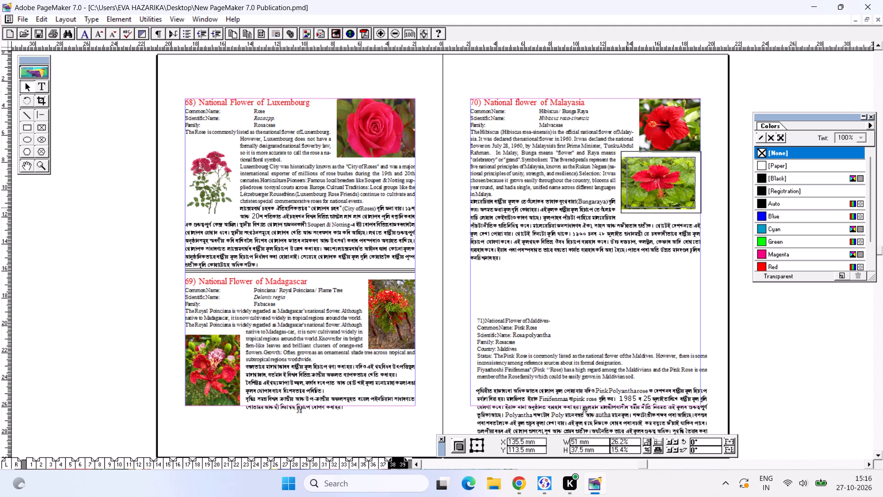
left_click_drag(626, 207, 629, 206)
left_click_drag(645, 198, 487, 198)
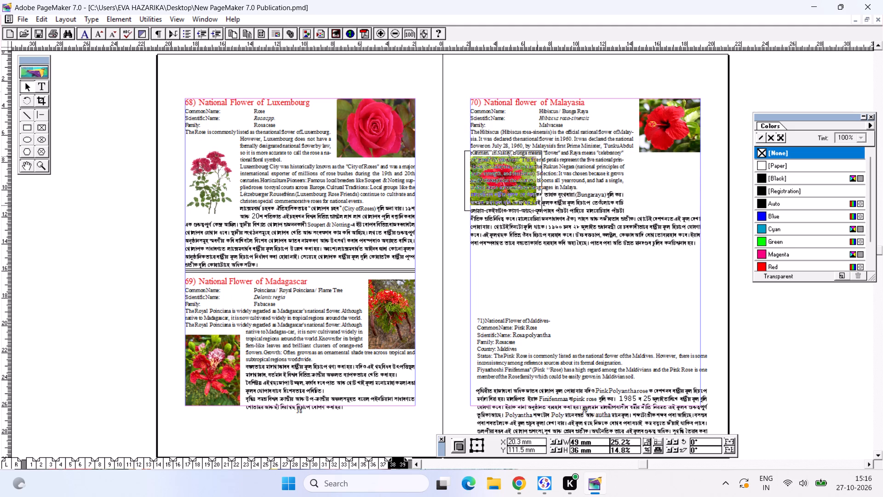
left_click_drag(487, 198, 487, 198)
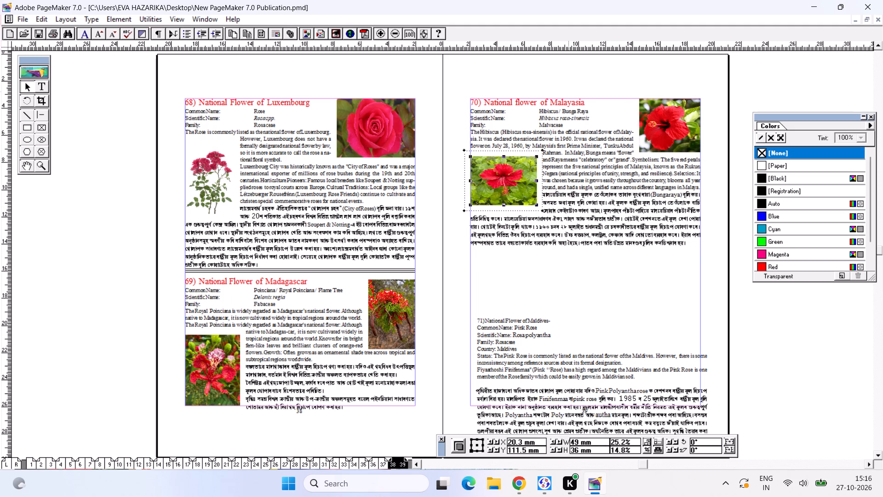
Move the Maldives text block off page 39 onto the pasteboard beside it.
left_click_drag(568, 364, 558, 306)
left_click_drag(571, 327, 571, 320)
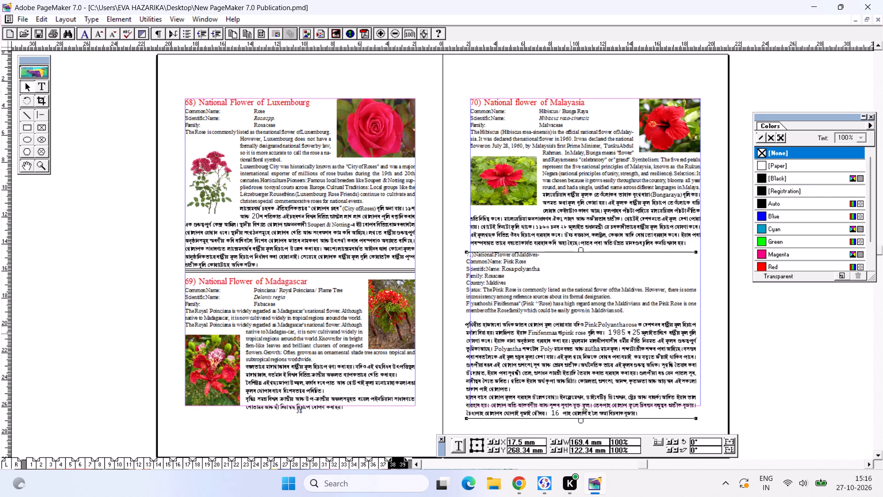
left_click_drag(569, 333, 832, 389)
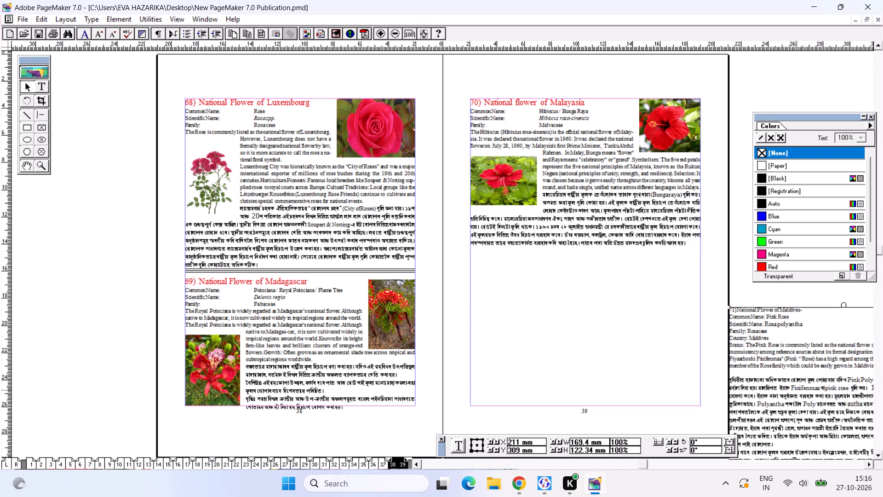
Copy the "72) National Flower of Mongolia" text from national flowers (2).pmd and place it below the Malaysia entry on page 39.
key("ctrl+Tab")
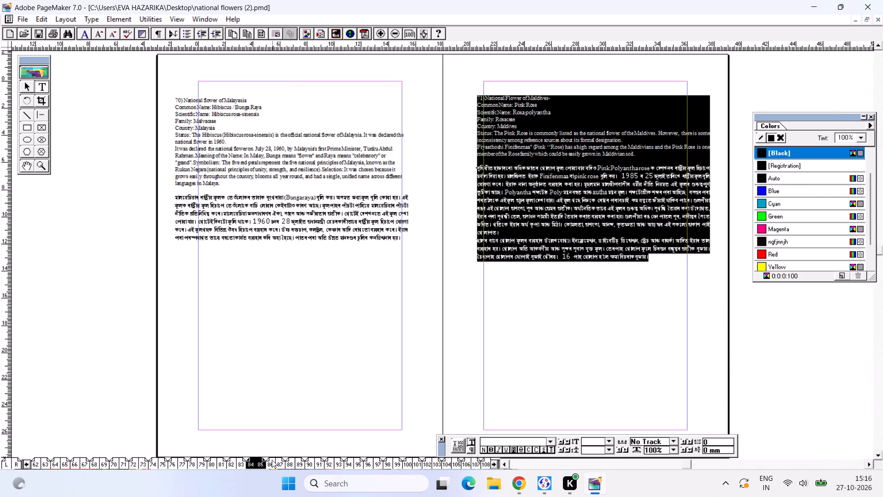
left_click(271, 467)
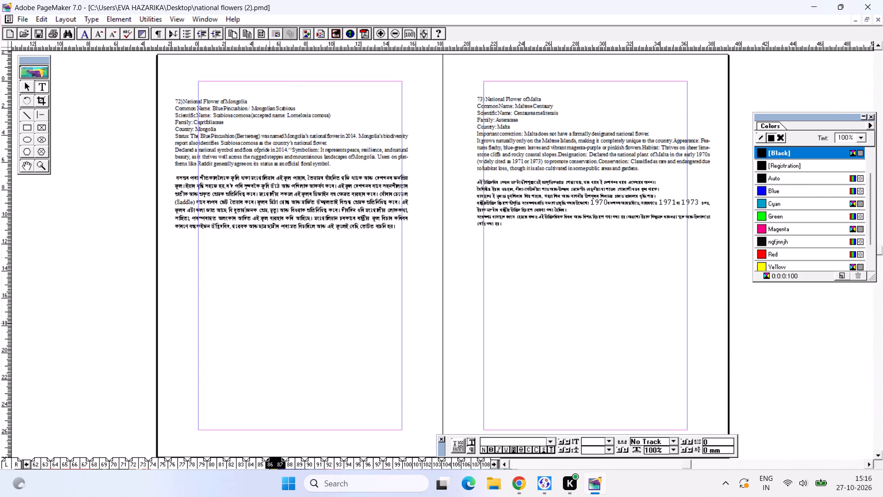
left_click(288, 145)
key("ctrl+a")
key("ctrl+c")
key("ctrl+Tab")
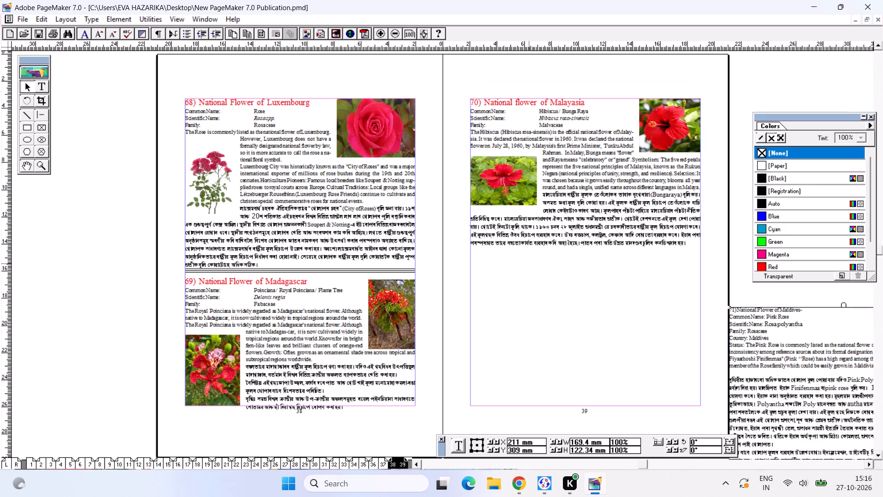
key("ctrl+v")
left_click(484, 197)
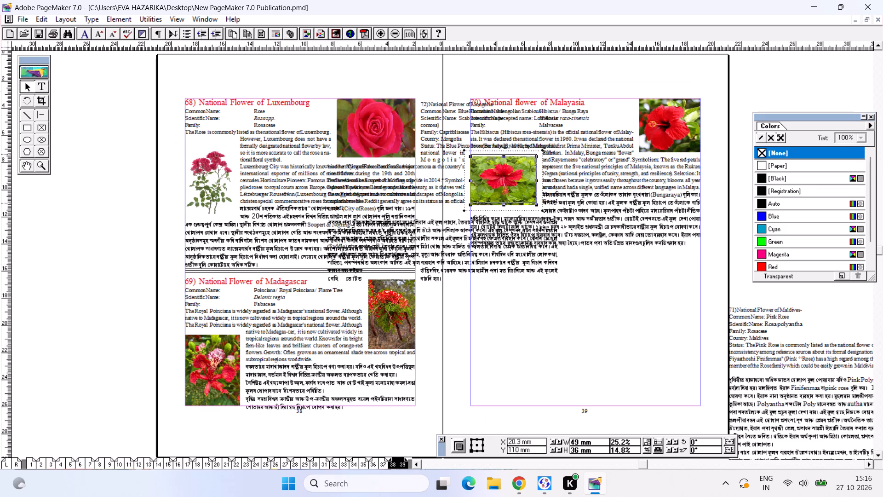
left_click_drag(477, 221, 737, 385)
left_click_drag(707, 370, 688, 361)
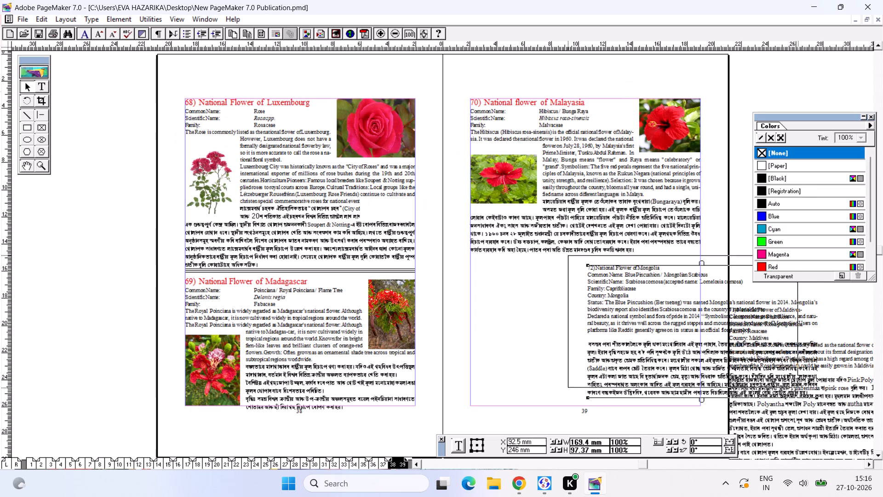
left_click_drag(688, 361, 589, 375)
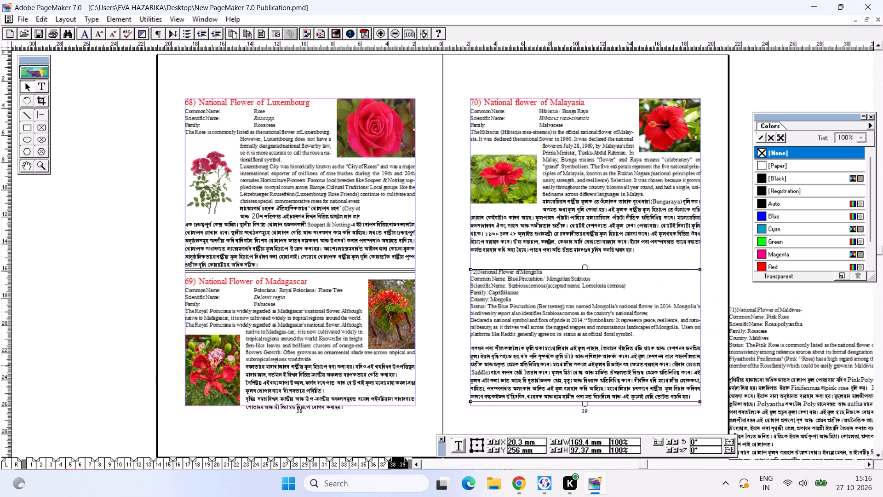
Renumber the Mongolia heading as 71.
key("ctrl+1")
key("ctrl+2")
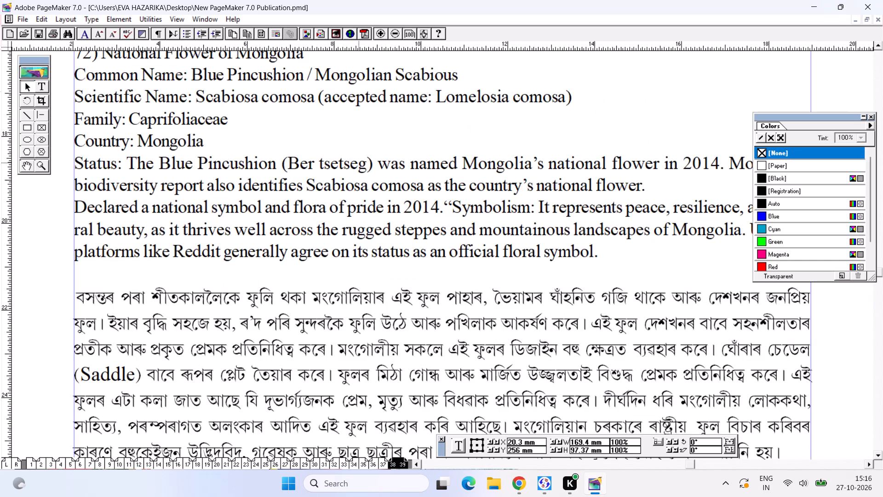
left_click_drag(370, 185, 365, 376, "alt")
key("ctrl+0")
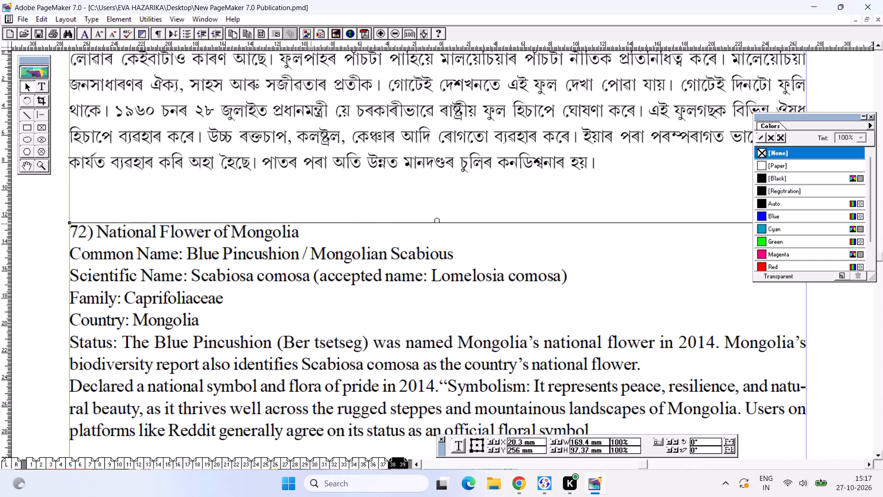
key("ctrl+2")
left_click_drag(250, 196, 245, 288, "alt")
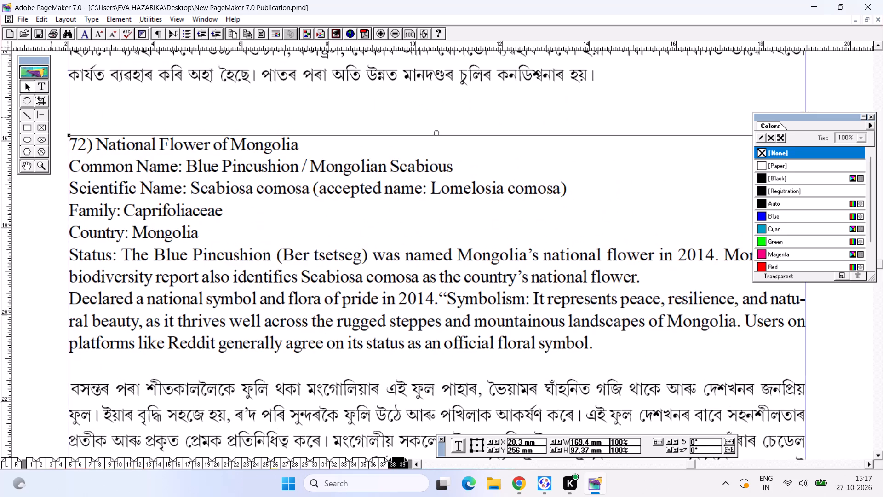
left_click_drag(128, 191, 166, 450, "alt")
left_click_drag(207, 193, 195, 437, "alt")
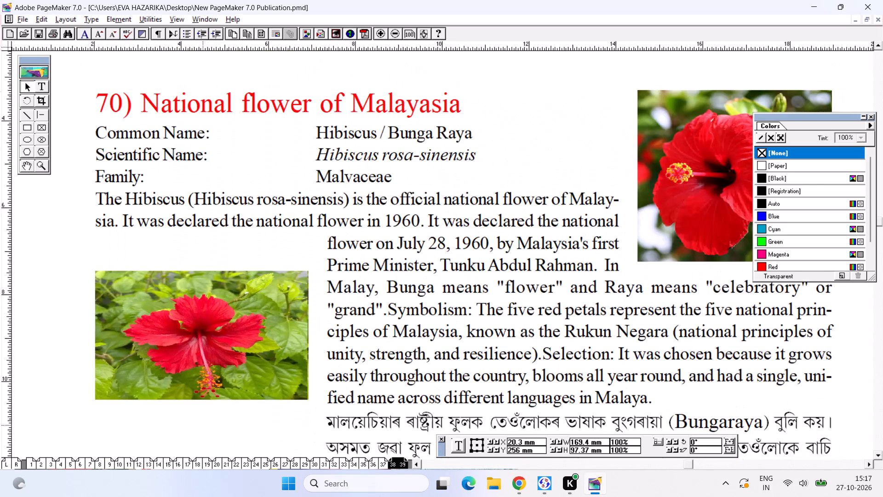
left_click_drag(204, 423, 172, 92, "alt")
left_click_drag(212, 279, 166, 138, "alt")
left_click_drag(175, 244, 211, 211, "alt")
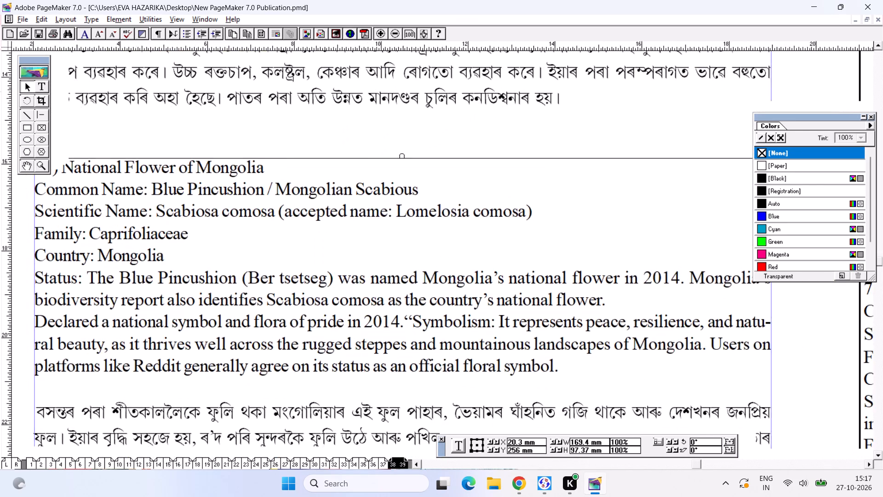
left_click(42, 80)
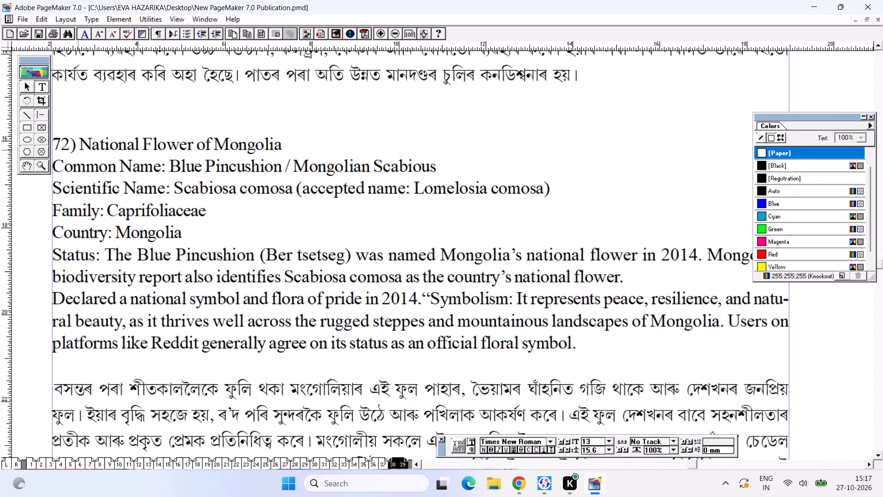
left_click_drag(70, 146, 64, 147)
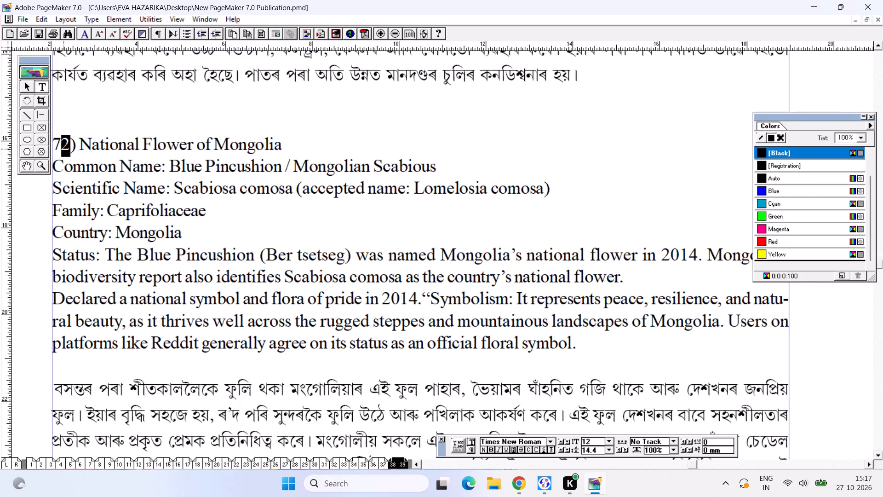
key("1")
Enlarge the "71) National Flower of Mongolia" heading to 18 pt and colour it Red.
left_click_drag(286, 148, 92, 123)
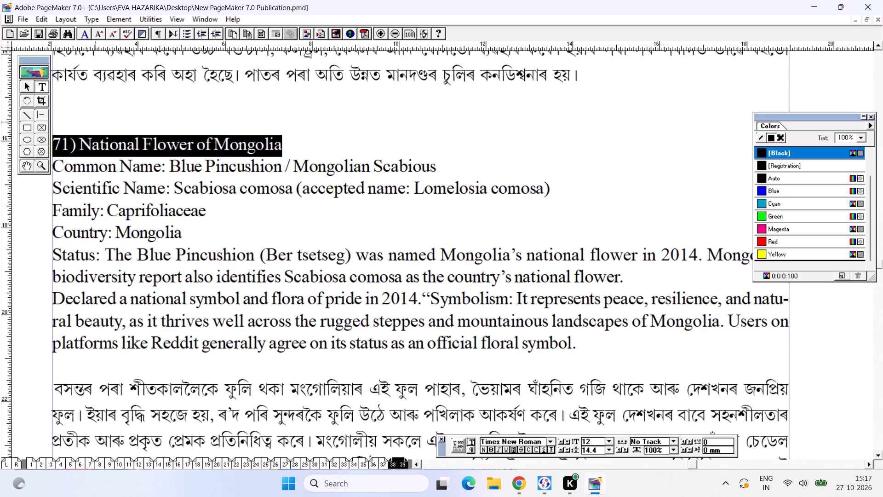
key("ctrl+shift+period")
key("ctrl+shift+period")
key("ctrl+shift+period")
key("ctrl+shift+period")
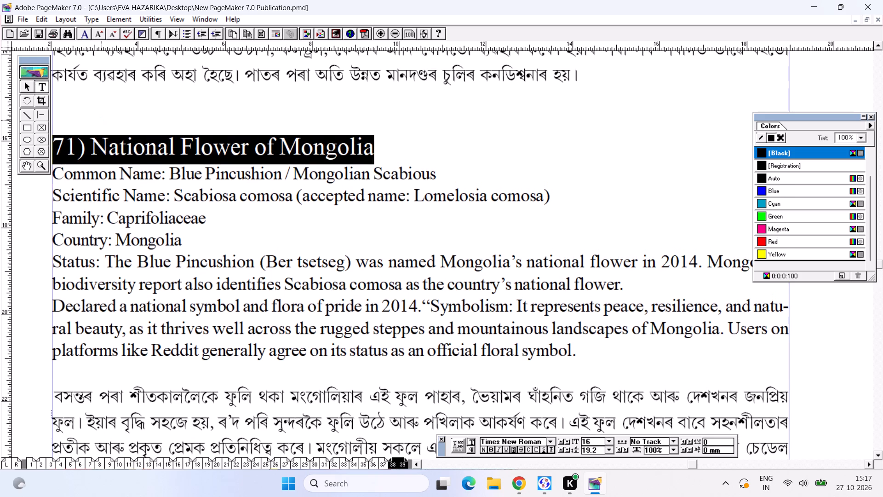
key("ctrl+shift+period")
left_click(101, 120, "ctrl+shift")
key("ctrl+shift+period")
key("ctrl+z")
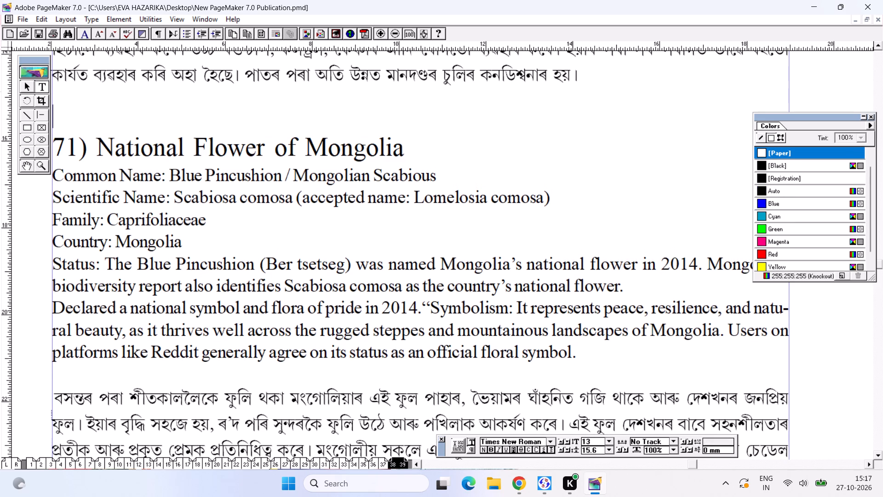
left_click_drag(420, 162, 92, 123)
key("ctrl+shift+period")
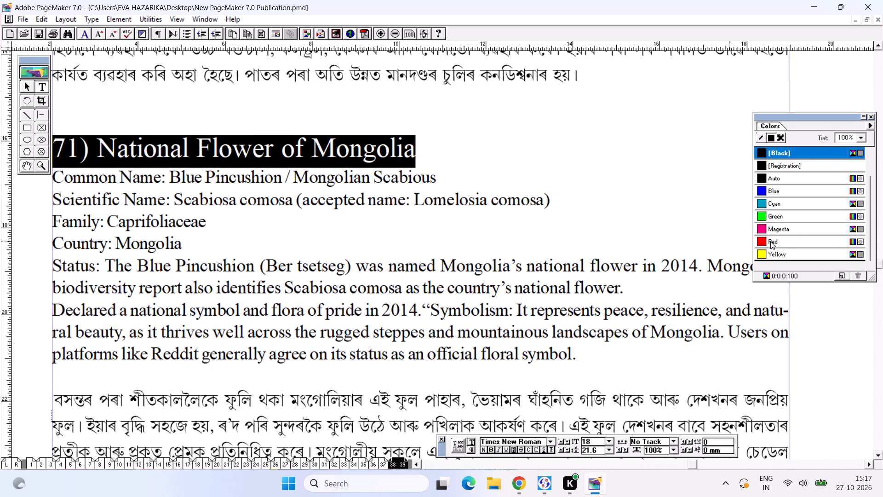
left_click(787, 241)
left_click(375, 221)
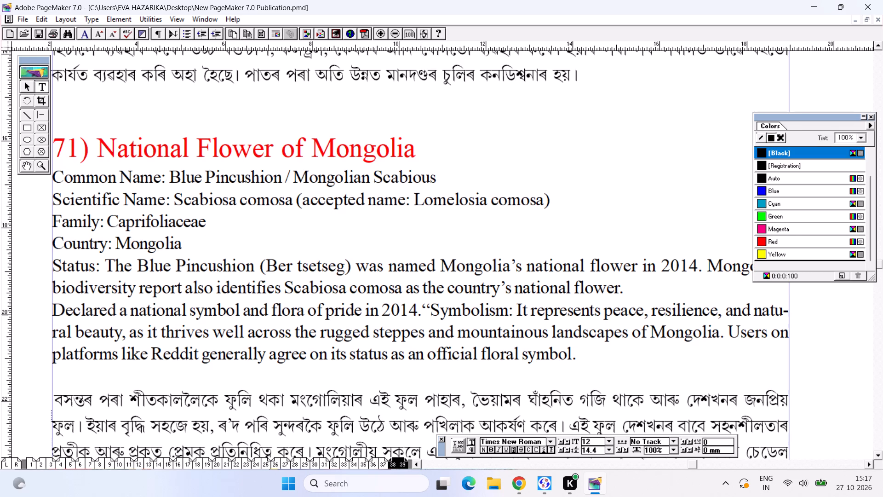
Use tab spacing to line up the Common Name and Scientific Name values of the Mongolia entry in a second column.
left_click(172, 170)
key("Tab")
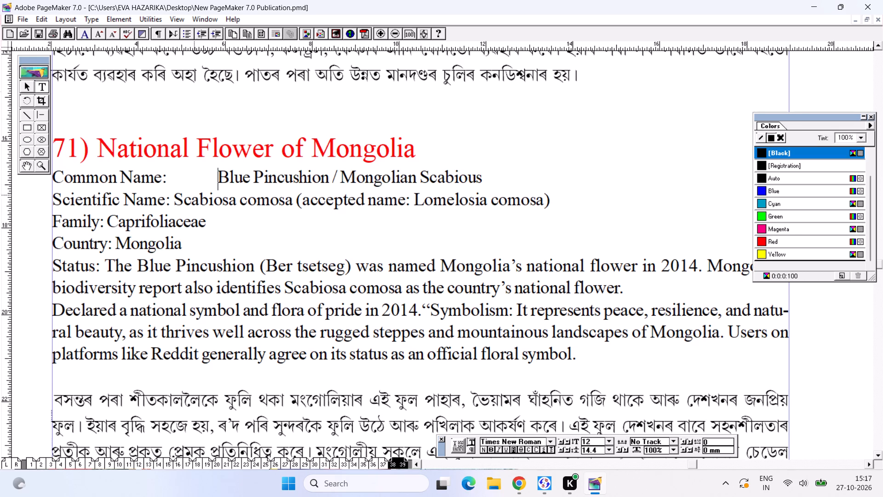
key("Tab")
left_click(176, 201)
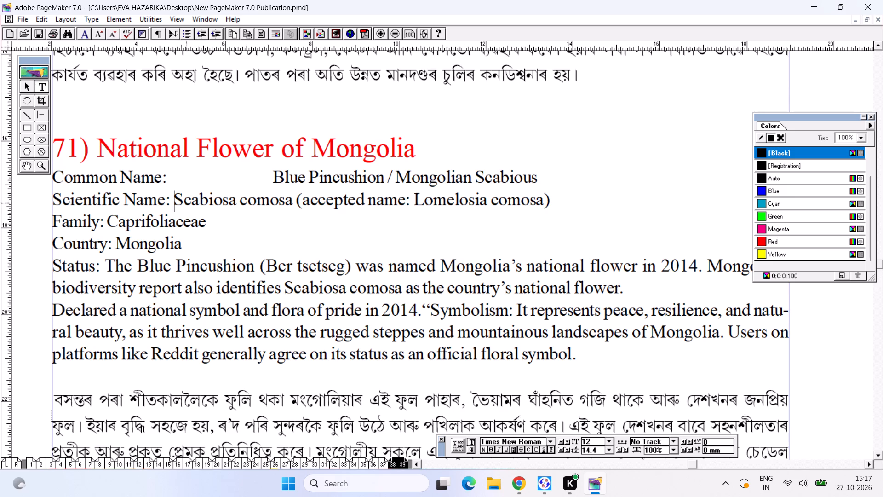
key("Tab")
key("Tab")
Remove "(accepted name: Lomelosia comosa)" from the scientific name, italicize "Scabiosa comosa", and save the publication.
left_click_drag(402, 198, 407, 201)
left_click_drag(396, 200, 686, 197)
key("BackSpace")
left_click_drag(272, 199, 410, 202)
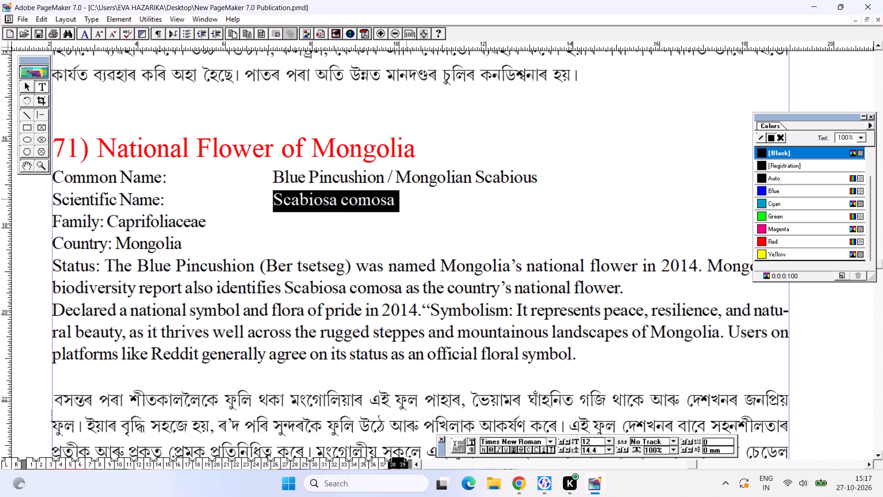
key("ctrl+shift+i")
key("ctrl+s")
key("ctrl+s")
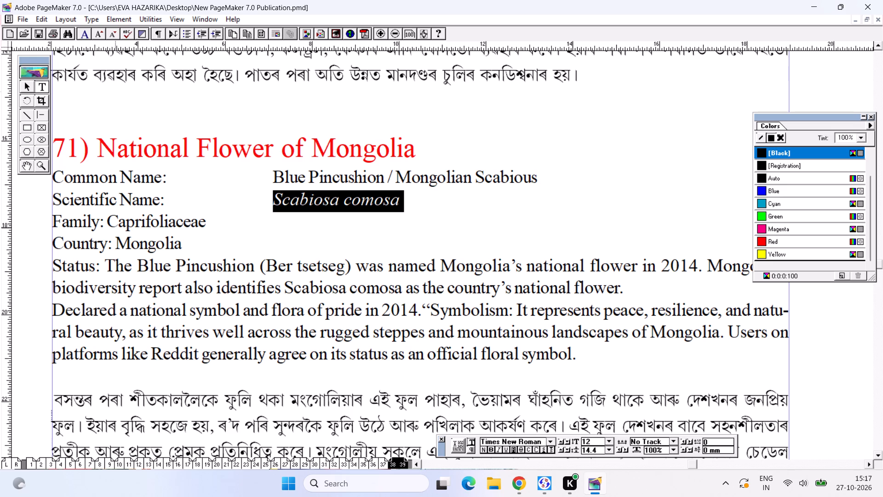
Line up the Family value "Caprifoliaceae" with the column of values above it.
left_click(113, 222)
left_click(111, 226)
key("Tab")
key("Tab")
key("Tab")
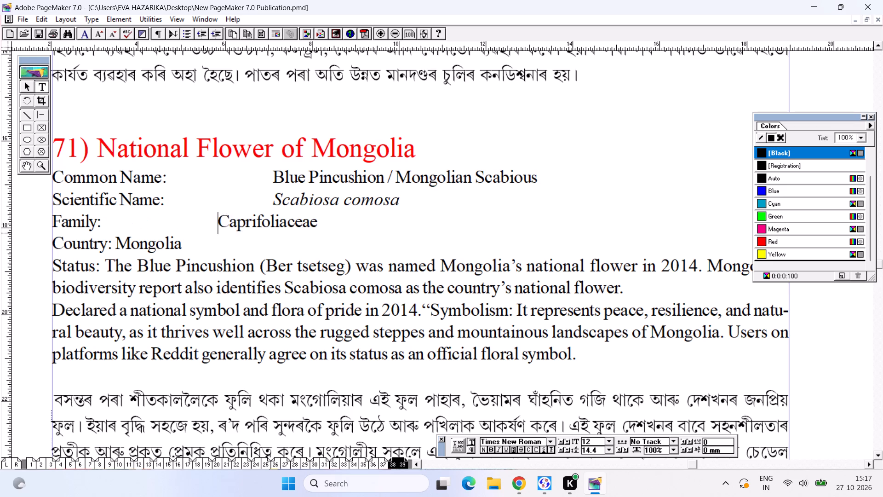
key("Tab")
Delete the "Country: Mongolia" line, the "Status:" label, and the blank line before the Assamese text.
left_click_drag(186, 247, 28, 247)
key("BackSpace")
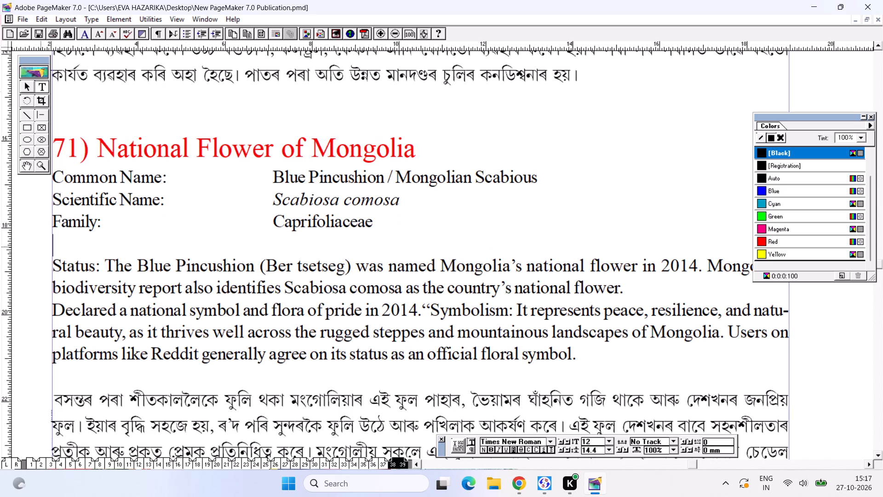
key("BackSpace")
left_click_drag(103, 248, 50, 246)
key("BackSpace")
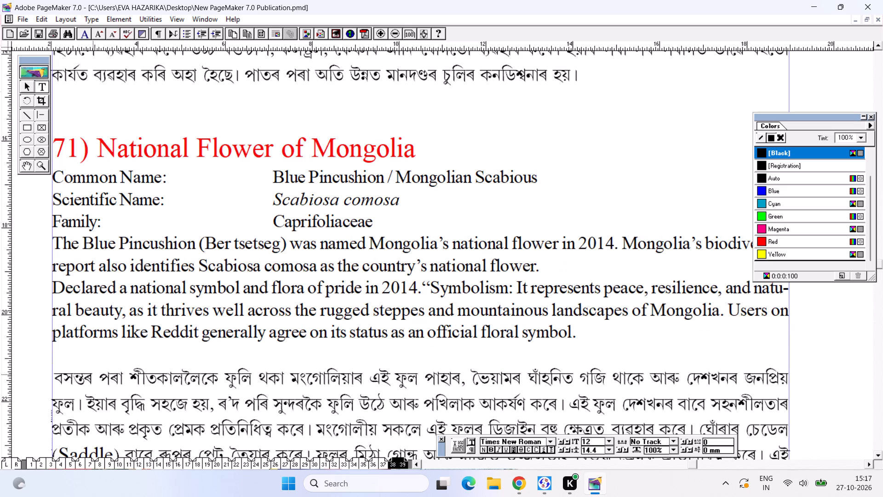
left_click(103, 359)
key("BackSpace")
Delete the opening quote mark and "Symbolism:" label after "2014." in the Mongolia description, leaving a space, and save.
left_click_drag(265, 379, 222, 269, "alt")
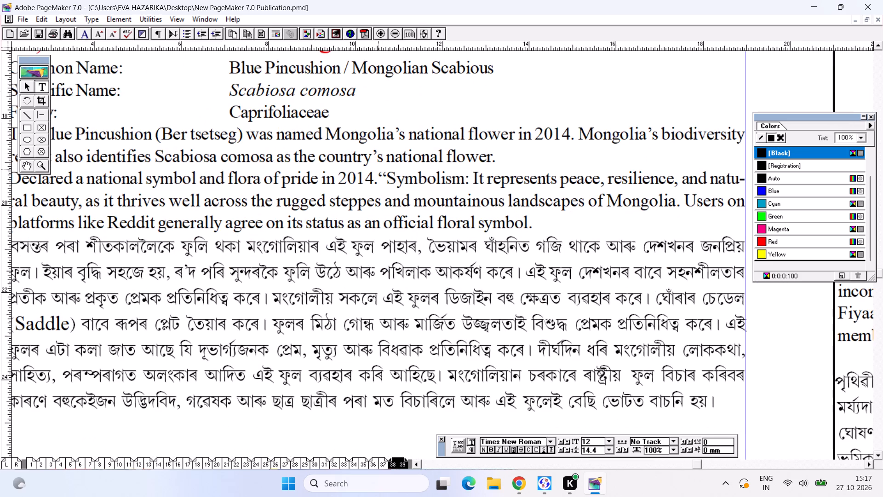
left_click_drag(377, 169, 467, 181)
key("BackSpace")
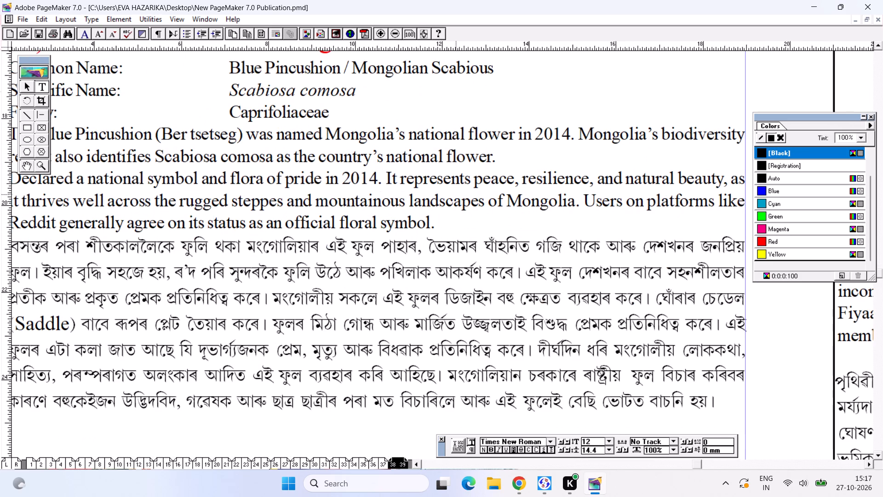
key("space")
key("ctrl+s")
left_click_drag(380, 347, 478, 323, "alt")
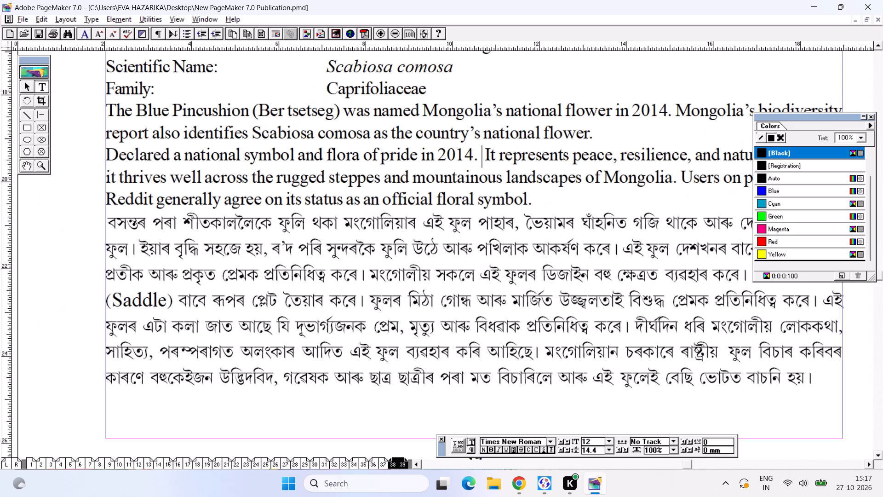
Save the publication.
left_click_drag(363, 306, 296, 307, "alt")
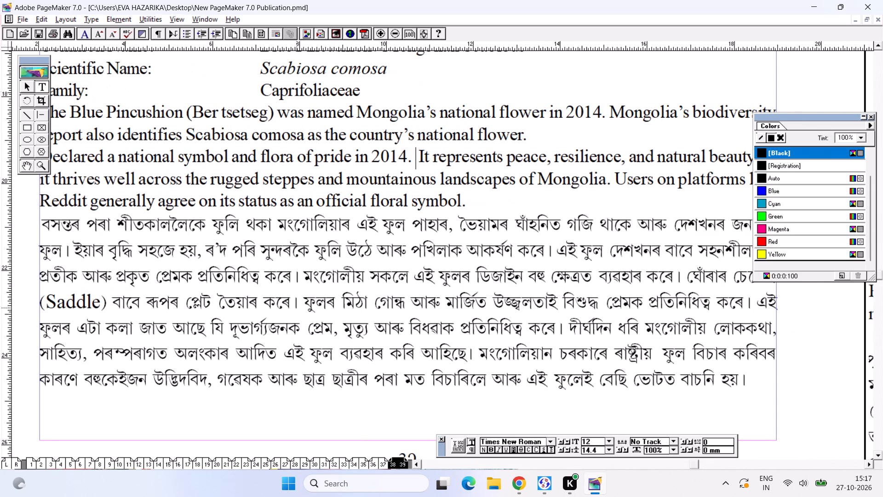
key("ctrl+s")
key("ctrl+s")
Move the Mongolia text block slightly down on page 39, keeping it aligned with the page margins.
key("ctrl+0")
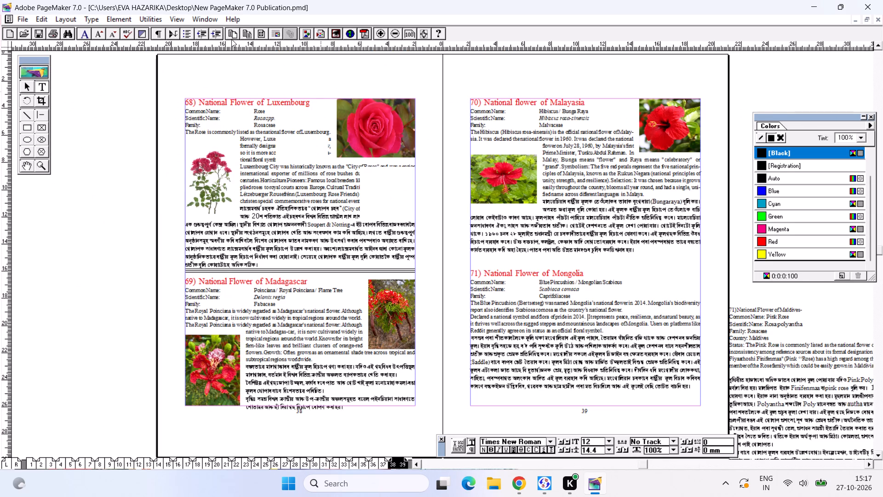
left_click(26, 84)
left_click_drag(619, 295, 619, 306)
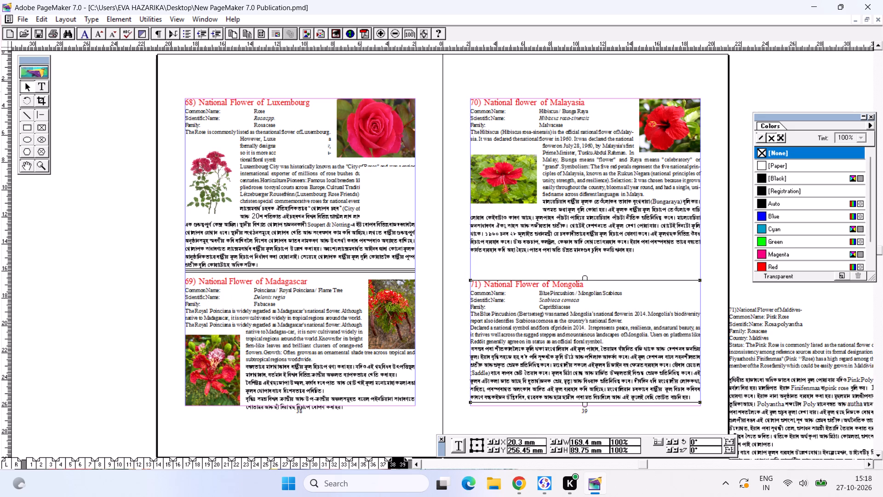
Copy the heading text "National Flower of Mongolia" and search Google Images in Chrome for it.
left_click(42, 86)
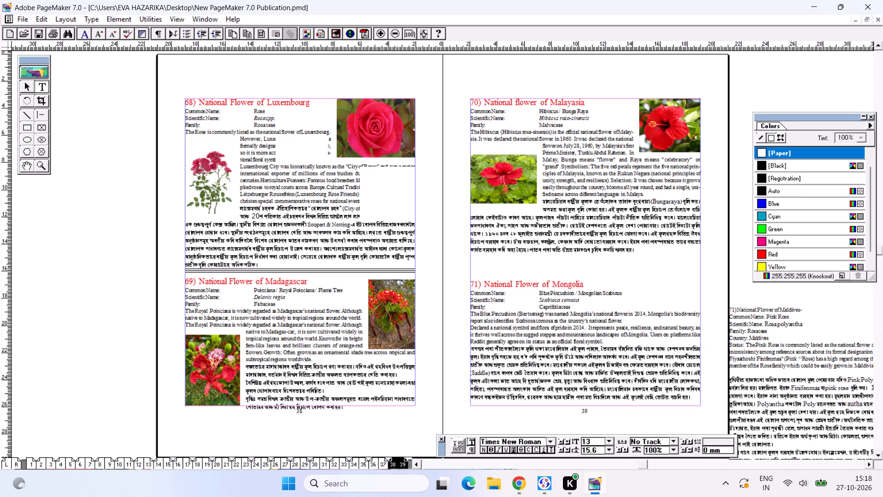
left_click_drag(486, 285, 601, 280)
key("ctrl+c")
key("ctrl+c")
key("ctrl+c")
key("ctrl+c")
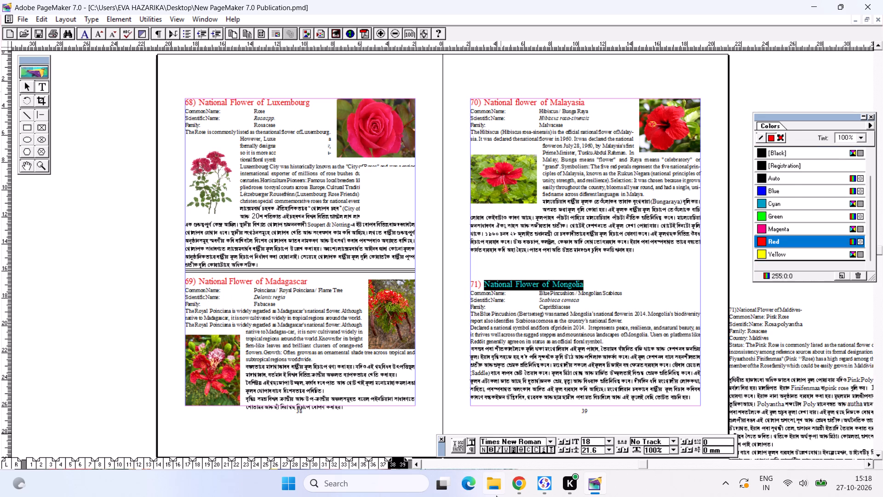
left_click(518, 477)
left_click_drag(410, 76, 86, 39)
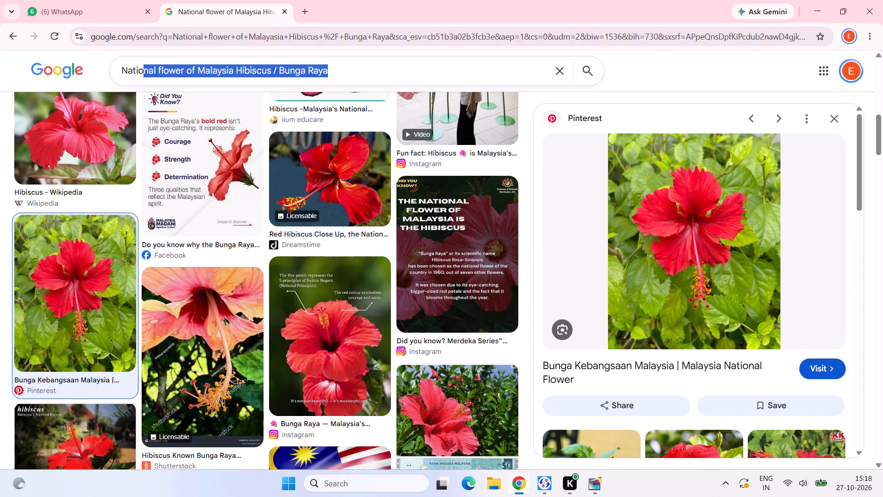
left_click_drag(86, 39, 33, 37)
key("ctrl+v")
key("Return")
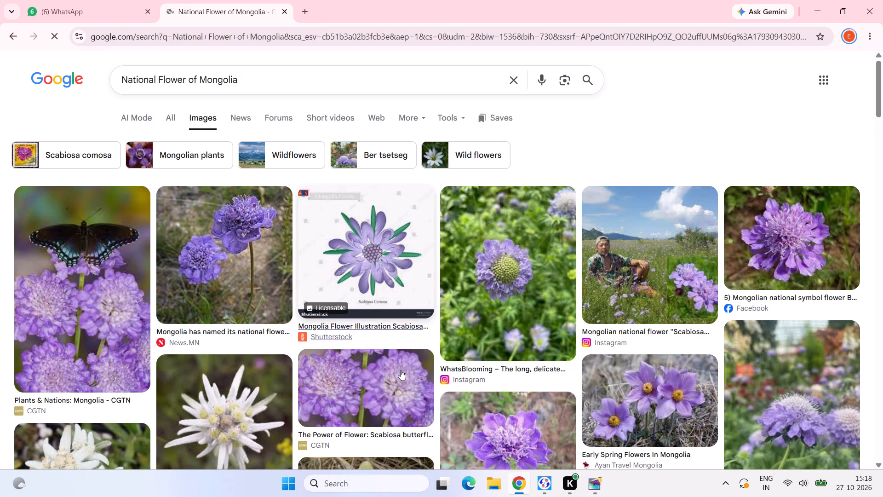
left_click(598, 491)
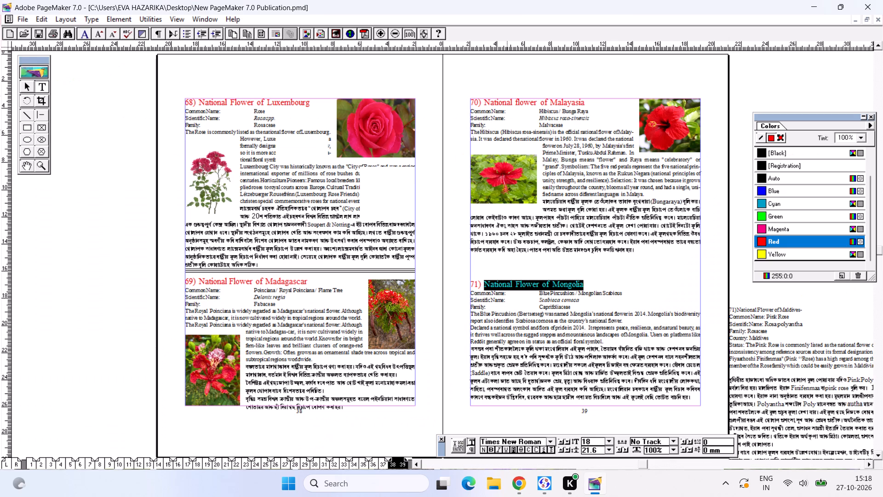
left_click(521, 479)
Copy the WhatsBlooming purple flower image from the Instagram result and paste it into the PageMaker publication.
left_click(463, 233)
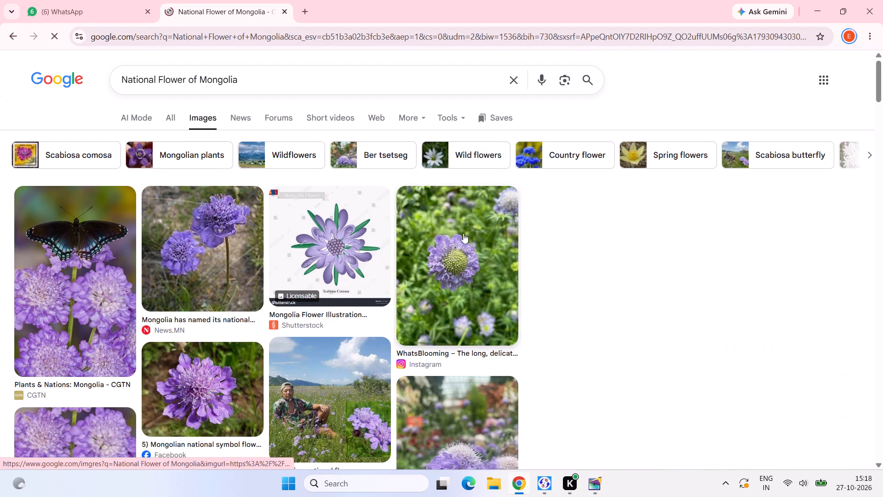
right_click(658, 255)
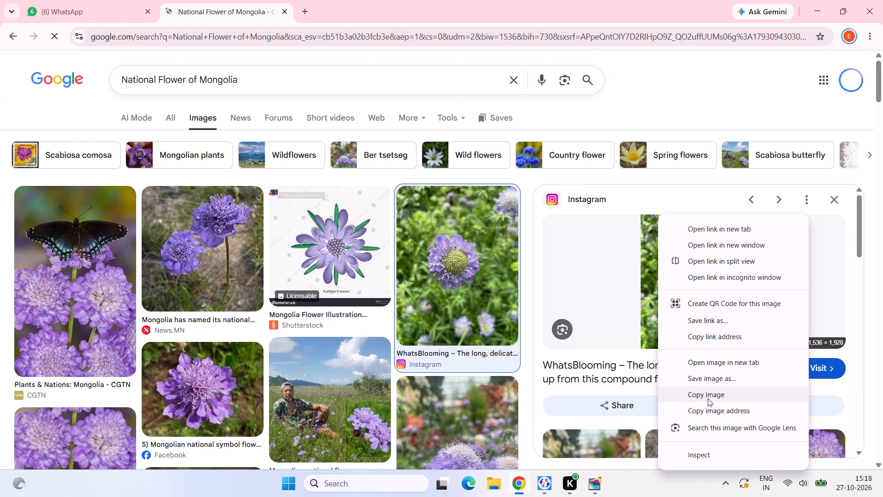
left_click(708, 400)
left_click(597, 486)
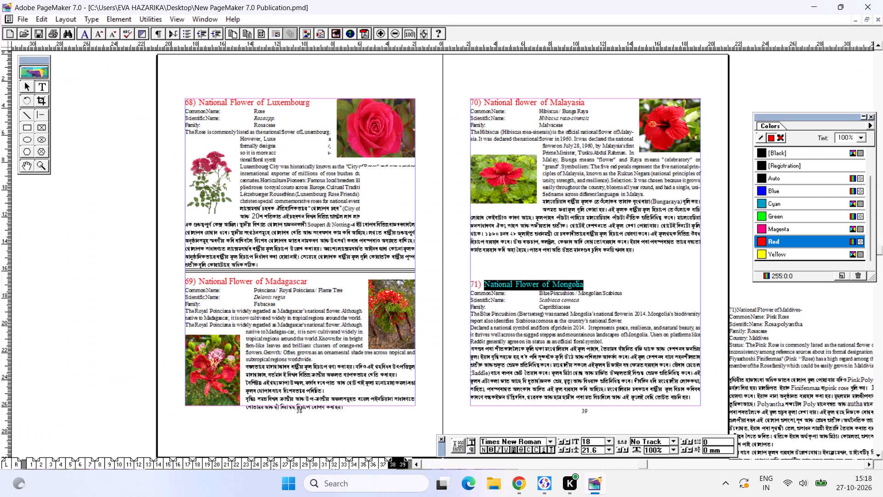
left_click_drag(25, 88, 29, 88)
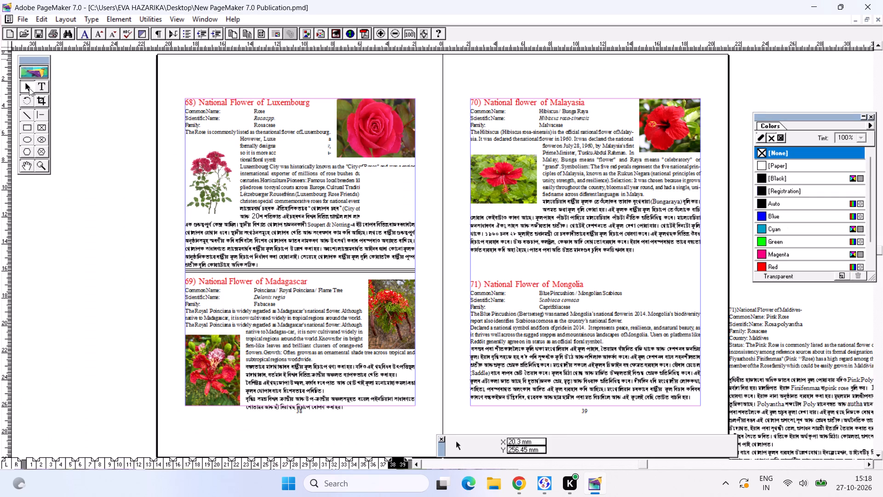
left_click_drag(29, 88, 33, 90)
key("ctrl+v")
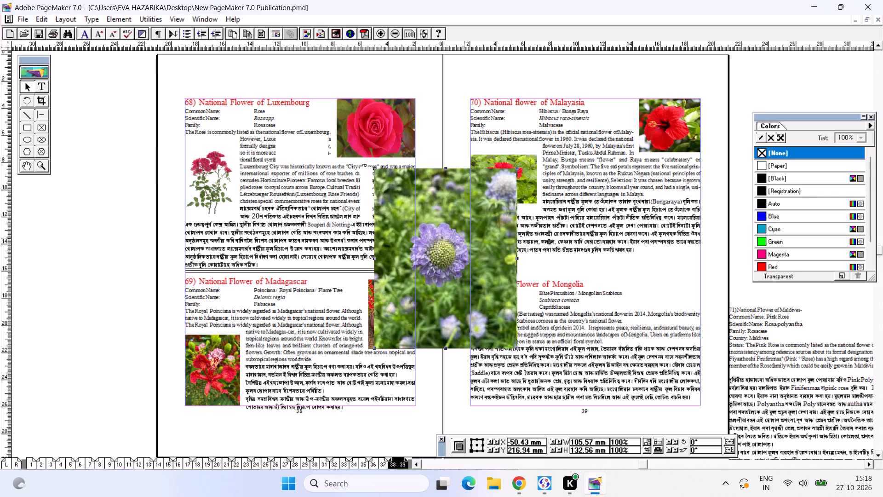
Resize the pasted flower picture to about 55 × 46 mm and place it at the right of the Mongolia heading.
left_click_drag(455, 227, 563, 317)
left_click_drag(484, 256, 487, 293)
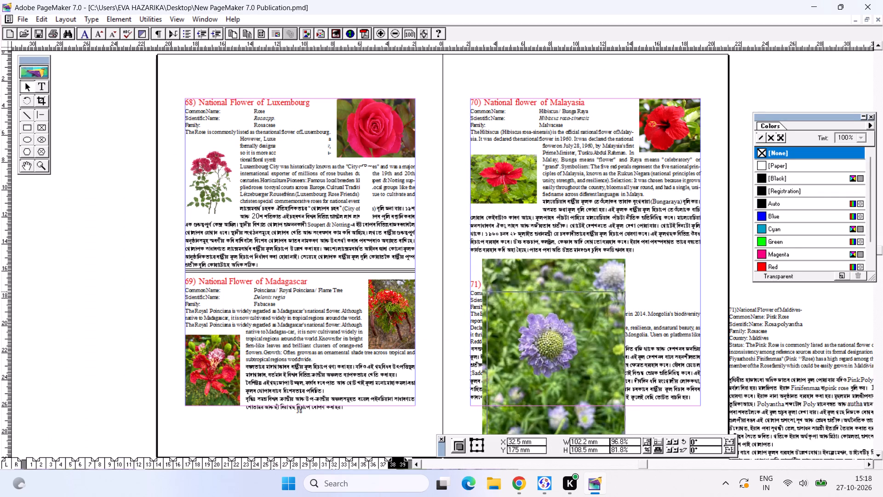
left_click_drag(487, 293, 534, 370)
left_click_drag(558, 394, 683, 269)
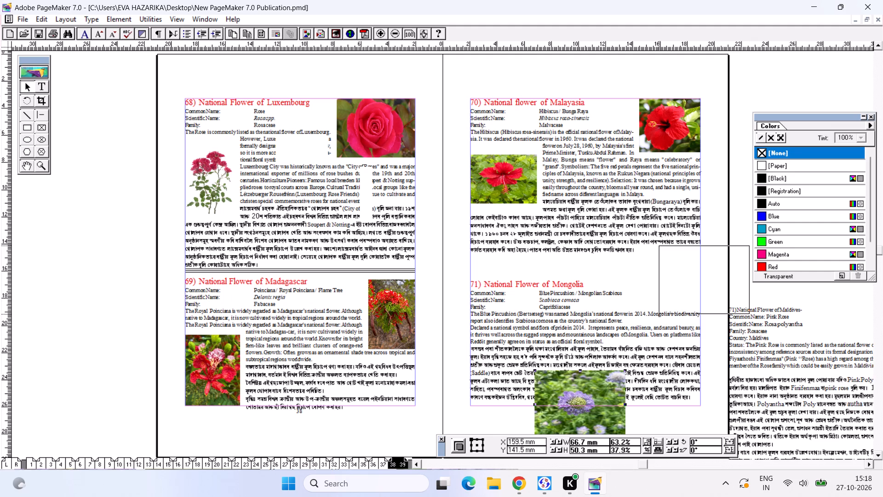
left_click_drag(683, 269, 634, 293)
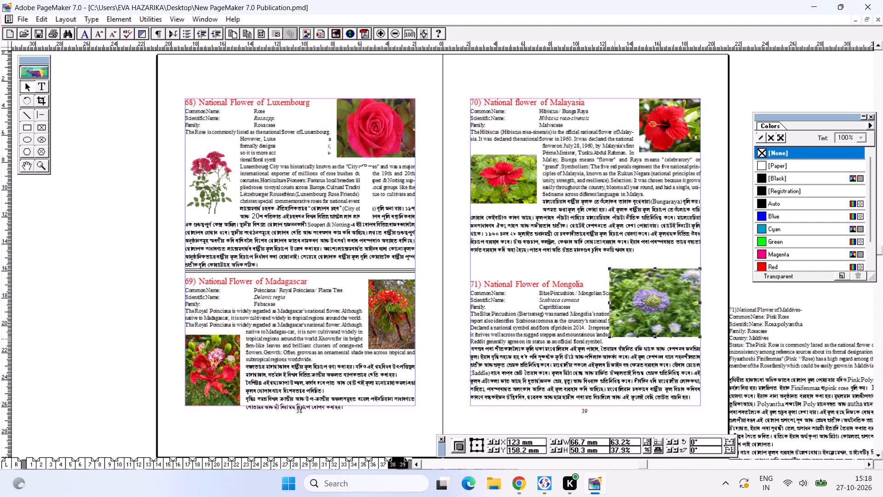
left_click_drag(612, 336, 625, 330)
left_click_drag(657, 302, 654, 310)
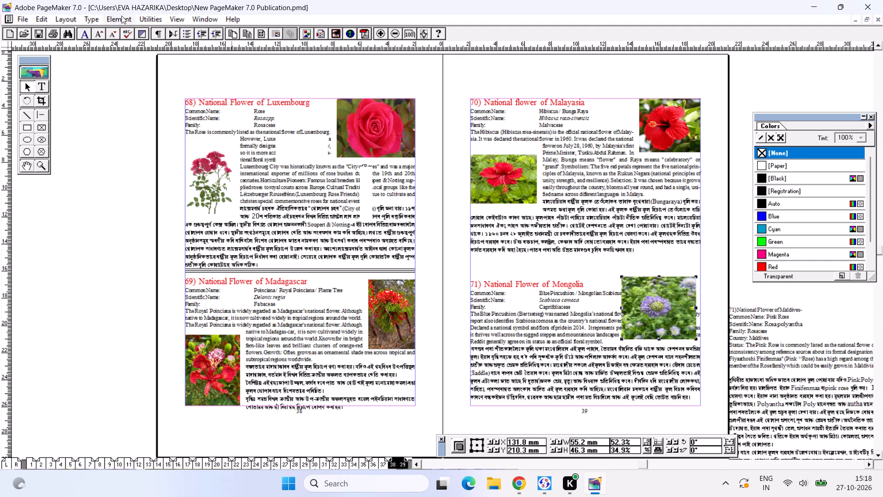
Apply text wrap to the Mongolia flower picture so the entry's text flows around it.
left_click(121, 16)
left_click(149, 128)
left_click(161, 121)
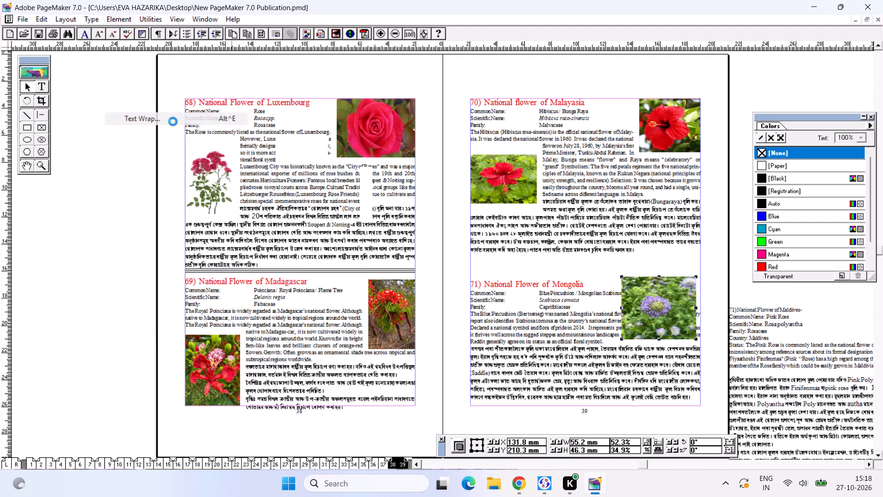
left_click(413, 179)
left_click(492, 162)
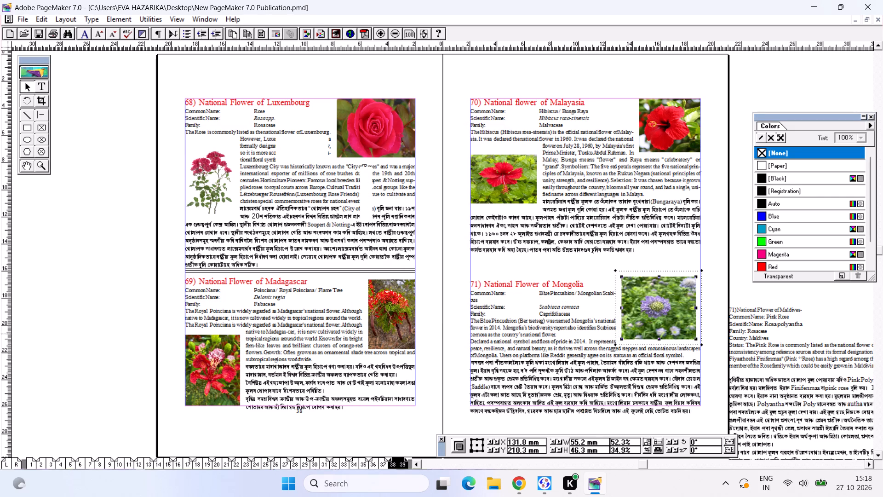
Shrink the Mongolia flower picture further from its lower-left corner, reducing both width and height.
left_click(621, 335)
left_click(662, 317)
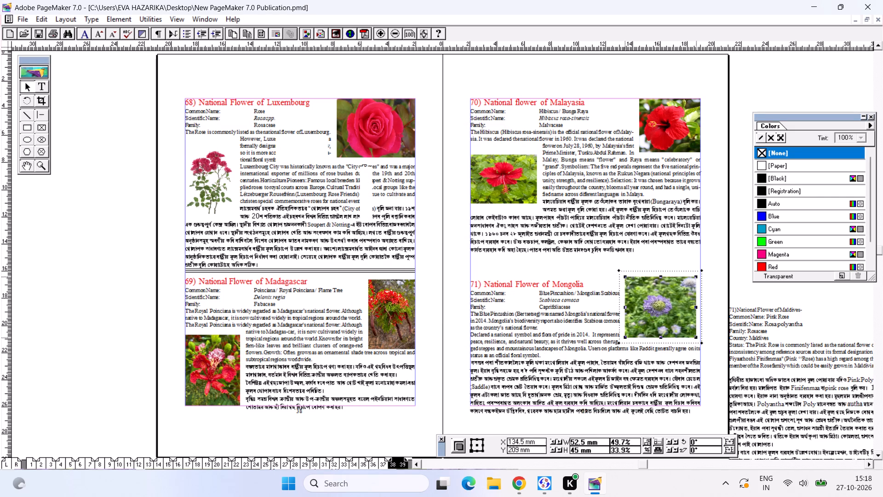
left_click(627, 338)
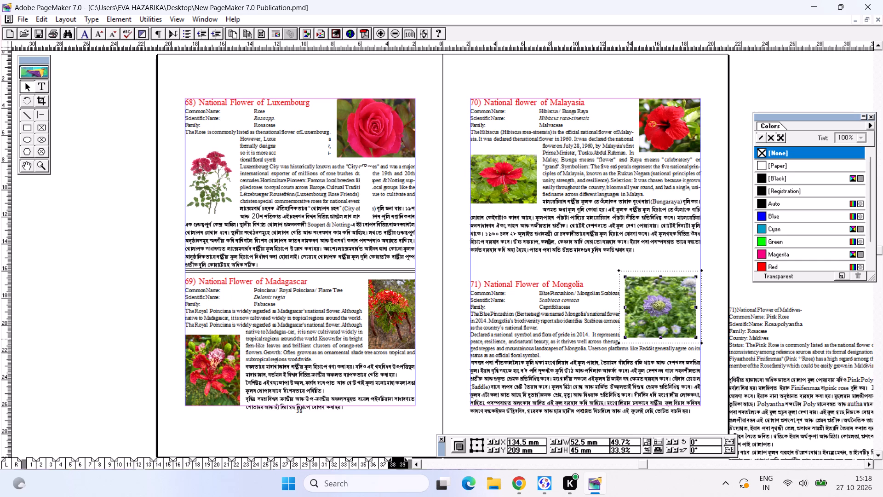
left_click(643, 315)
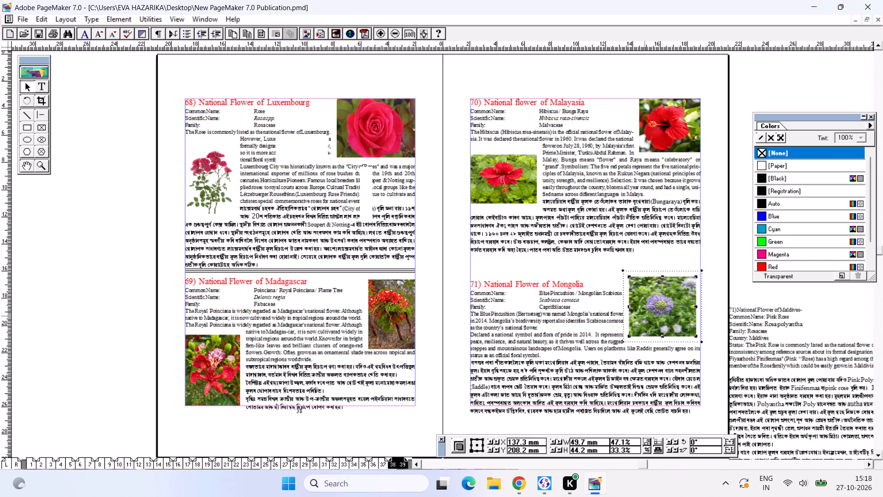
left_click_drag(628, 336, 628, 322)
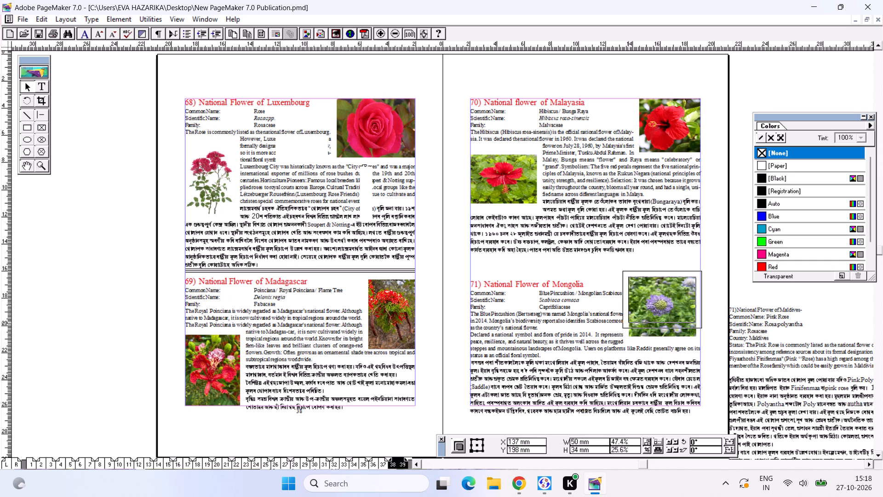
left_click_drag(628, 322, 632, 325)
left_click(638, 318)
left_click(543, 345)
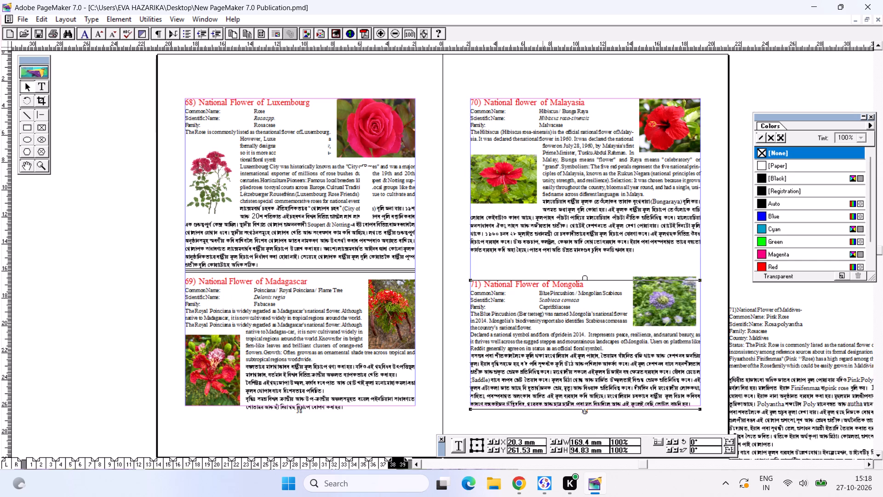
Swap Luxembourg's large rose picture with Malaysia's left hibiscus picture, fitting the hibiscus into the Luxembourg entry's upper-right corner.
left_click_drag(348, 123, 494, 146)
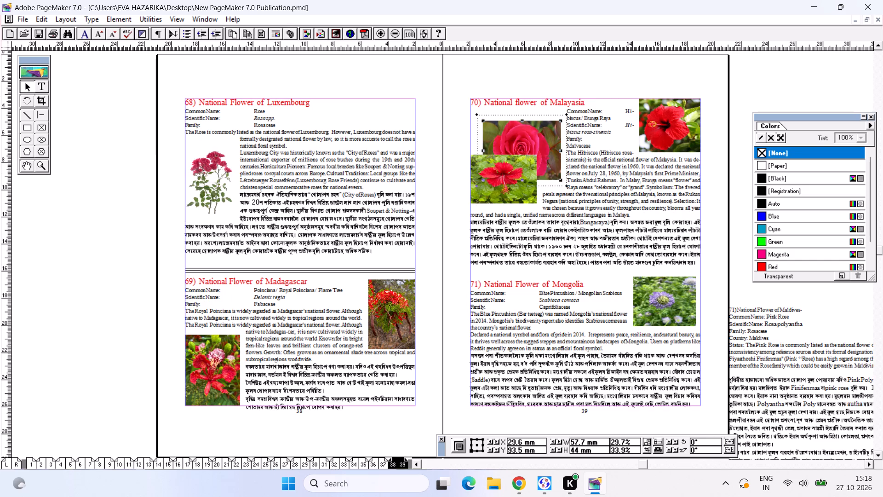
left_click_drag(517, 193, 373, 125)
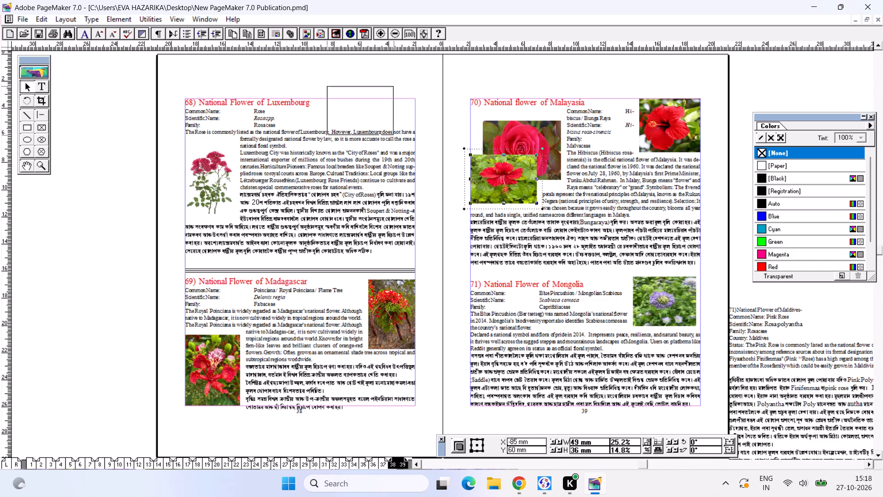
left_click_drag(373, 125, 398, 136)
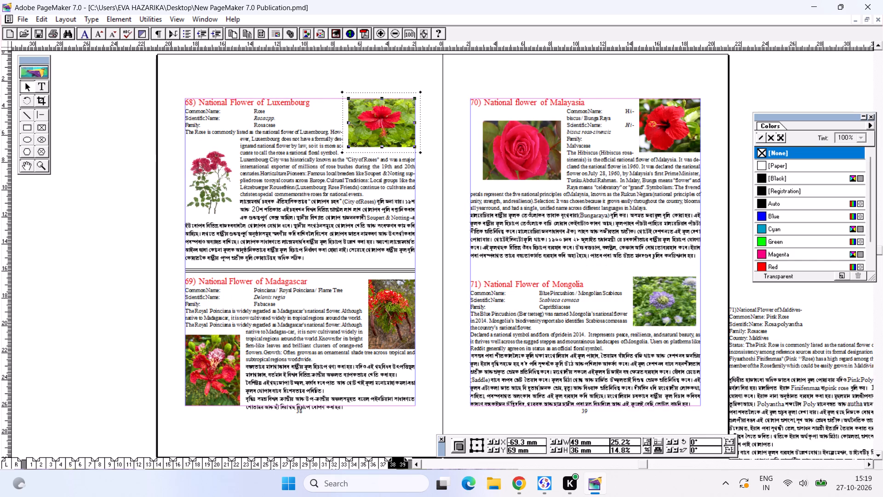
Move the Mongolia text block slightly up, closer to the end of the Malaysia entry.
left_click(501, 344)
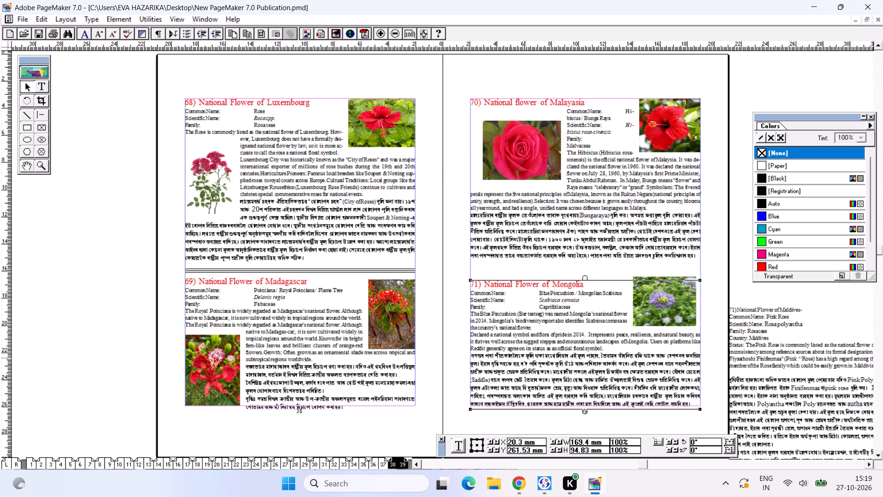
left_click_drag(525, 358, 525, 350)
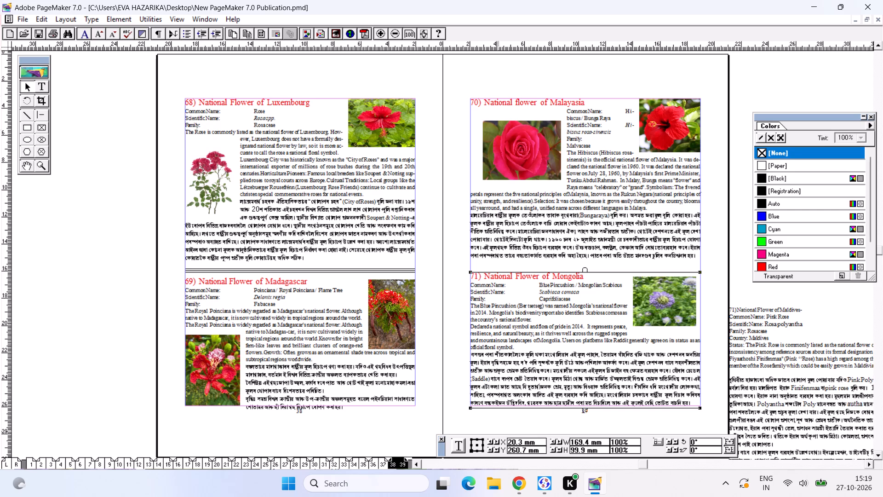
Examine the Google image results for Mongolia's national flower for another suitable picture.
left_click(512, 476)
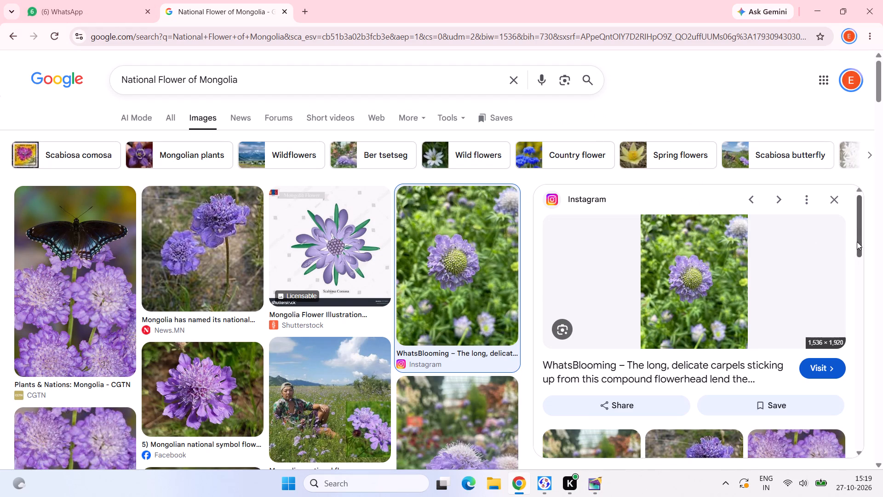
left_click(830, 201)
scroll(333, 246, "down", 1)
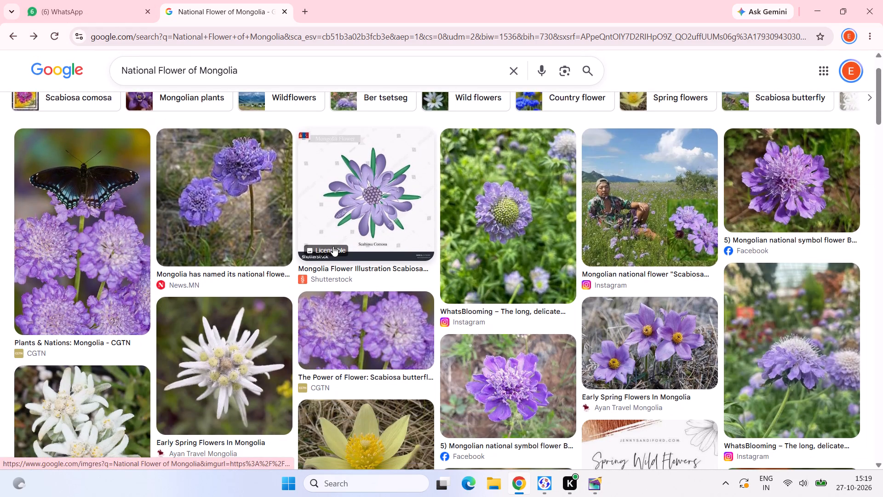
scroll(333, 246, "down", 6)
scroll(344, 240, "up", 3)
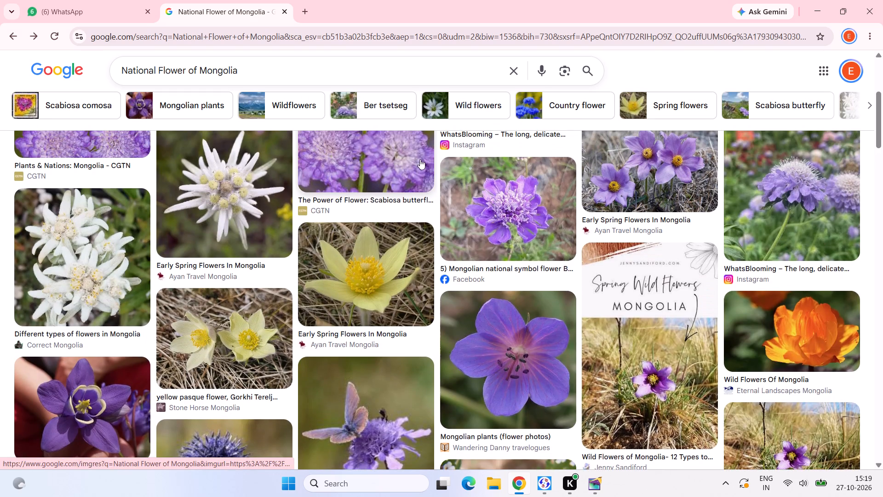
scroll(378, 177, "up", 4)
left_click(588, 484)
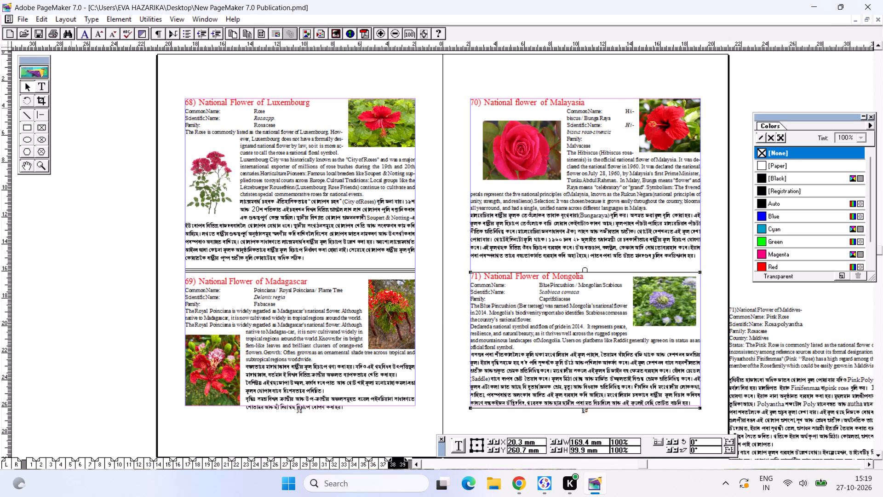
Copy Mongolia's common name, Blue Pincushion / Mongolian Scabious, and add it to the Google image search for National Flower of Mongolia.
left_click(47, 81)
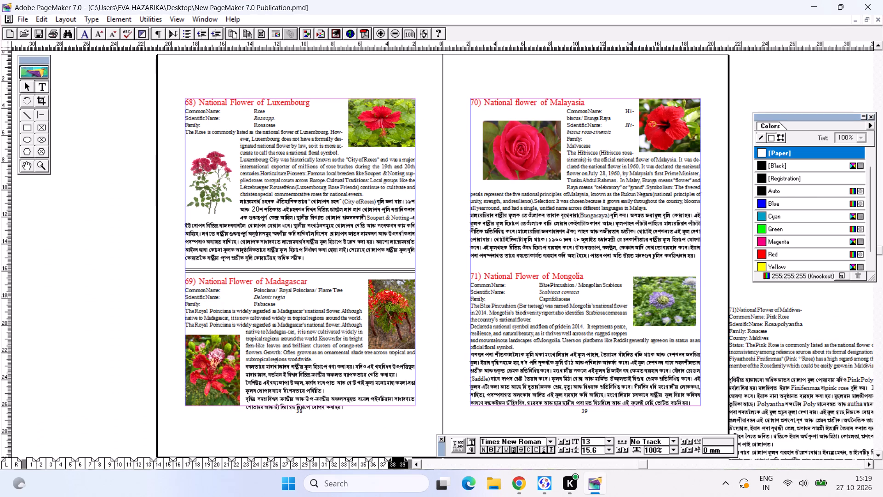
left_click_drag(531, 285, 642, 285)
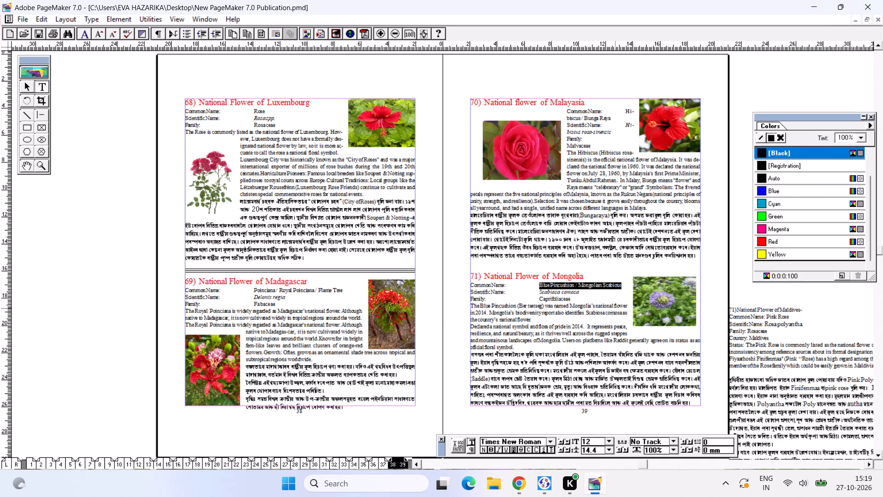
key("ctrl+c")
key("ctrl+c")
key("ctrl+c")
key("ctrl+c")
left_click_drag(521, 485, 514, 480)
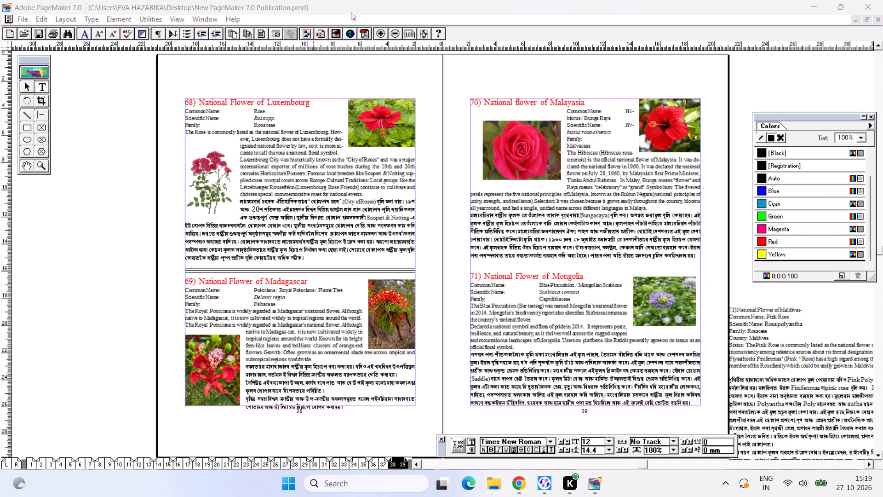
left_click(518, 490)
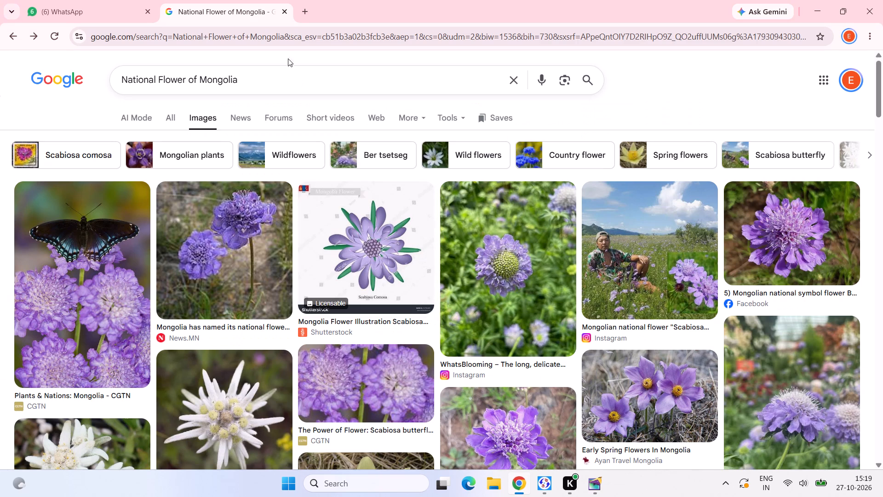
left_click(293, 77)
key("space")
key("ctrl+v")
key("Return")
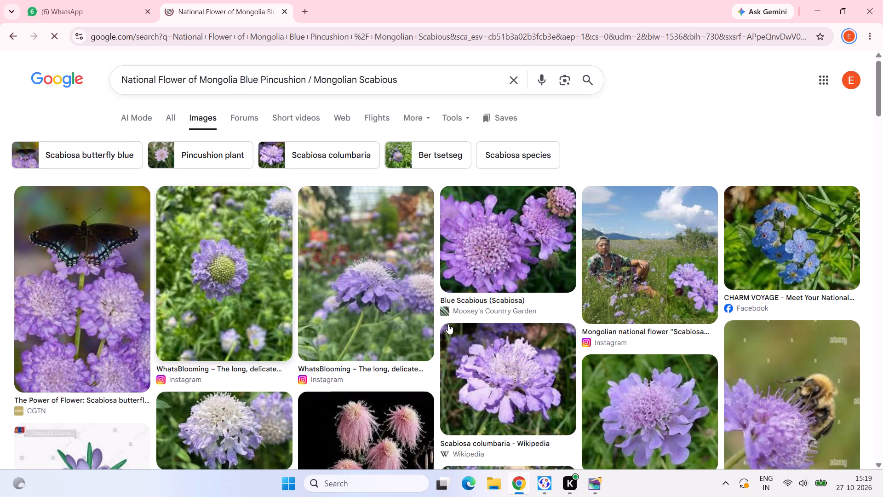
Browse the image results and copy the Scabiosa columbaria 'Butterfly Blue' picture from Instagram.
scroll(564, 496, "down", 2)
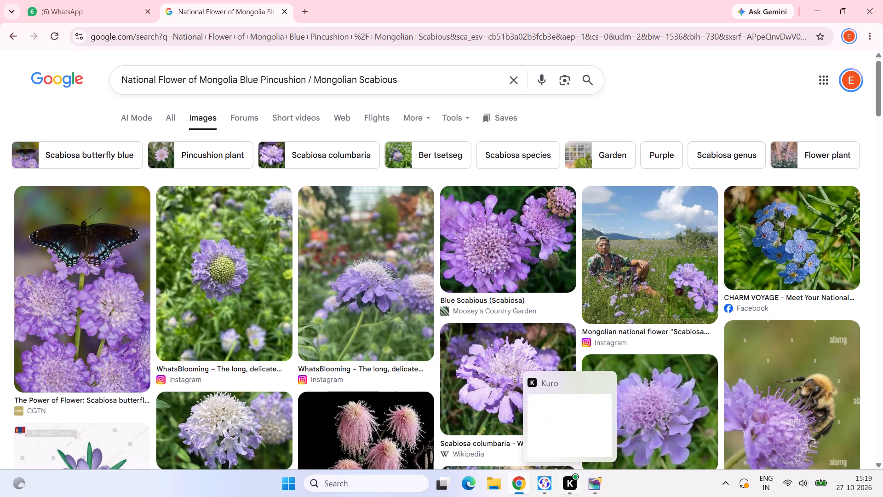
scroll(323, 185, "down", 2)
scroll(376, 261, "down", 1)
scroll(424, 345, "down", 2)
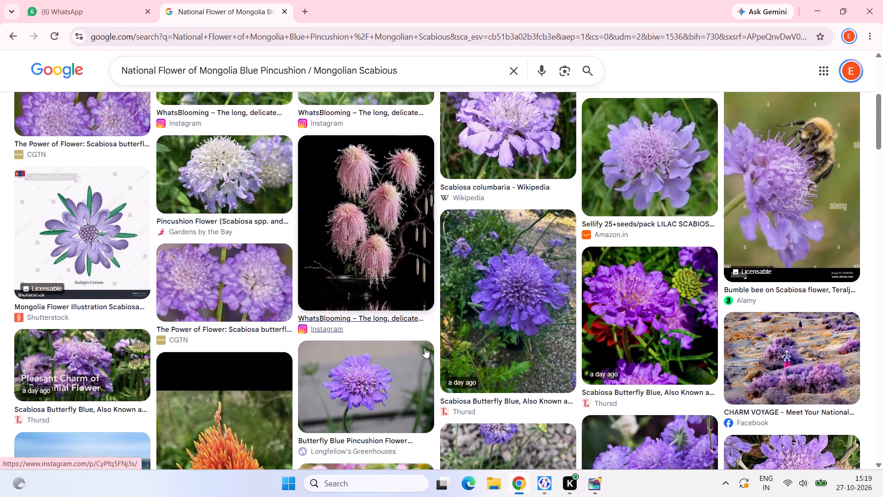
scroll(425, 348, "down", 4)
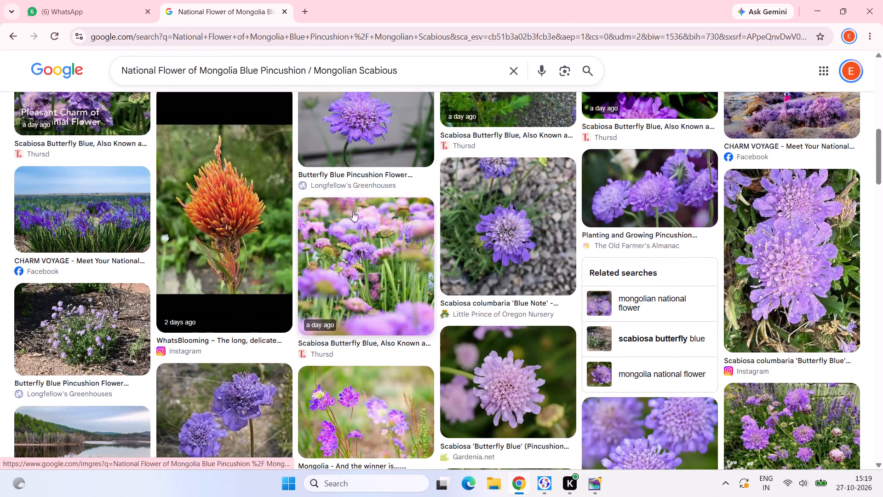
left_click(882, 228)
scroll(759, 312, "up", 3)
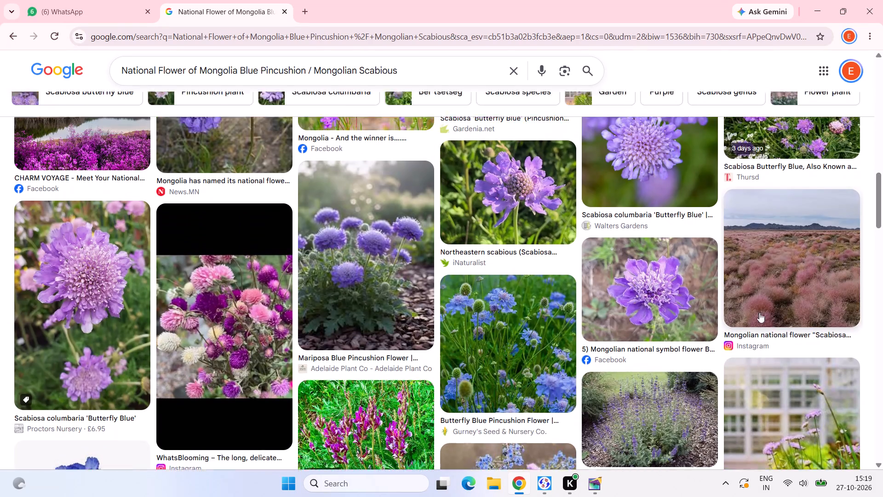
scroll(766, 250, "up", 3)
left_click(775, 226)
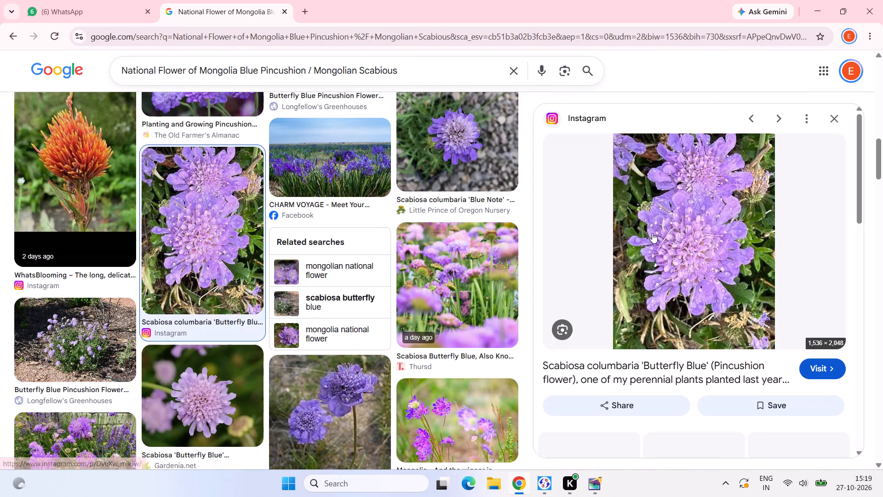
scroll(657, 226, "up", 1)
right_click(657, 226)
left_click(717, 393)
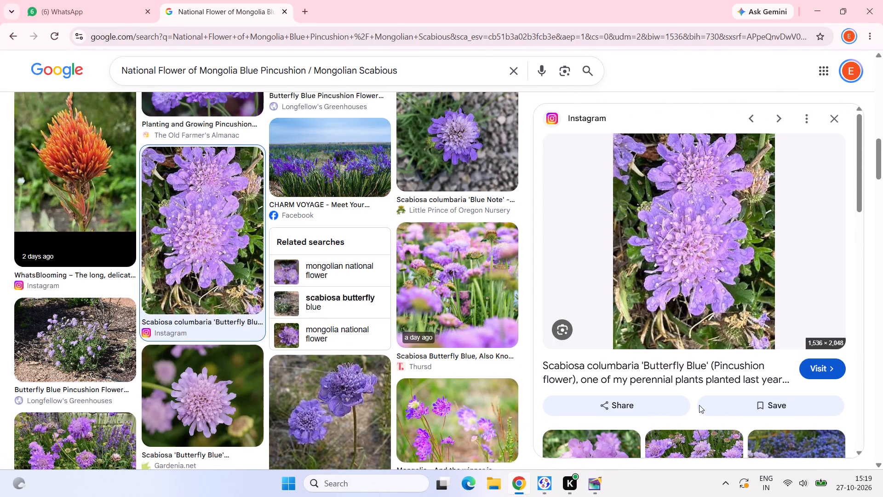
Paste the copied flower picture into the PageMaker publication, shrink it to about 52 by 38 mm, and place it at the Mongolia entry's left margin.
left_click(596, 494)
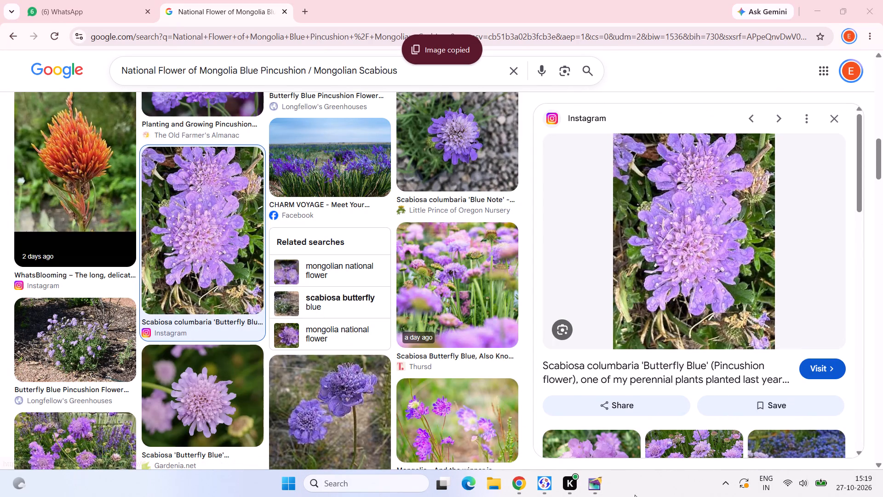
left_click(586, 484)
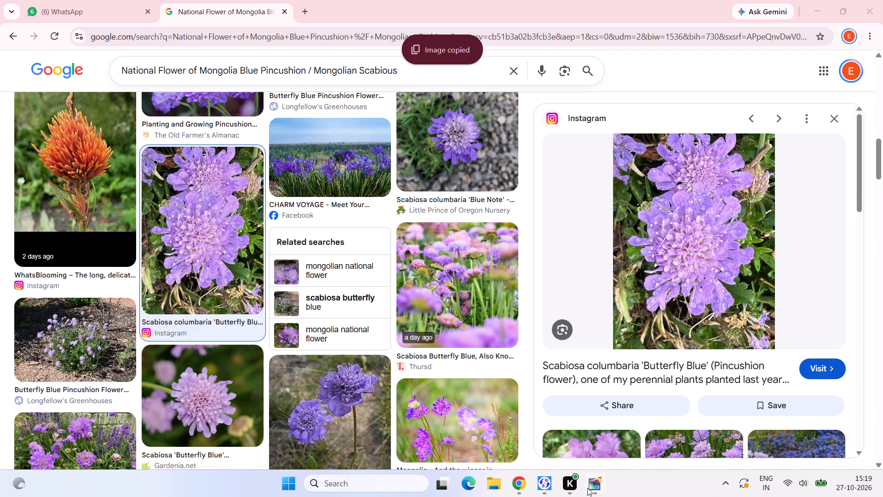
left_click(587, 488)
left_click(554, 351)
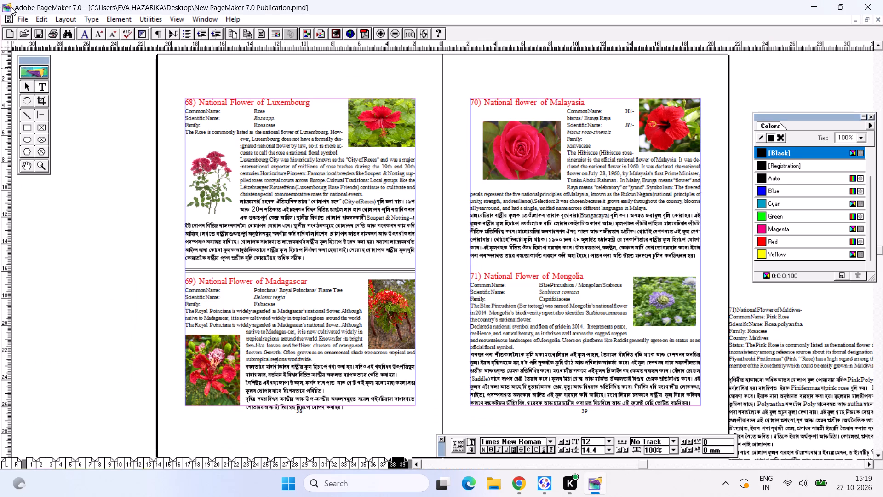
left_click(23, 87)
key("ctrl+v")
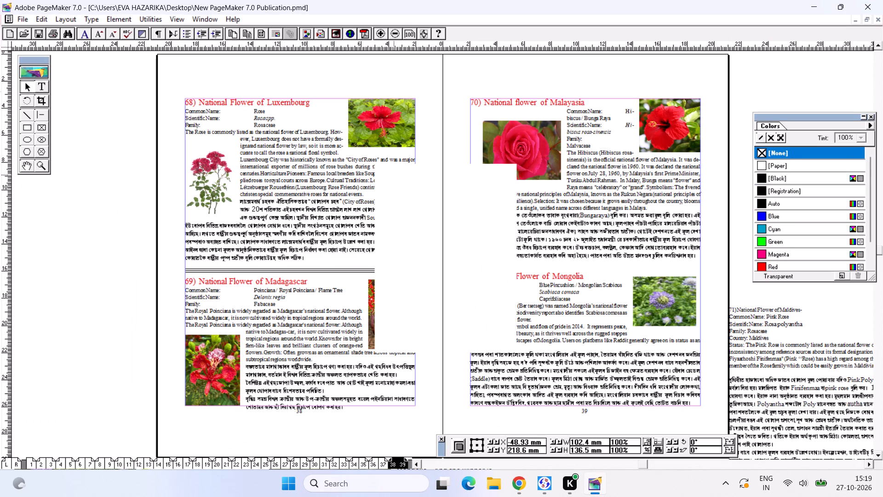
left_click_drag(376, 167, 396, 271)
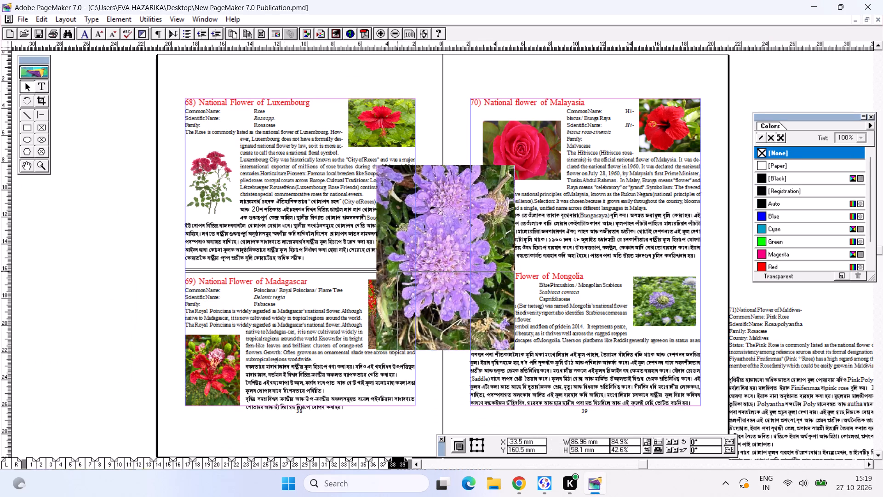
left_click_drag(396, 271, 444, 298)
left_click_drag(458, 298, 500, 322)
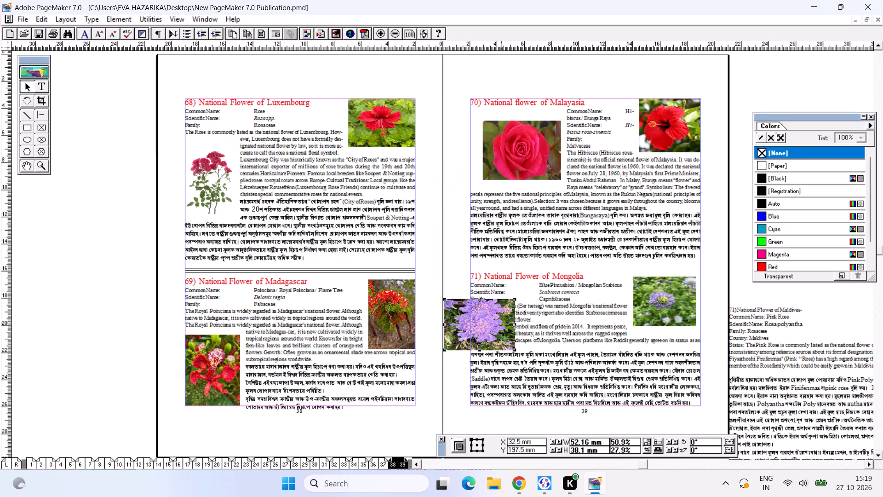
left_click_drag(500, 322, 484, 329)
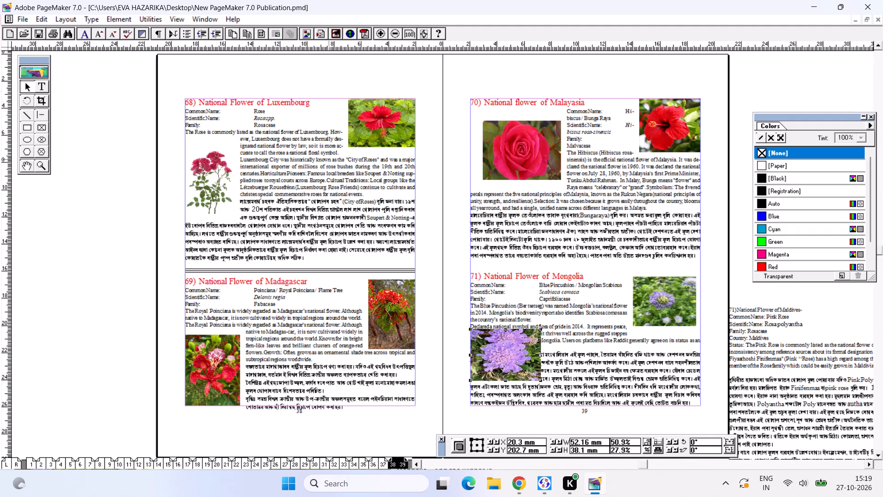
Apply a text wrap to the new Mongolia picture with text flowing around all sides and a 4.23 mm standoff.
left_click(123, 20)
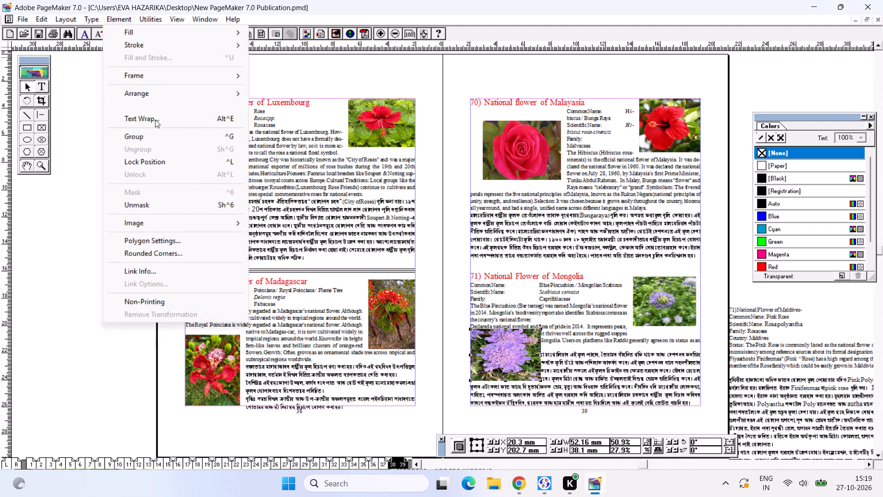
left_click(155, 120)
left_click_drag(422, 174, 434, 173)
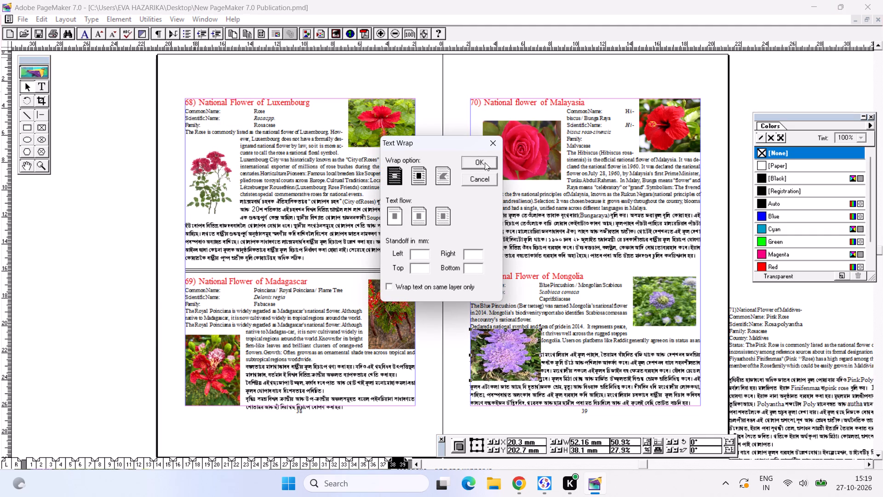
left_click(485, 162)
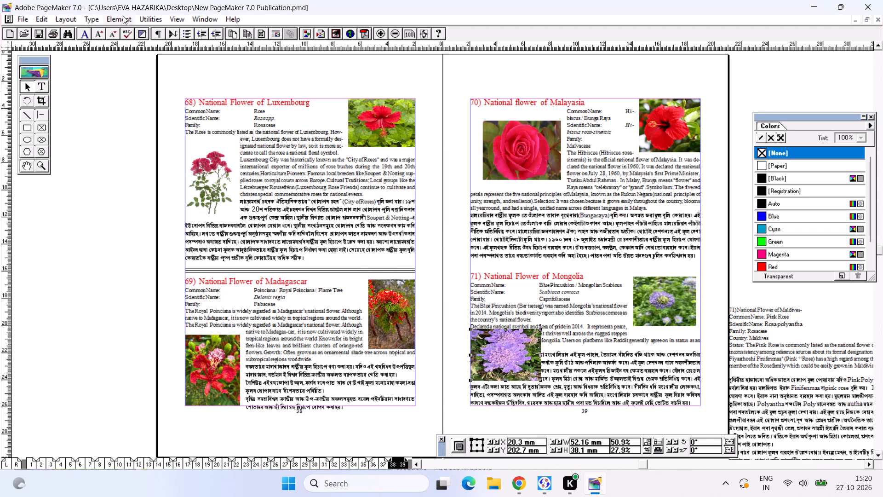
left_click(123, 16)
left_click(166, 97)
left_click(155, 122)
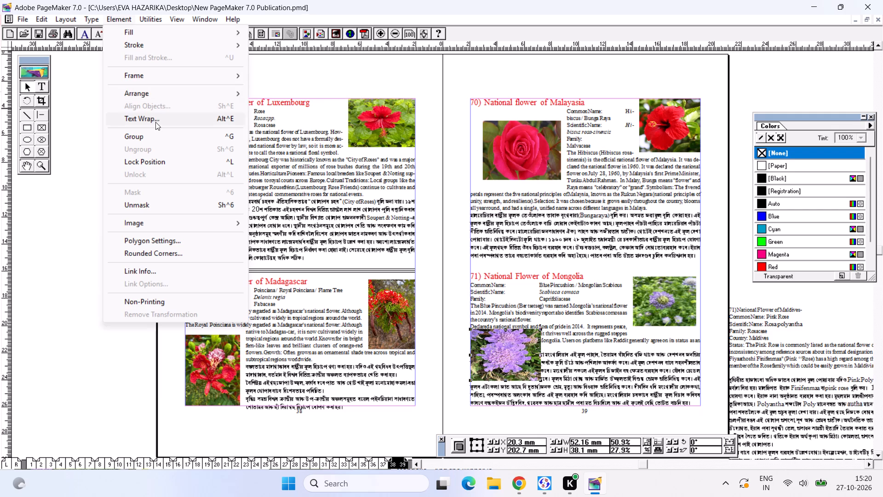
left_click(414, 177)
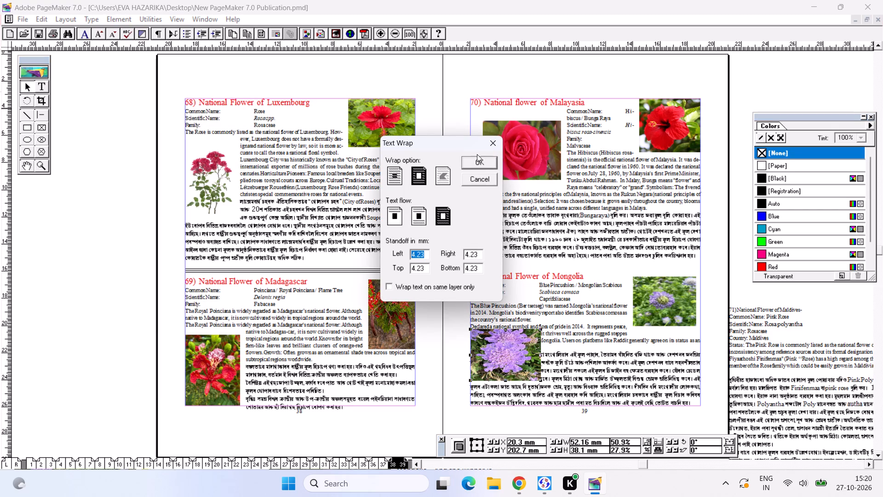
left_click(477, 154)
left_click(472, 158)
Move the wrapped picture down beside the Assamese paragraph, flush with the left margin, at about X 20.3 mm, Y 219 mm.
left_click_drag(518, 348, 520, 355)
left_click(520, 355)
left_click_drag(518, 355, 524, 381)
left_click_drag(521, 376, 514, 367)
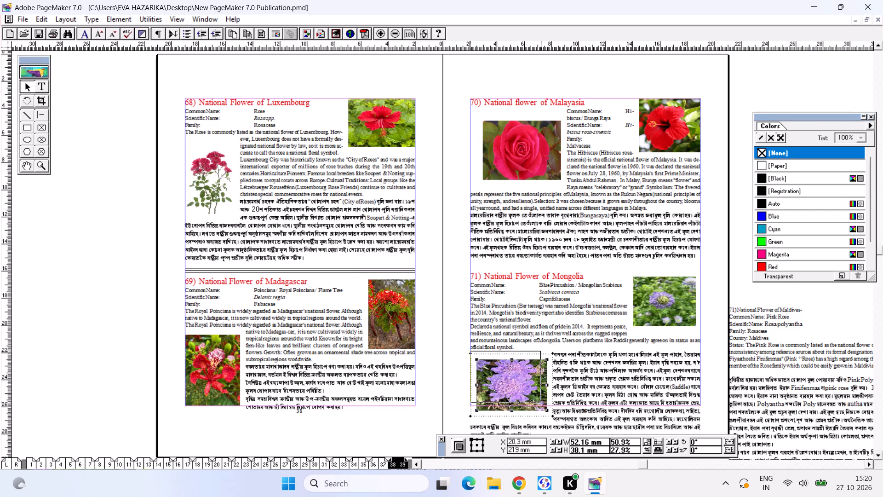
left_click_drag(514, 367, 513, 367)
left_click(562, 391)
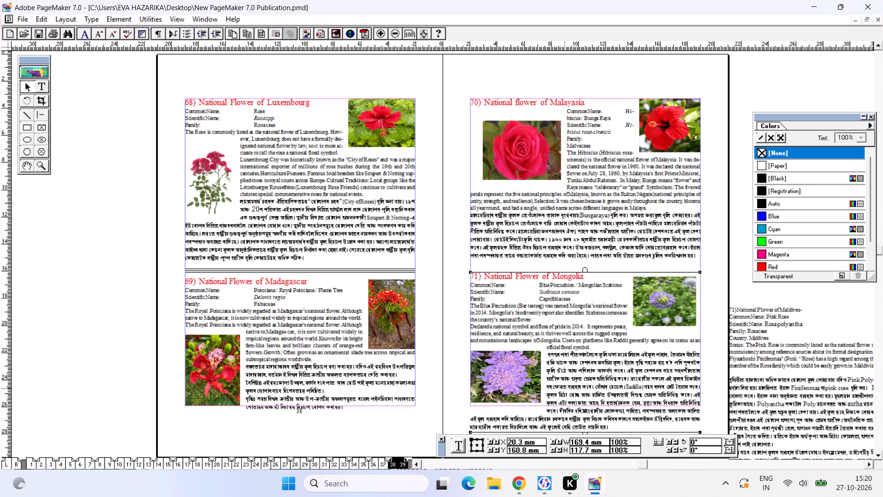
left_click(524, 377)
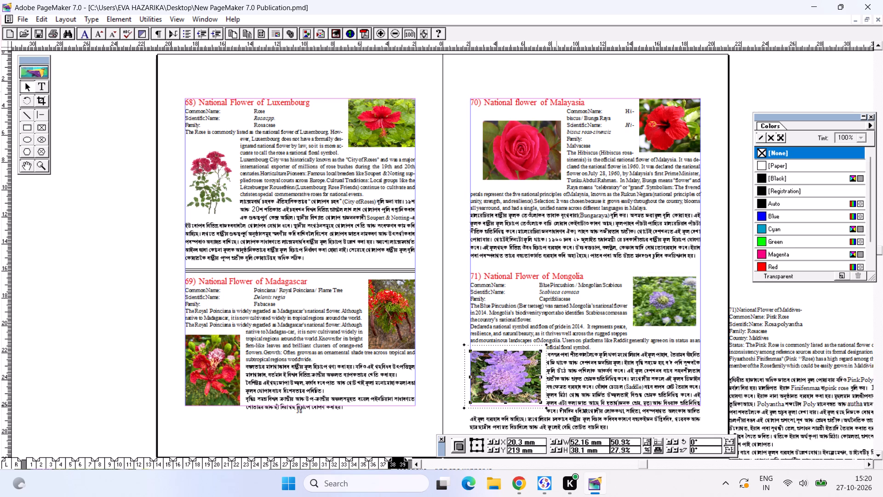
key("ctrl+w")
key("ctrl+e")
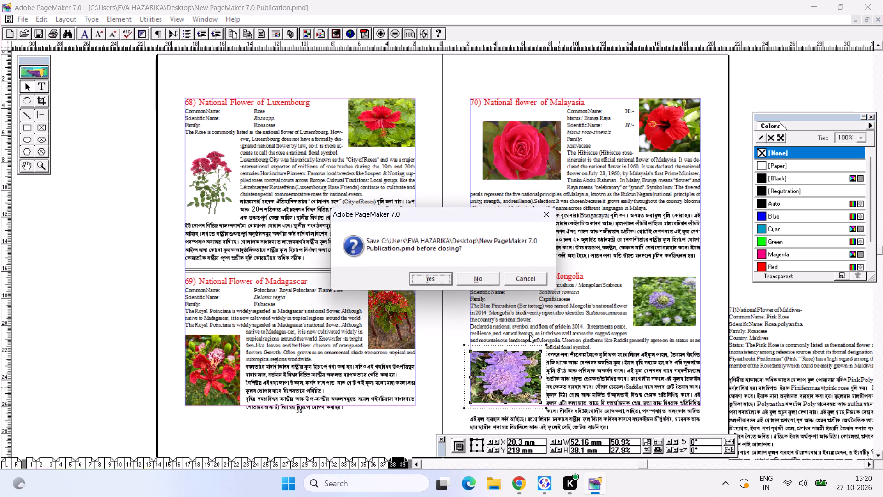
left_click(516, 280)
Delete the three Assamese sentences in the Mongolia entry from the one mentioning (Saddle) up to the sentence beginning দীৰ্ঘদিন ধৰি.
key("ctrl+2")
left_click_drag(548, 317, 547, 318, "alt")
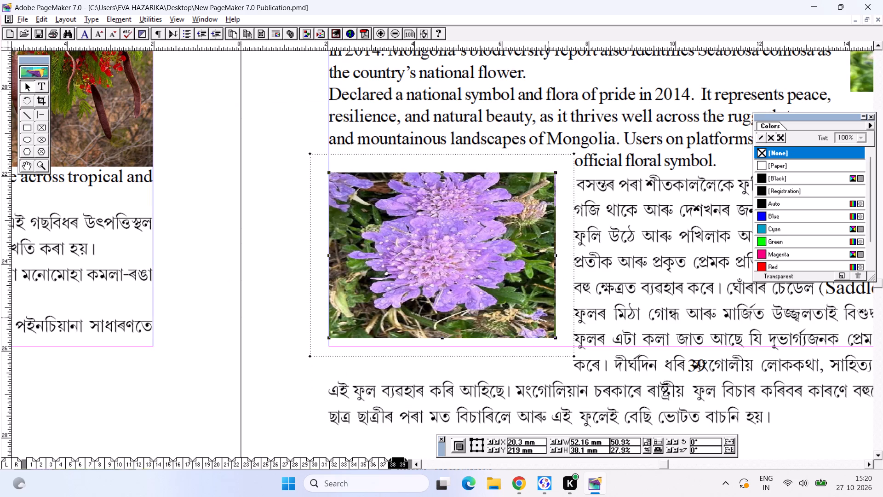
left_click_drag(547, 318, 347, 277, "alt")
left_click_drag(508, 305, 442, 309, "alt")
left_click_drag(481, 318, 460, 320, "alt")
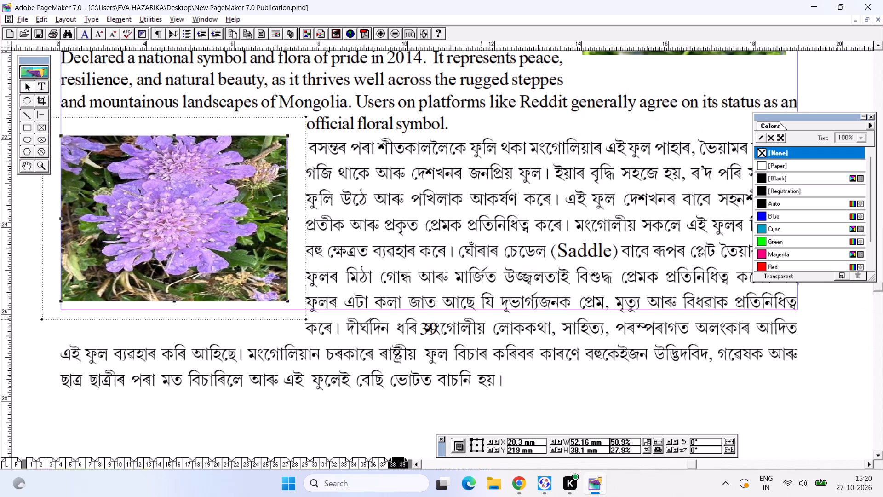
left_click_drag(460, 320, 421, 324, "alt")
left_click(409, 268)
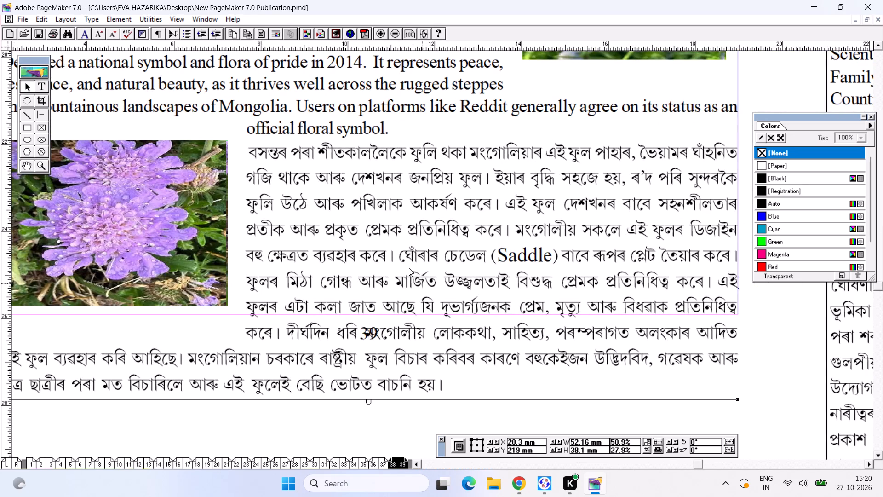
left_click(42, 85)
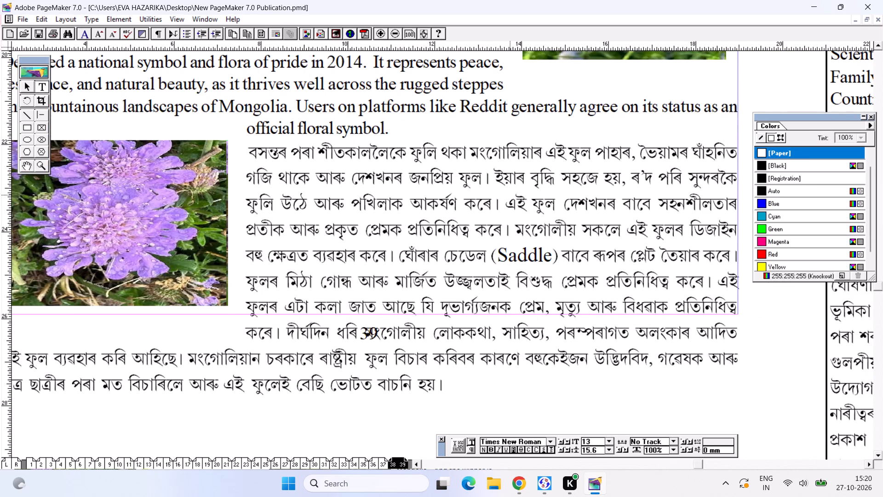
left_click_drag(402, 252, 424, 296)
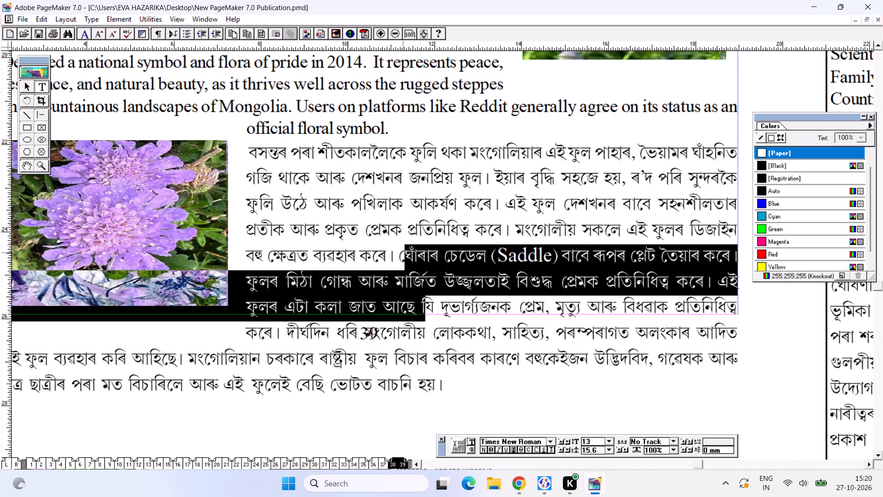
left_click_drag(424, 296, 426, 296)
left_click_drag(426, 296, 292, 331)
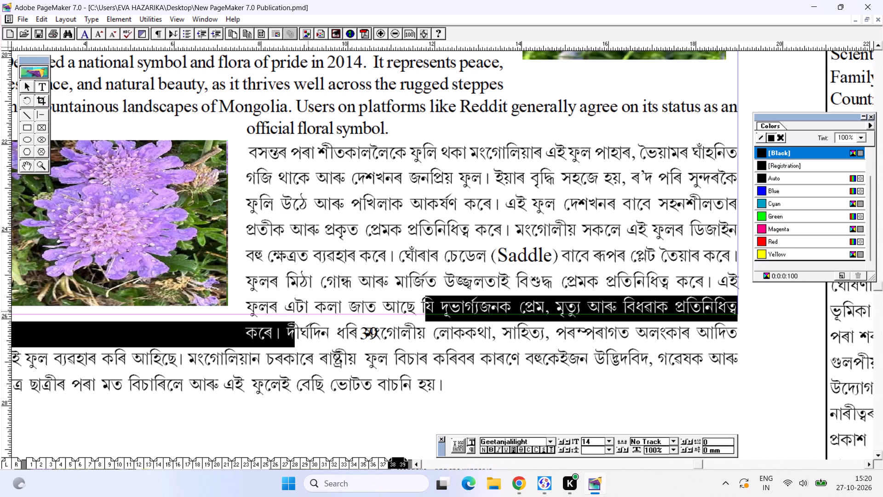
left_click_drag(399, 249, 396, 263)
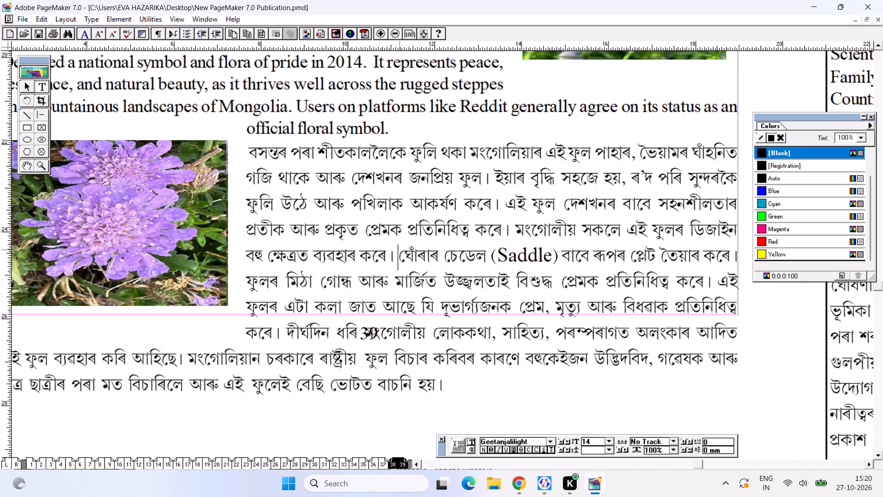
left_click_drag(396, 263, 287, 339)
key("BackSpace")
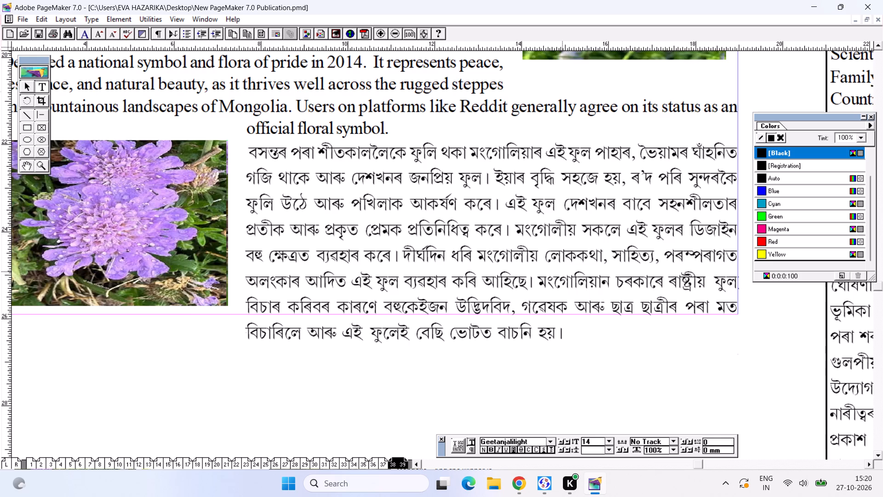
Save the publication.
key("ctrl+0")
key("ctrl+s")
key("ctrl+s")
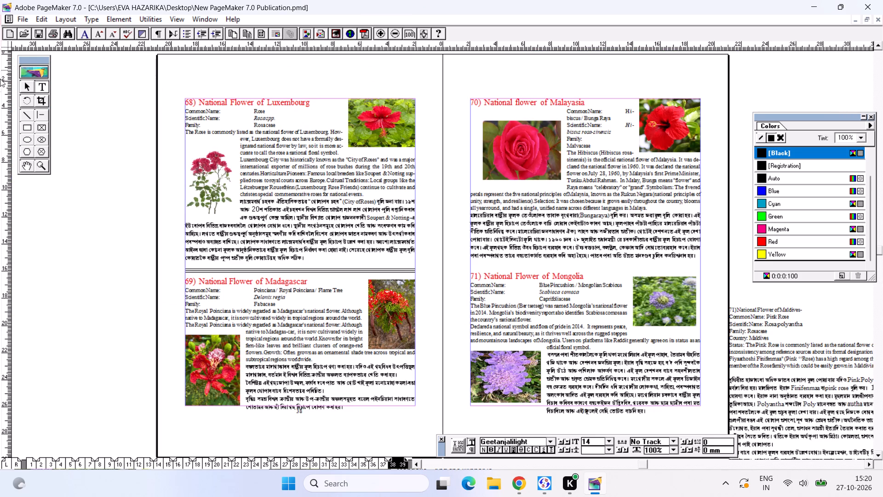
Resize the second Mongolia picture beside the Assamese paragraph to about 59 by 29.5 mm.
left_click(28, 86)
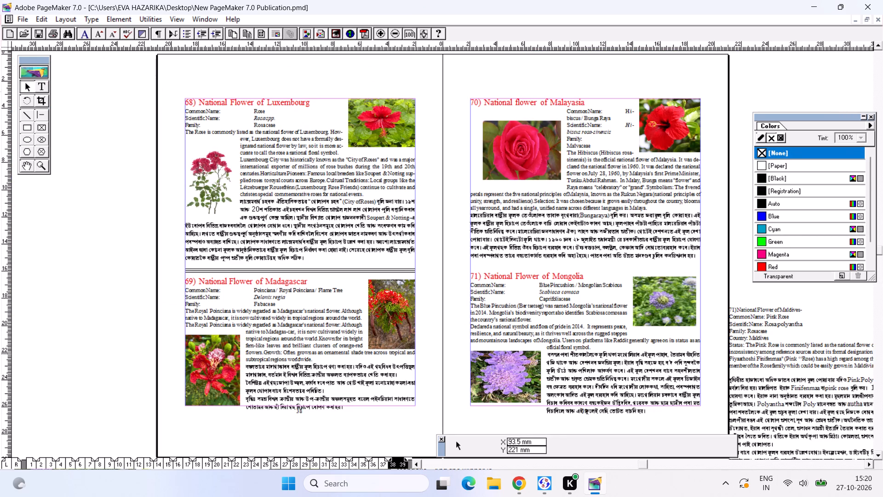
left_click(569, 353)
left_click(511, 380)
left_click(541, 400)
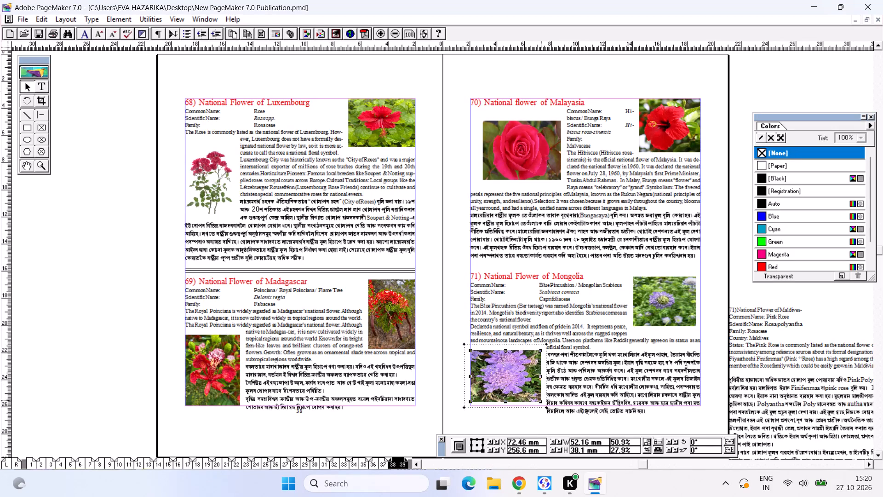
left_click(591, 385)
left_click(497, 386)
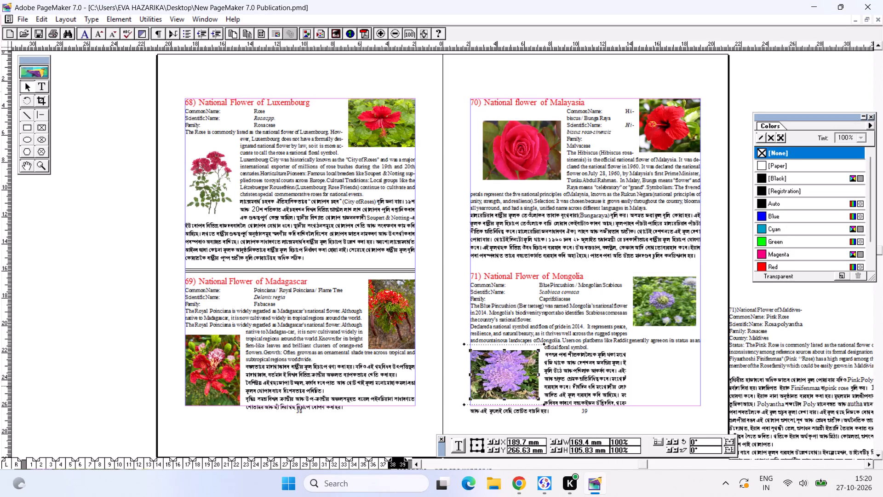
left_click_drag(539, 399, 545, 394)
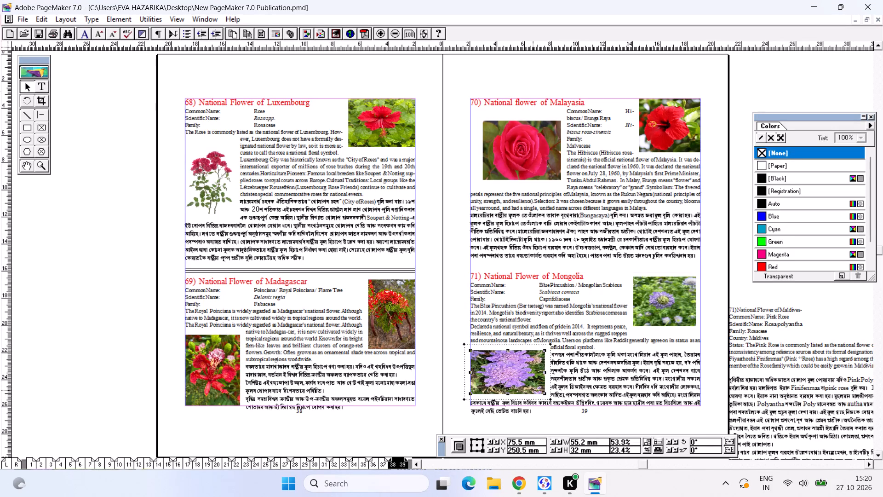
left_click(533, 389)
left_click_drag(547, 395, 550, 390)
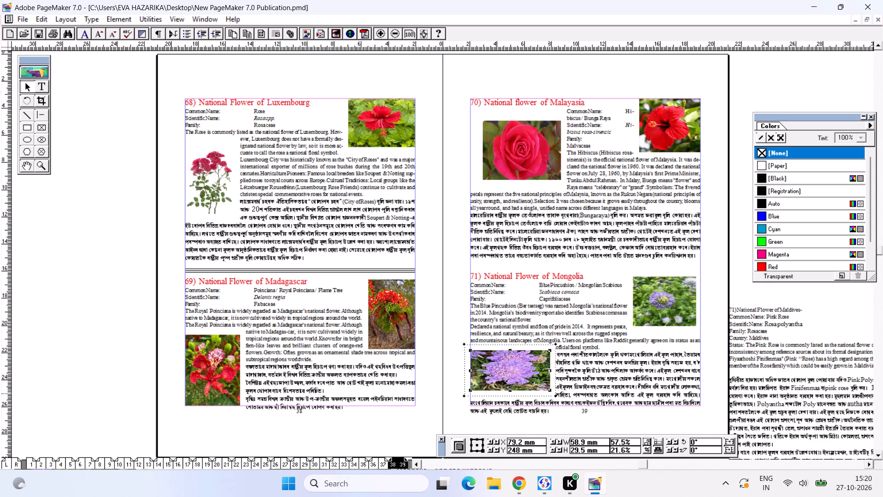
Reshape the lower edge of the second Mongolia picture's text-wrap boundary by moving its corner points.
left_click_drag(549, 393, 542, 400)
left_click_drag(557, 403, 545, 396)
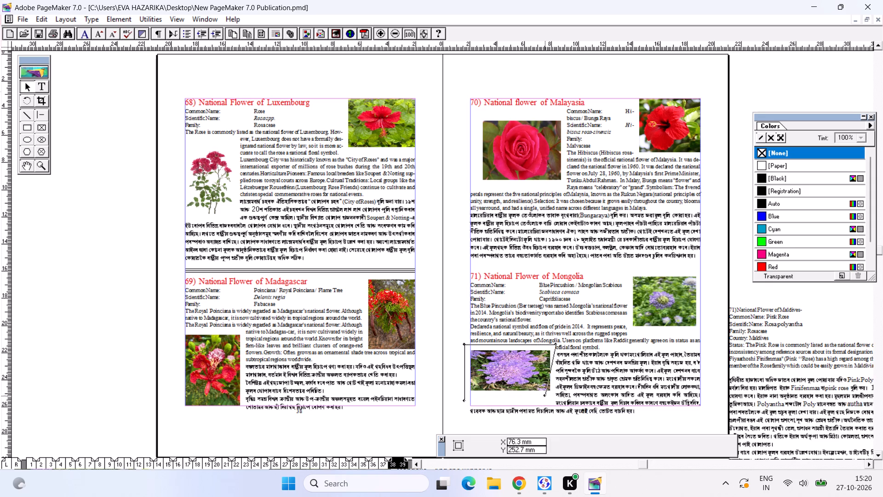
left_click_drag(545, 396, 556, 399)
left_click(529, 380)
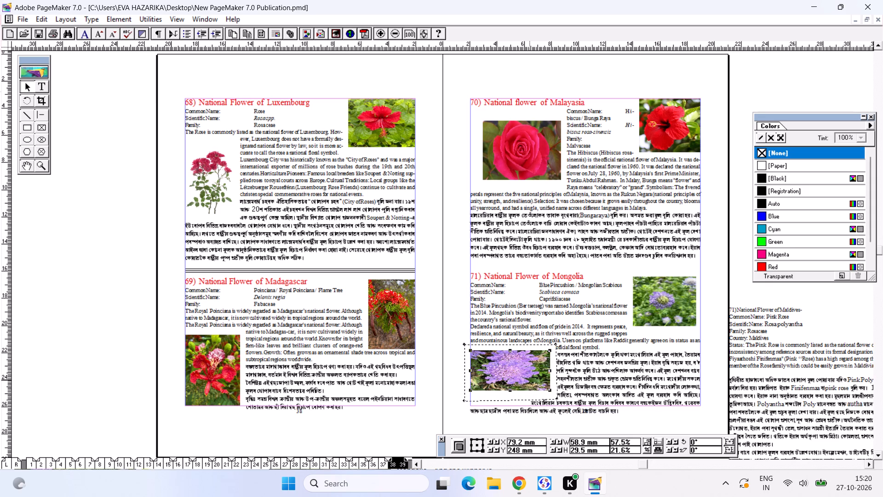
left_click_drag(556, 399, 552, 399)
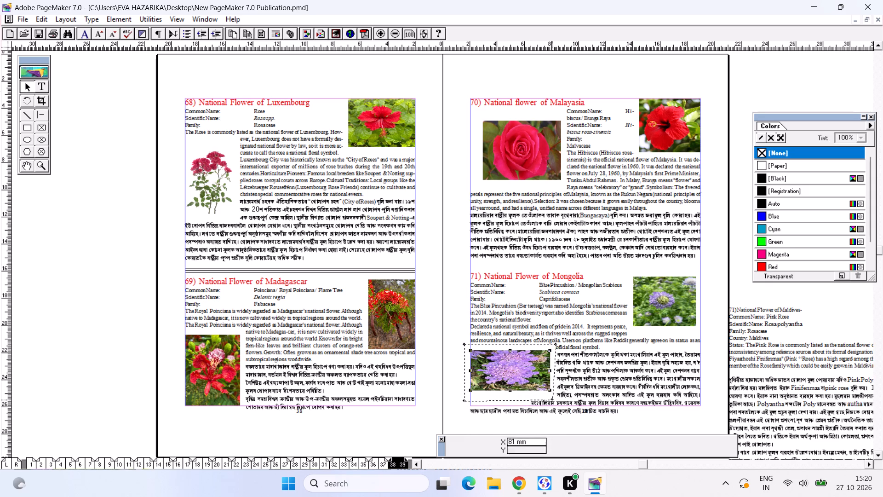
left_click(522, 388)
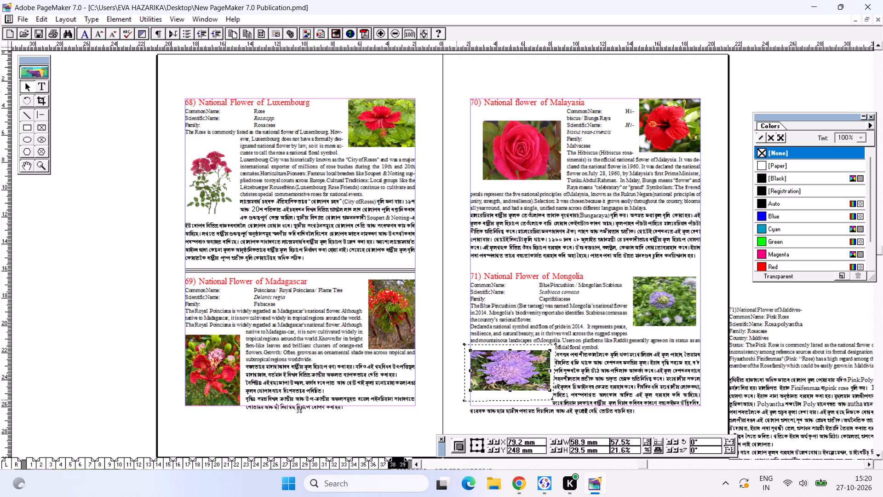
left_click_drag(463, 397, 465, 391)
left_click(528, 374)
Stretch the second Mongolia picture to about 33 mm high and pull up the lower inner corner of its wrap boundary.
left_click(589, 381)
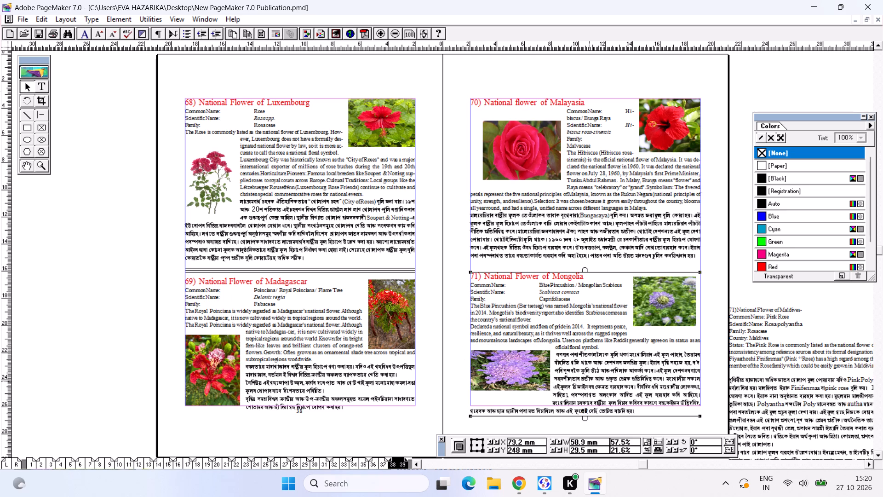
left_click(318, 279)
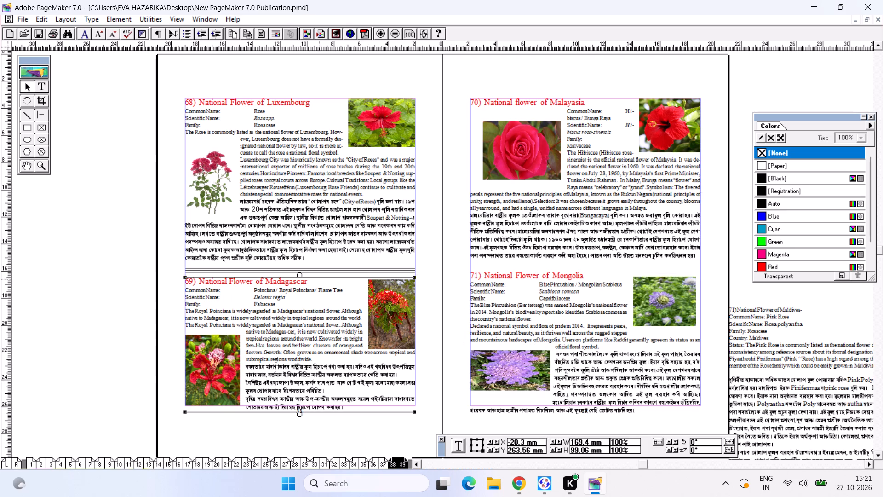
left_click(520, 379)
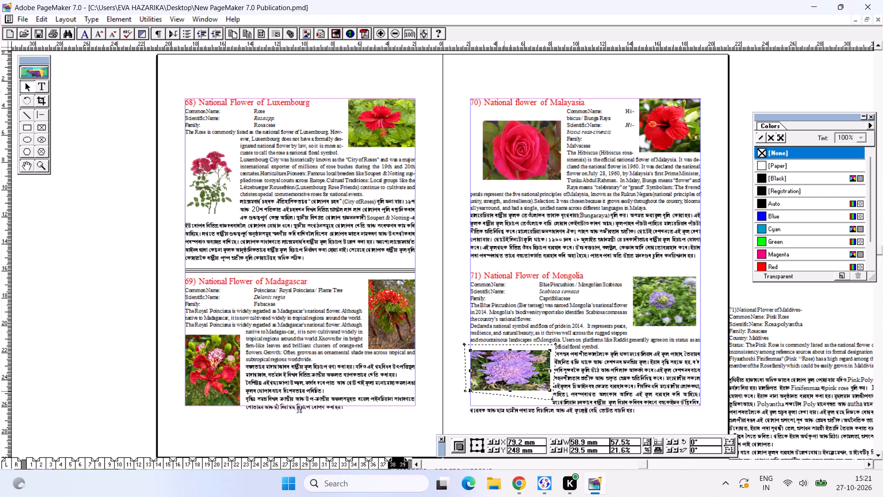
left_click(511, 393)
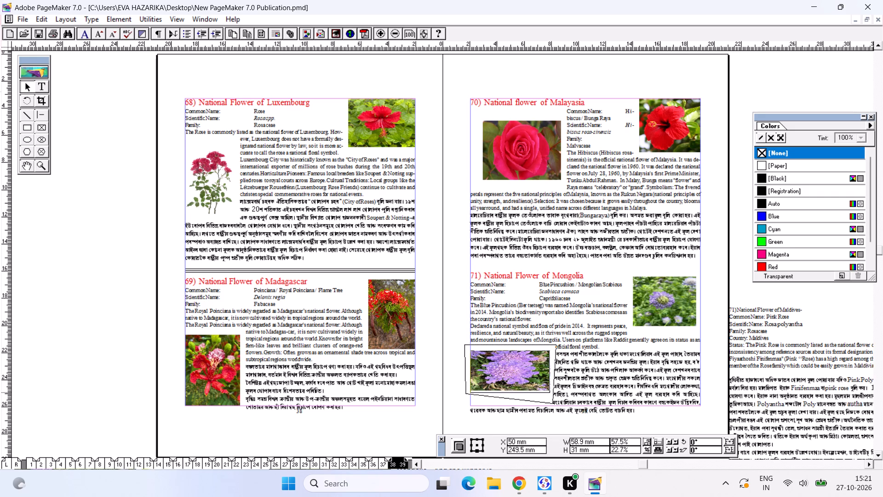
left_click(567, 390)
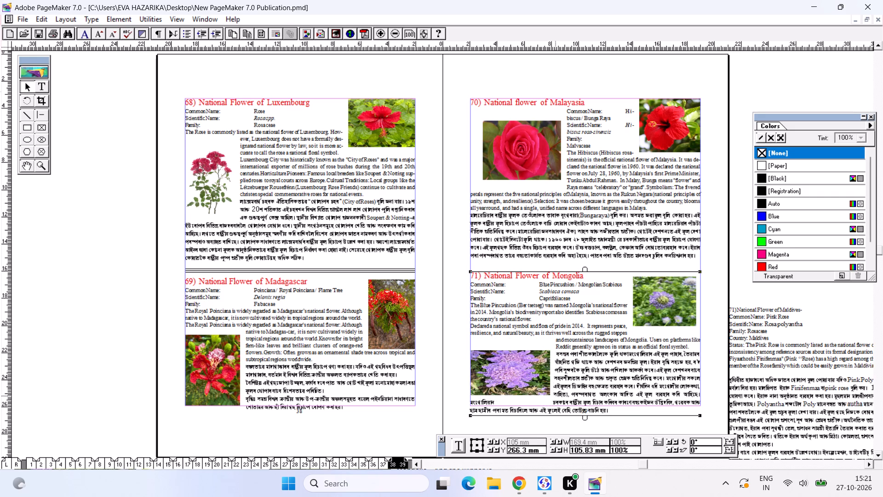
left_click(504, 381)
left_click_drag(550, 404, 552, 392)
Move the Mongolia text block up slightly, to about Y 263.8 mm.
left_click(562, 395)
left_click(561, 395)
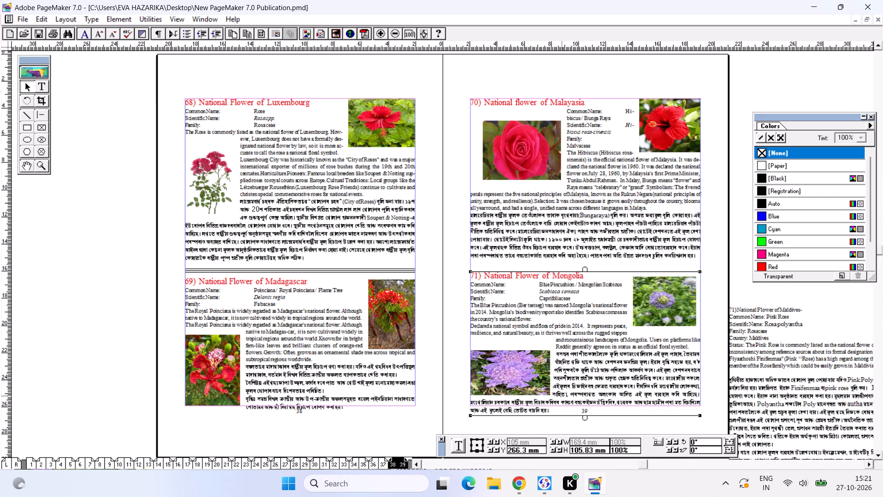
left_click(575, 393)
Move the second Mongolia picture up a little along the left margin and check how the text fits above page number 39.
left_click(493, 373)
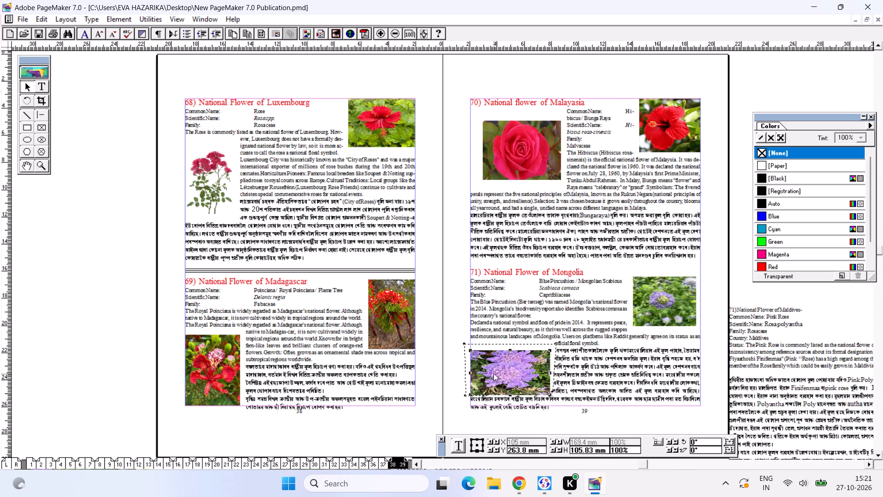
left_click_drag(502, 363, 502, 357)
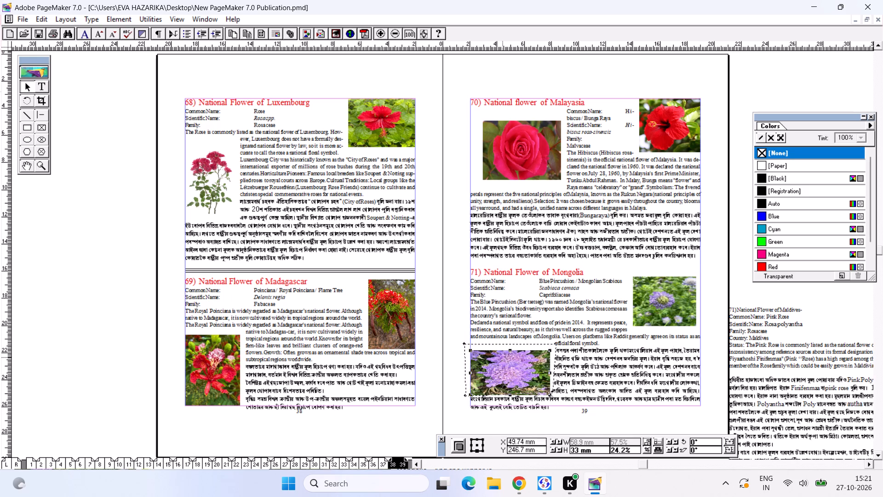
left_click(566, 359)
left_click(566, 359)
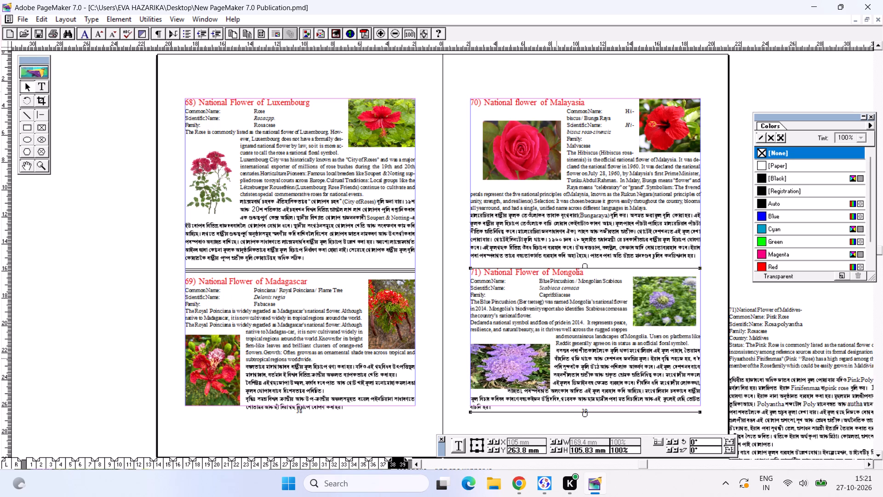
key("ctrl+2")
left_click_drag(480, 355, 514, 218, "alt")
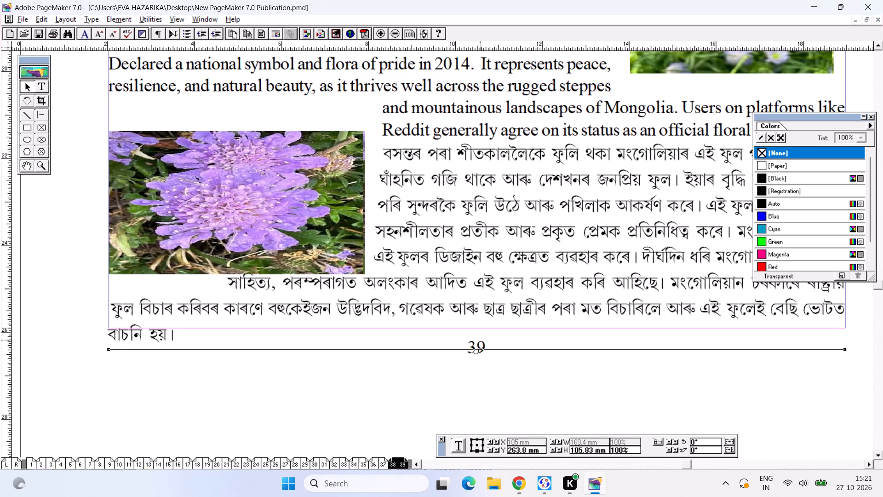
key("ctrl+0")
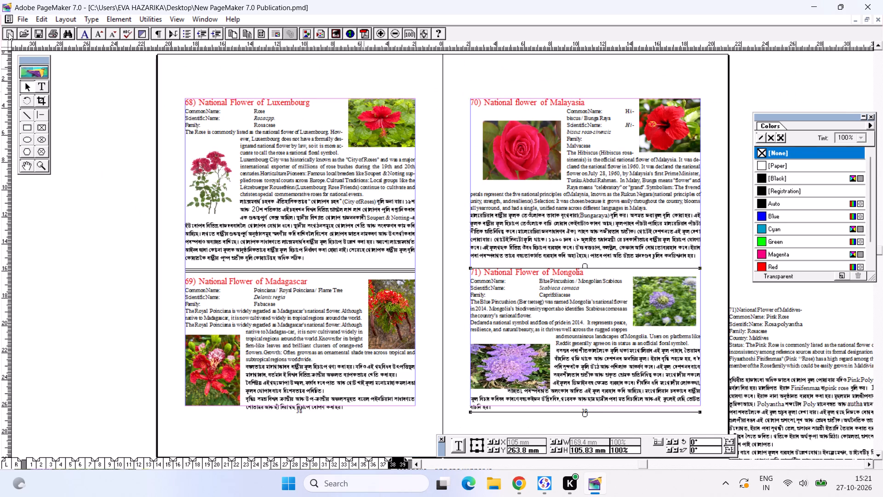
Replace the second Mongolia picture with a freshly pasted copy, shrunk to about 55 by 34 mm.
left_click(499, 362)
key("BackSpace")
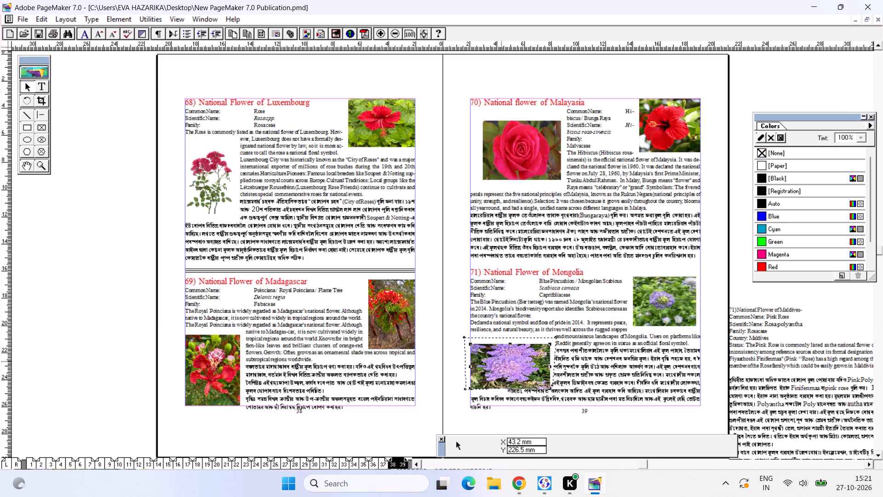
key("ctrl+v")
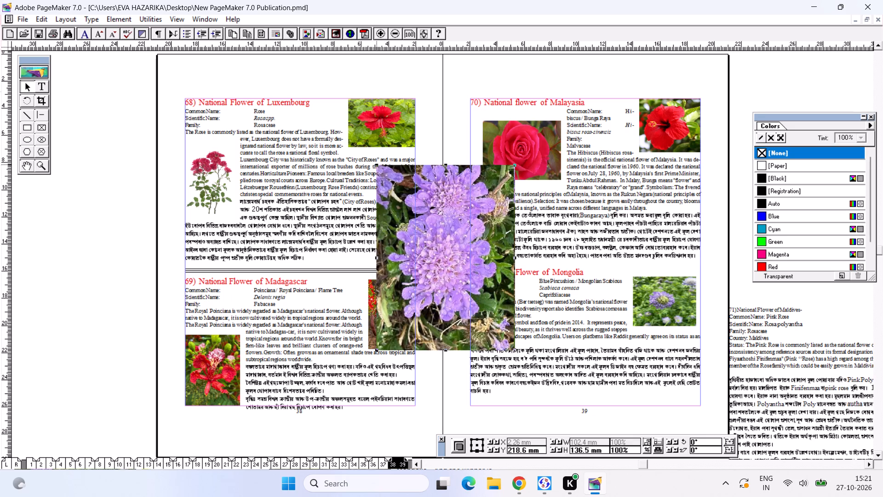
left_click_drag(375, 164, 427, 286)
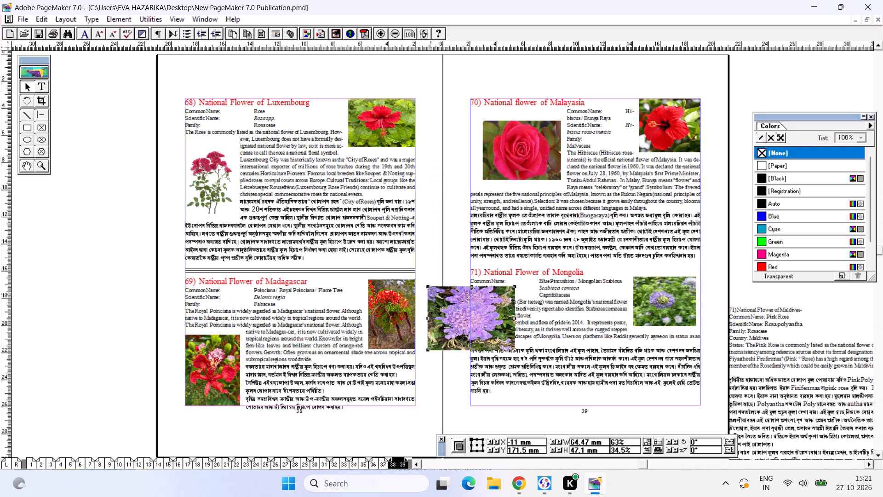
left_click_drag(429, 283, 440, 303)
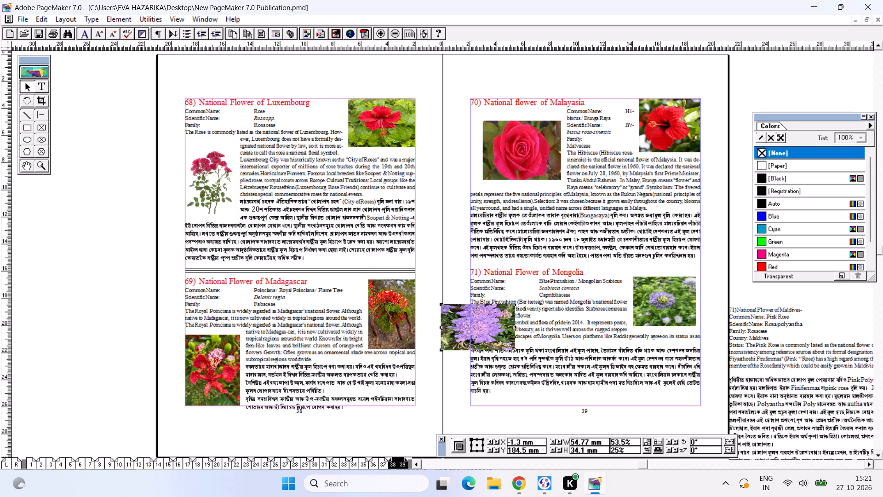
Apply a text wrap to the new picture with text flowing around all sides and a 4.23 mm standoff.
left_click(104, 24)
left_click(106, 24)
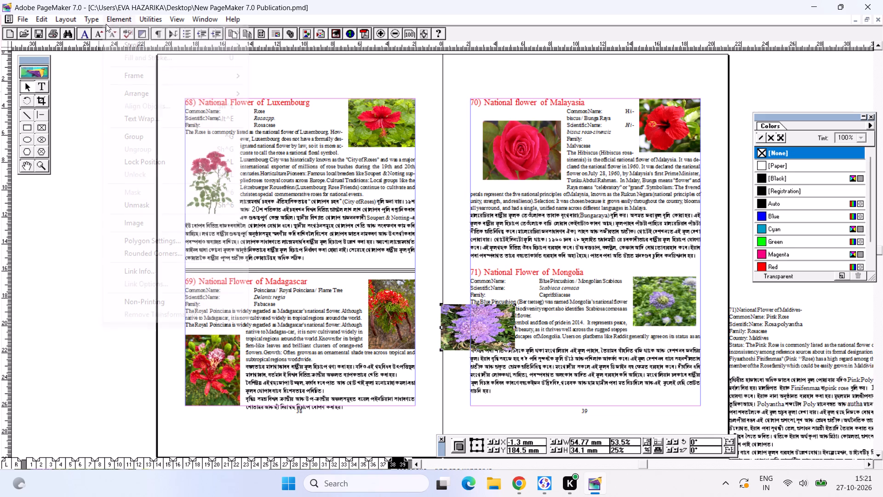
left_click(148, 123)
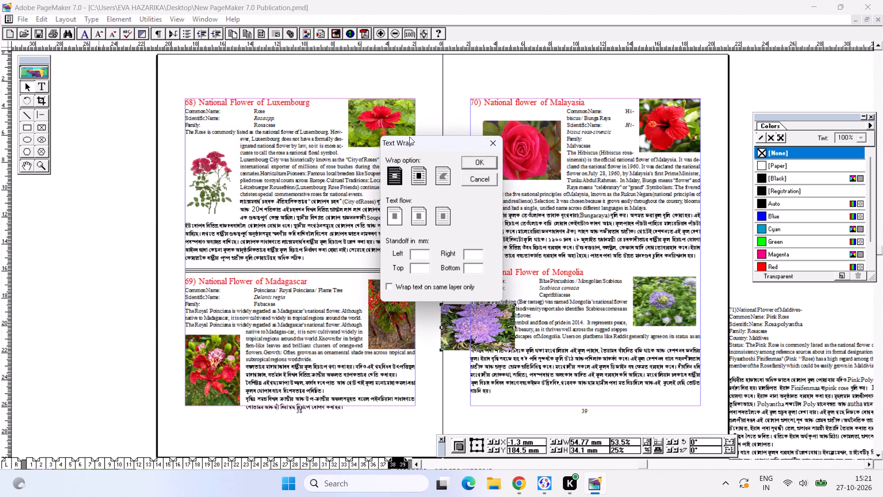
left_click(417, 179)
left_click(477, 159)
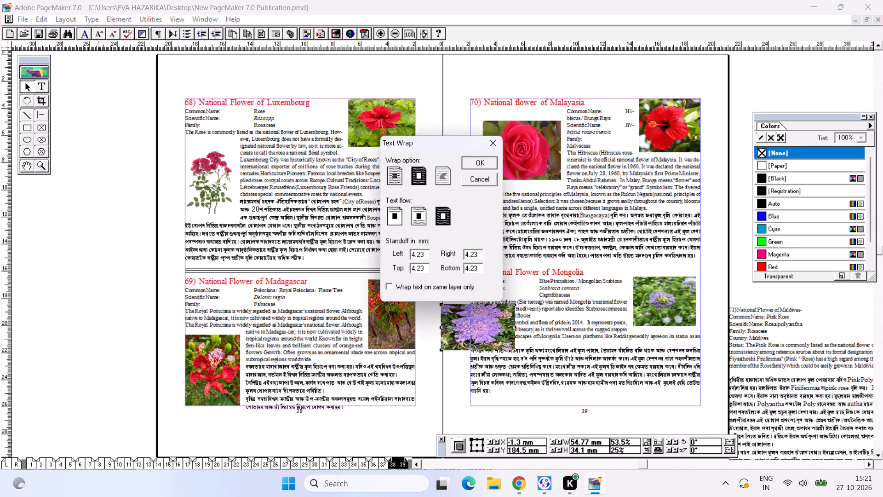
Reduce the wrapped picture to about 49 by 22.5 mm.
left_click_drag(479, 304, 501, 332)
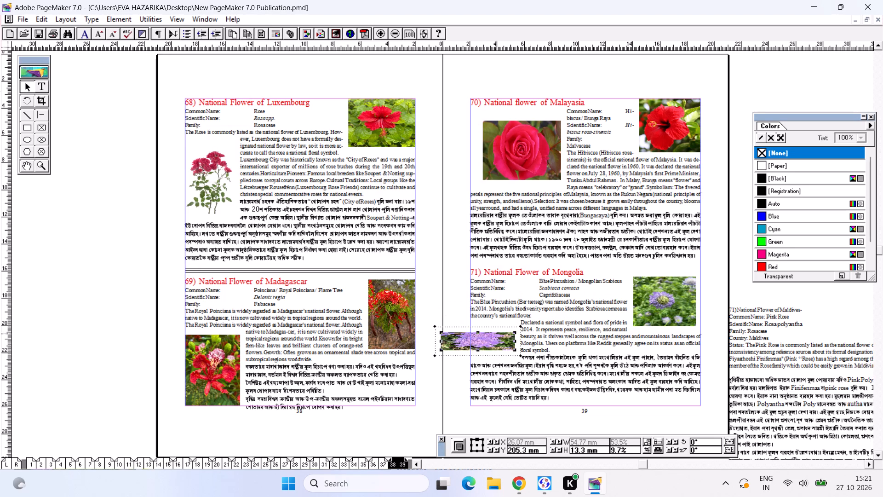
left_click_drag(477, 331, 480, 320)
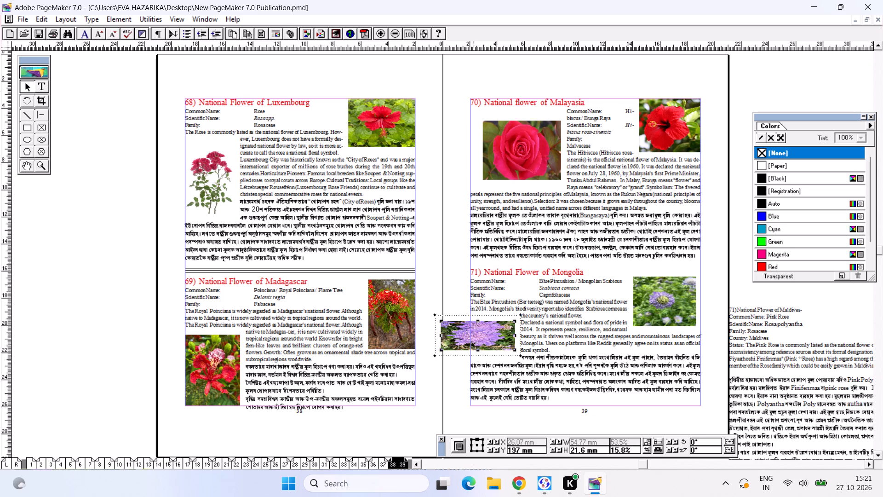
left_click_drag(475, 321, 477, 312)
left_click_drag(513, 350, 511, 350)
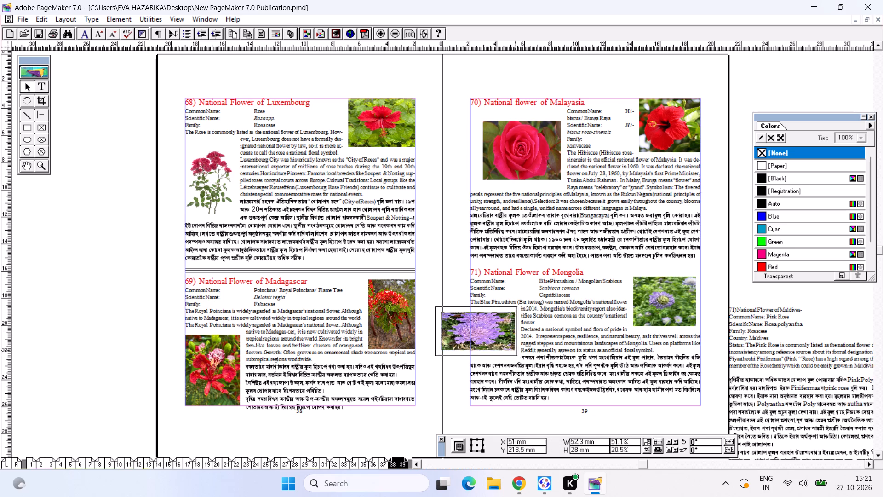
left_click_drag(511, 350, 506, 343)
Move the wrapped picture down to the left margin, beside the end of the English text and the start of the Assamese paragraph.
left_click_drag(487, 341, 503, 362)
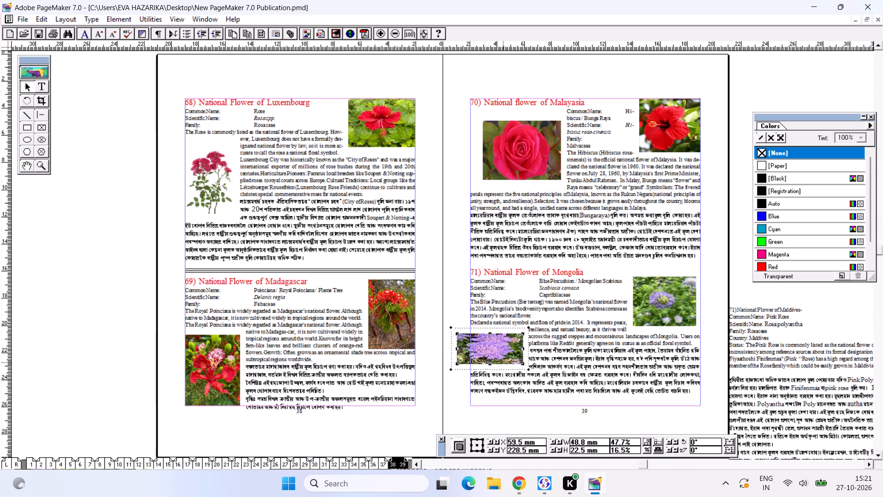
left_click_drag(502, 361, 510, 367)
left_click_drag(498, 360, 511, 360)
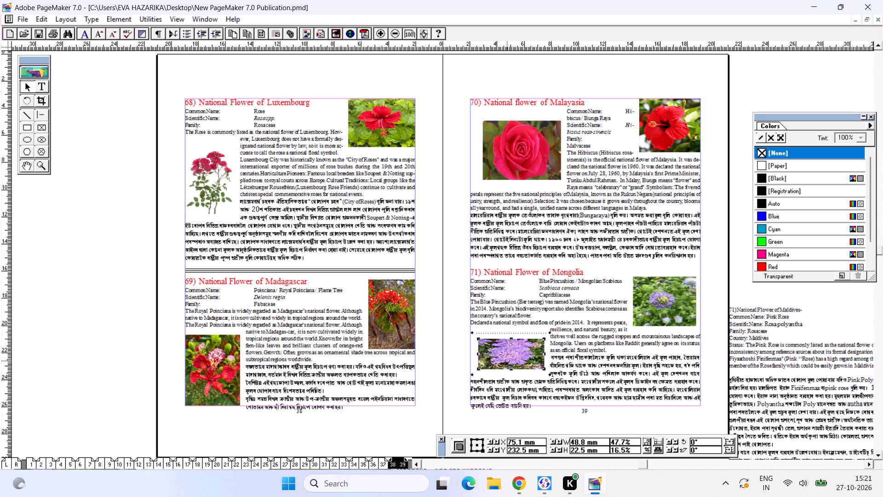
left_click(506, 360)
left_click_drag(510, 356, 505, 356)
left_click(573, 361)
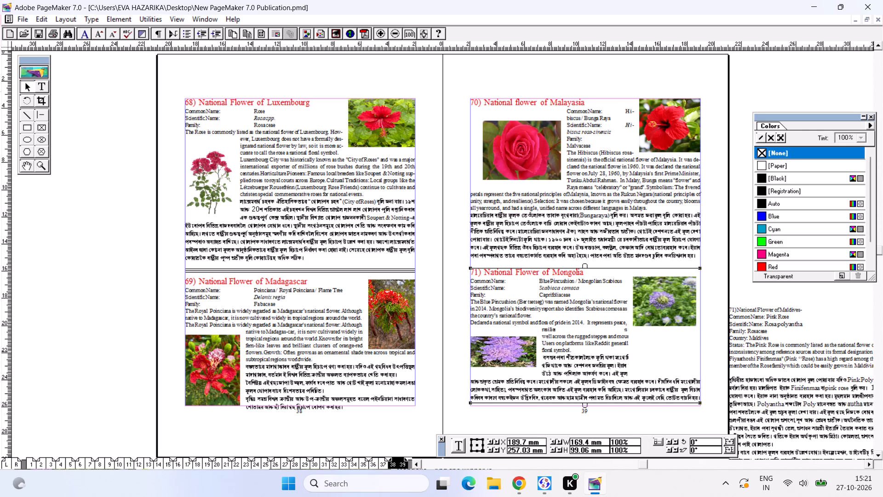
Shift the second Mongolia picture flush with page 39's left margin and enlarge it to about 53 by 29 mm.
left_click_drag(515, 350, 522, 361)
left_click_drag(519, 359, 515, 355)
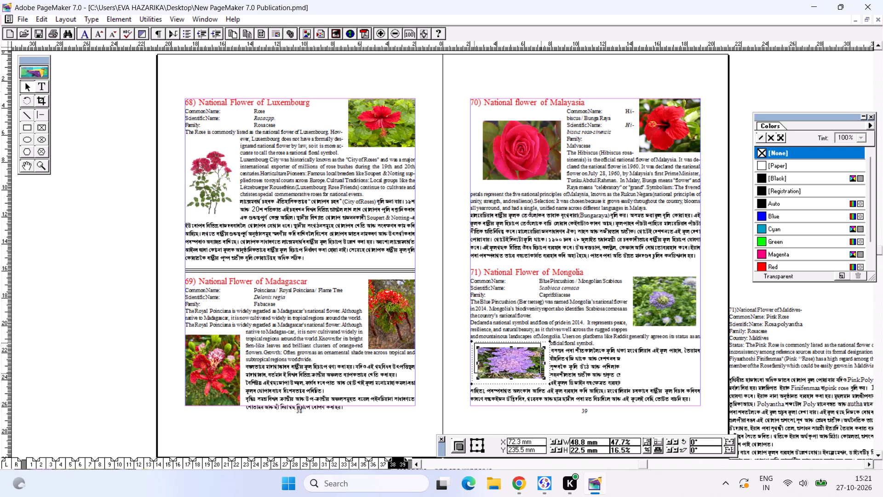
left_click_drag(515, 355, 511, 356)
left_click_drag(533, 373, 541, 382)
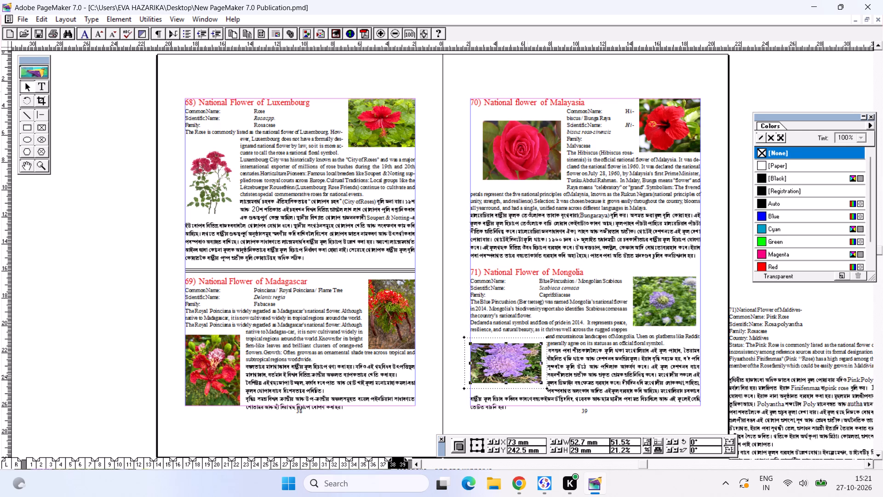
left_click(616, 340)
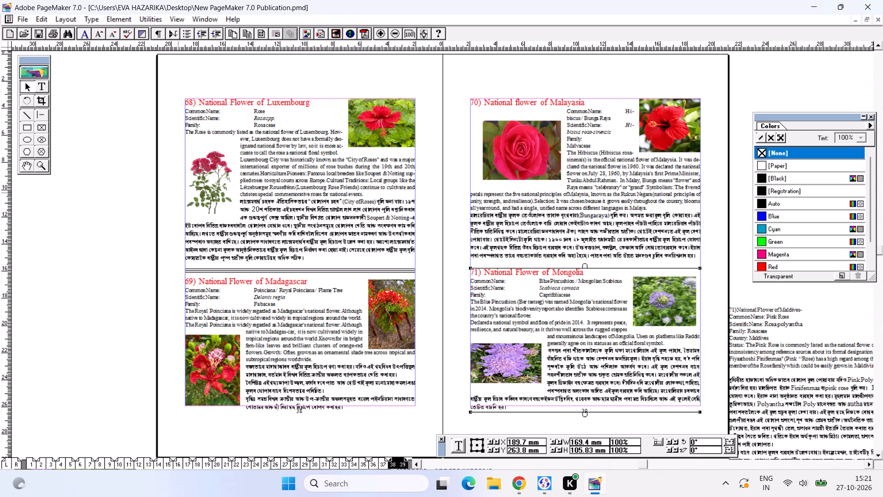
Draw a horizontal line about 169.4 mm long across the full text column between entries 70 and 71.
left_click(46, 116)
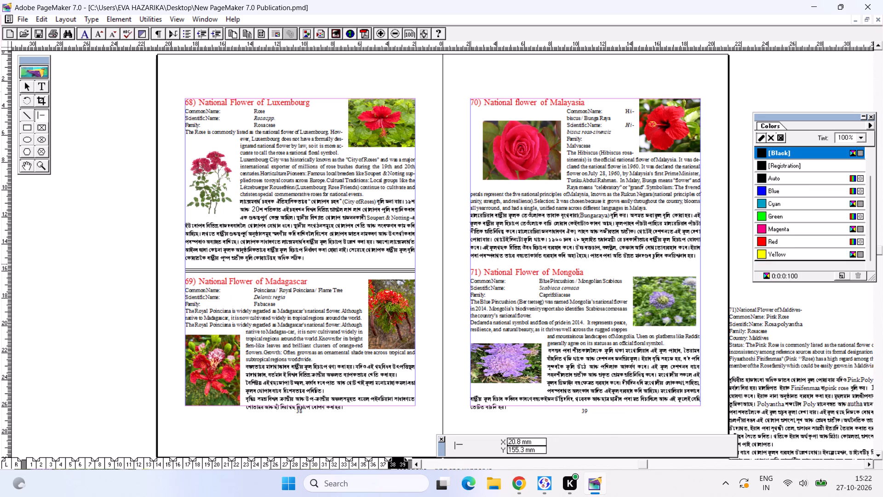
left_click_drag(470, 264, 700, 274)
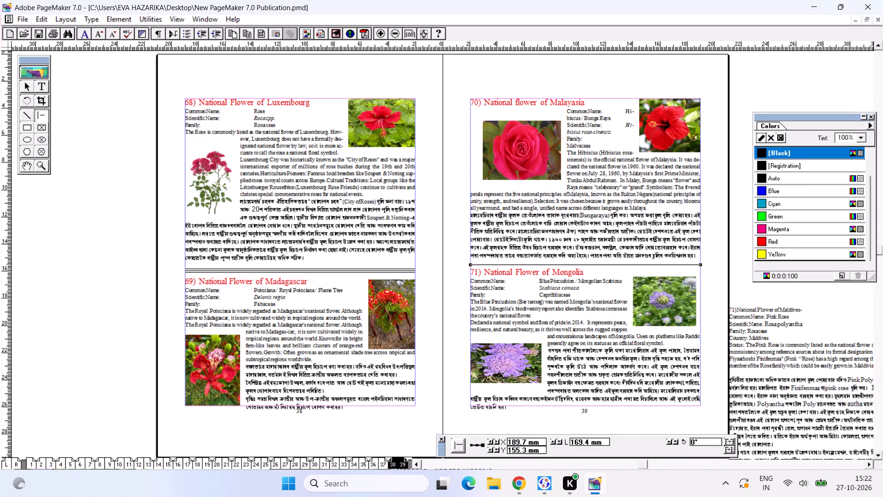
Draw a second horizontal line just below the first and stretch it to both column margins, about 169.4 mm long.
key("ctrl+2")
left_click_drag(382, 279, 348, 292, "alt")
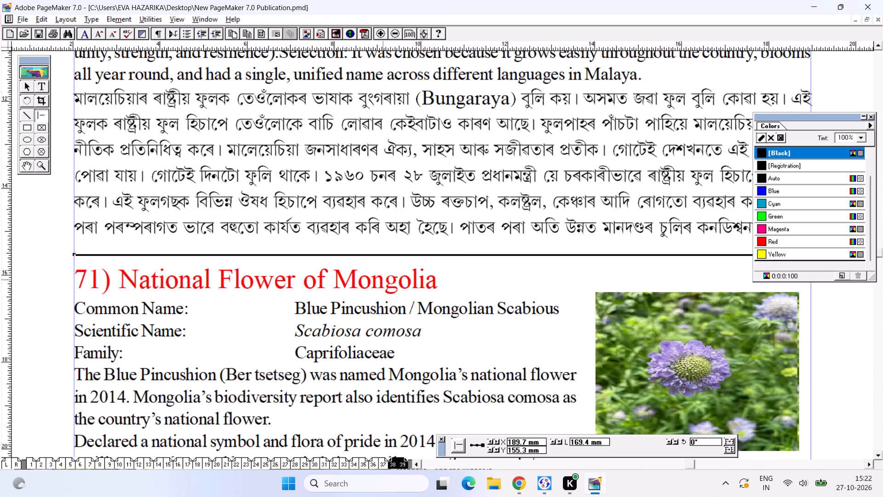
left_click_drag(348, 292, 344, 299, "alt")
left_click_drag(269, 269, 275, 312, "alt")
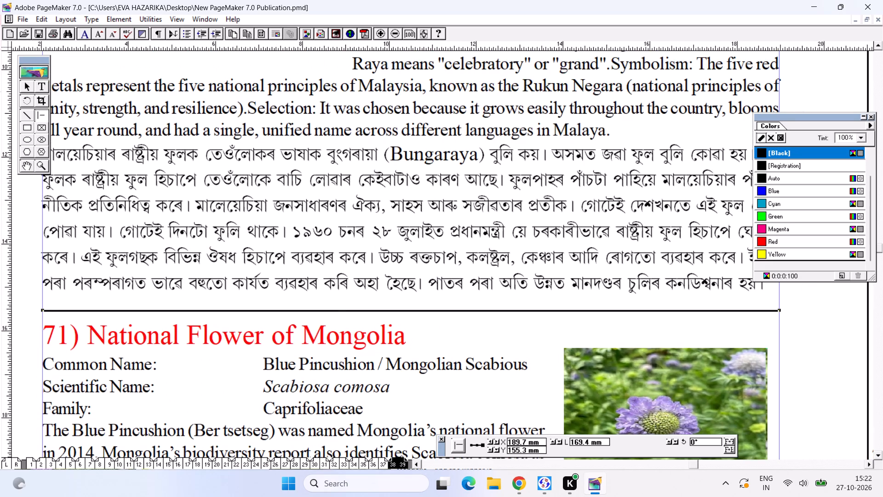
left_click_drag(48, 312, 770, 376)
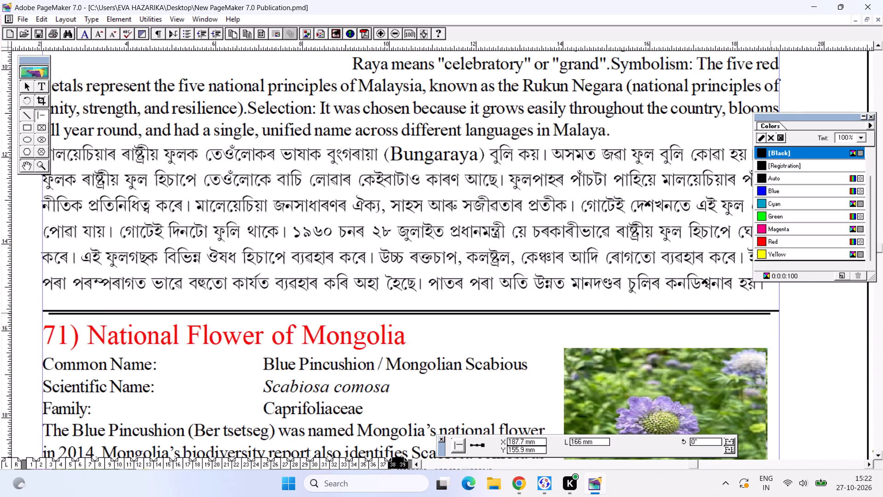
left_click_drag(770, 376, 779, 381)
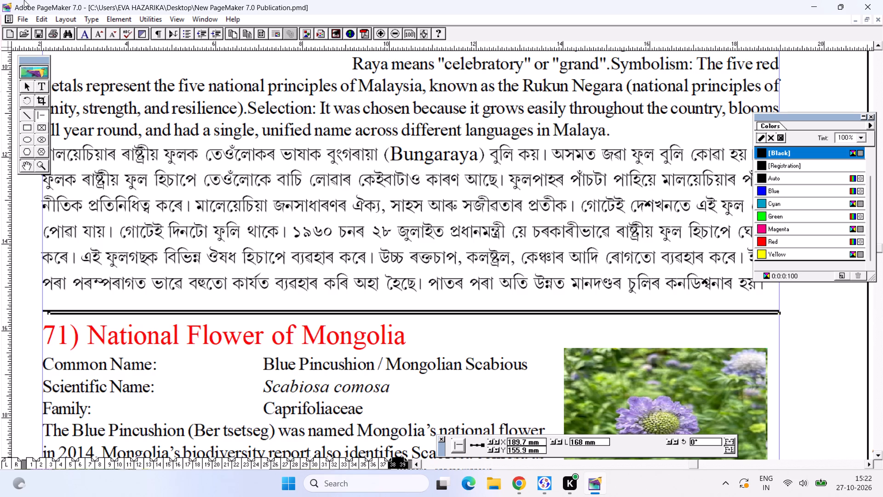
left_click(23, 86)
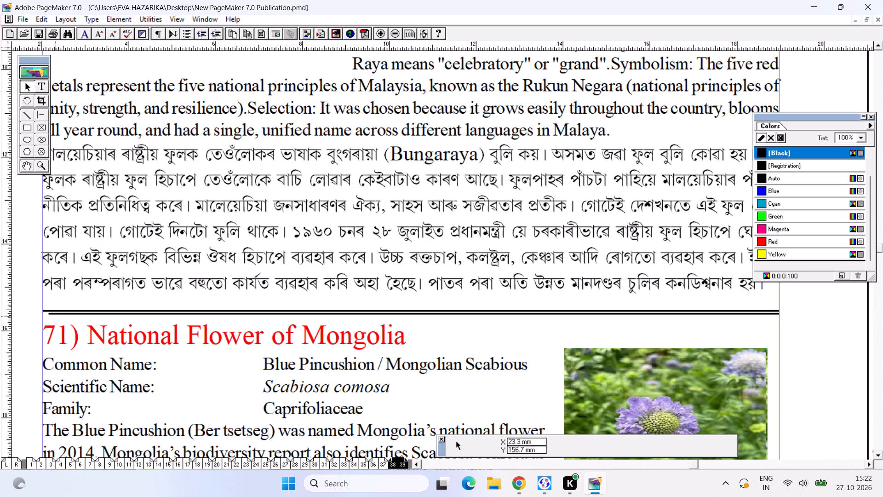
left_click(61, 313)
left_click_drag(48, 314, 47, 314, "shift")
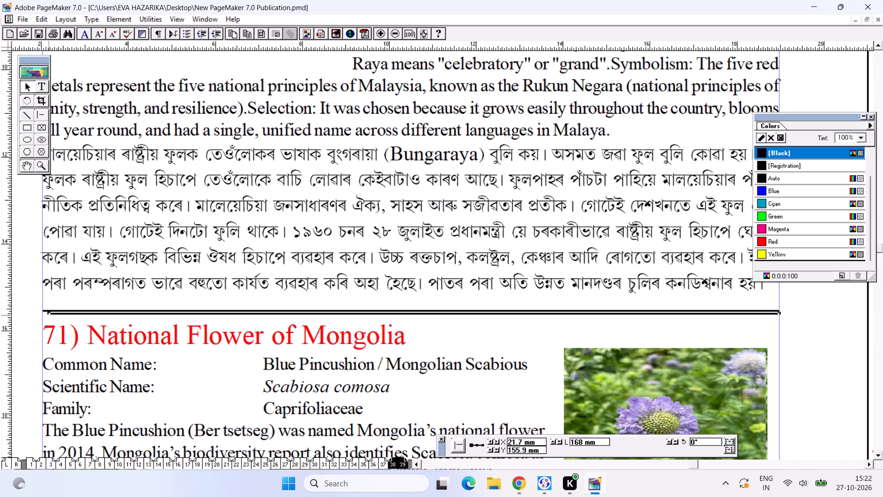
left_click_drag(47, 314, 42, 327, "shift")
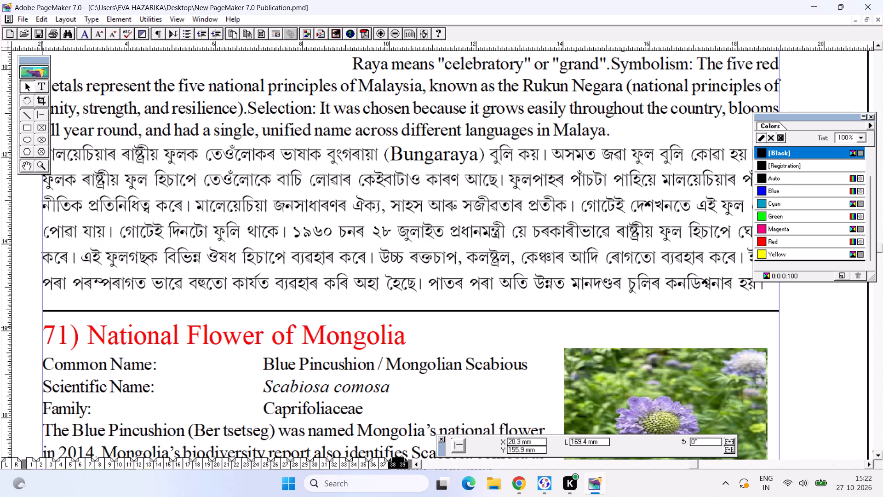
Draw a third line about 169.4 mm long just above the other two and nudge it upward for even spacing.
left_click(42, 116)
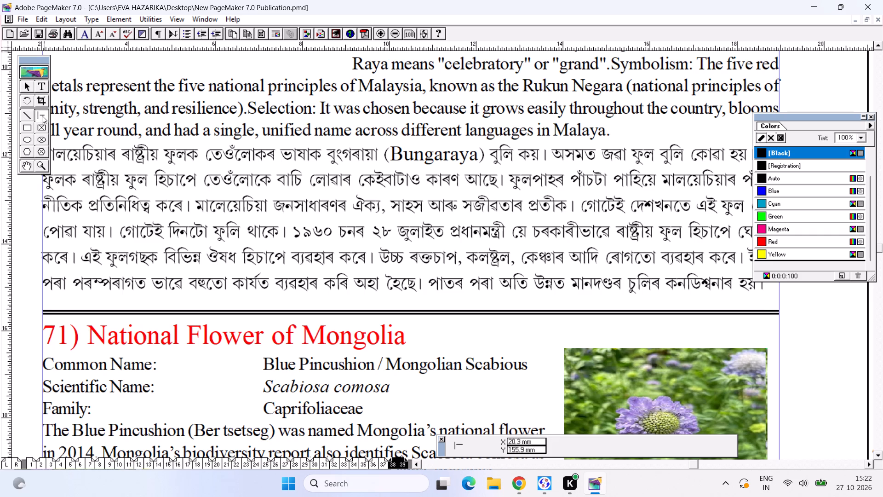
left_click(46, 306)
left_click_drag(42, 308, 708, 378)
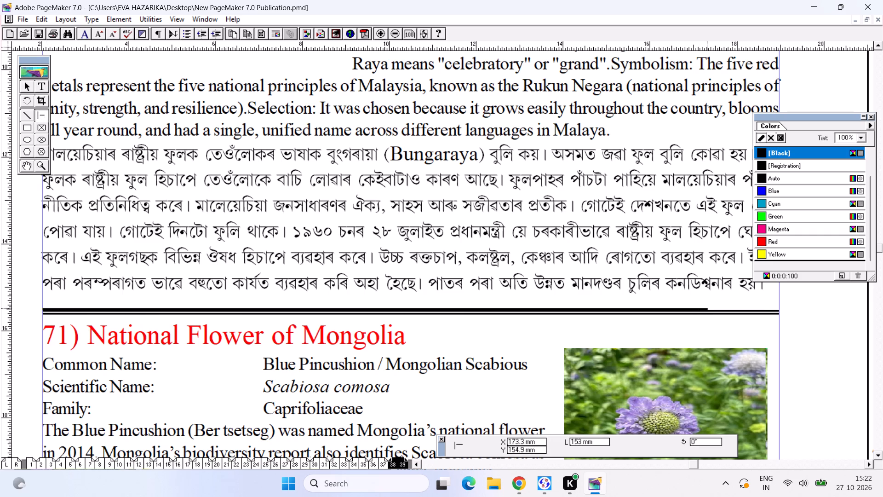
left_click_drag(708, 378, 778, 419)
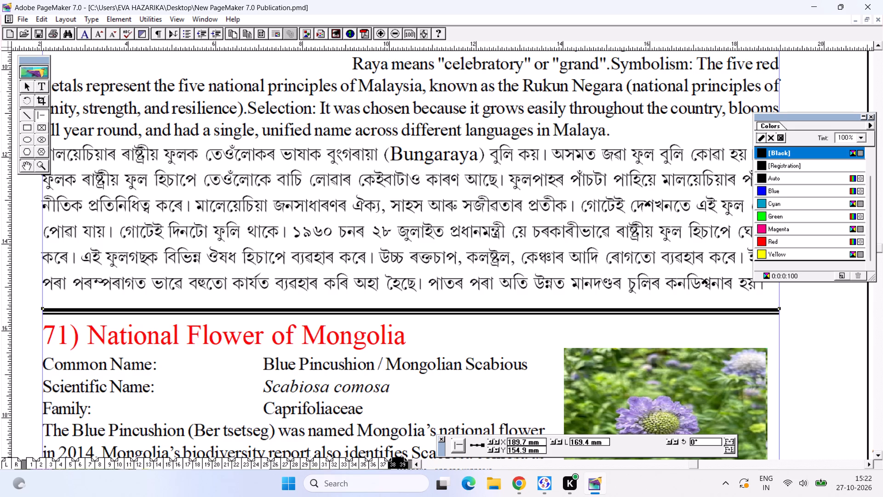
left_click_drag(27, 88, 27, 92)
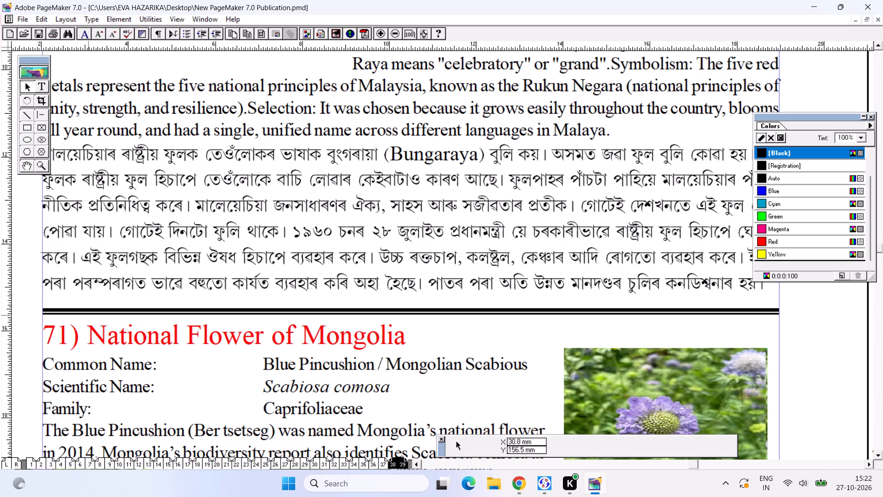
left_click(95, 312)
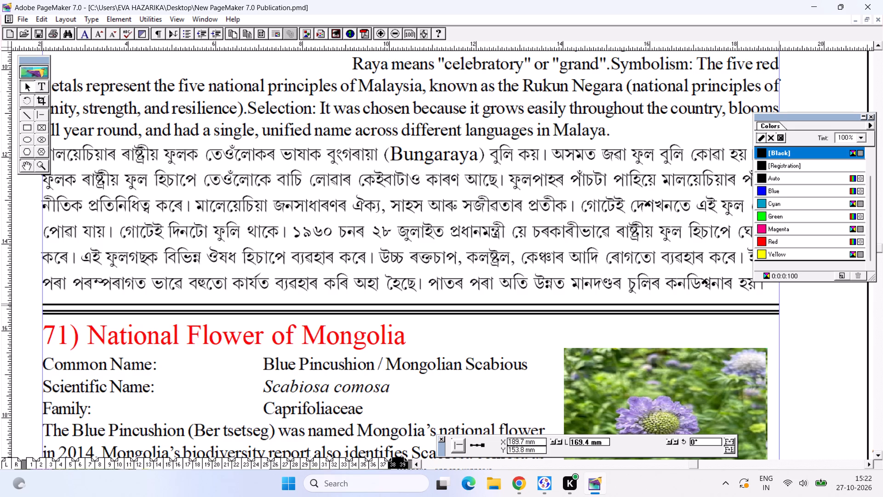
left_click_drag(294, 320, 323, 318, "ctrl")
Save the publication.
key("ctrl+s")
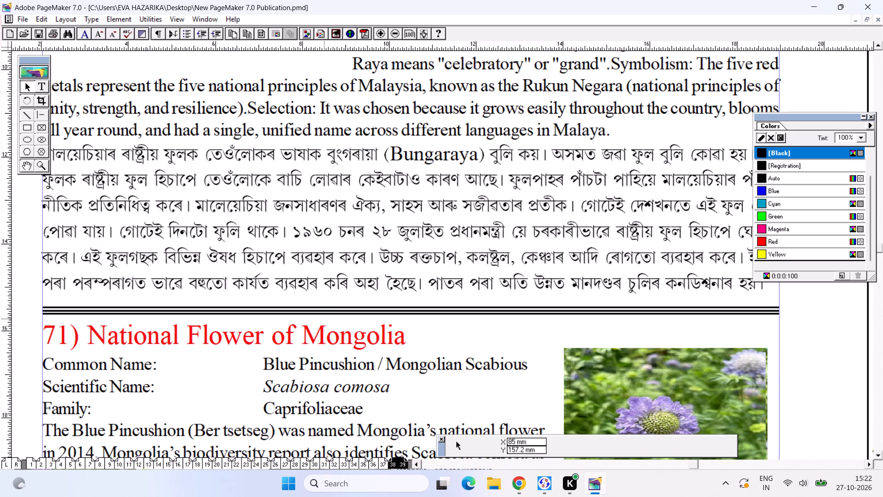